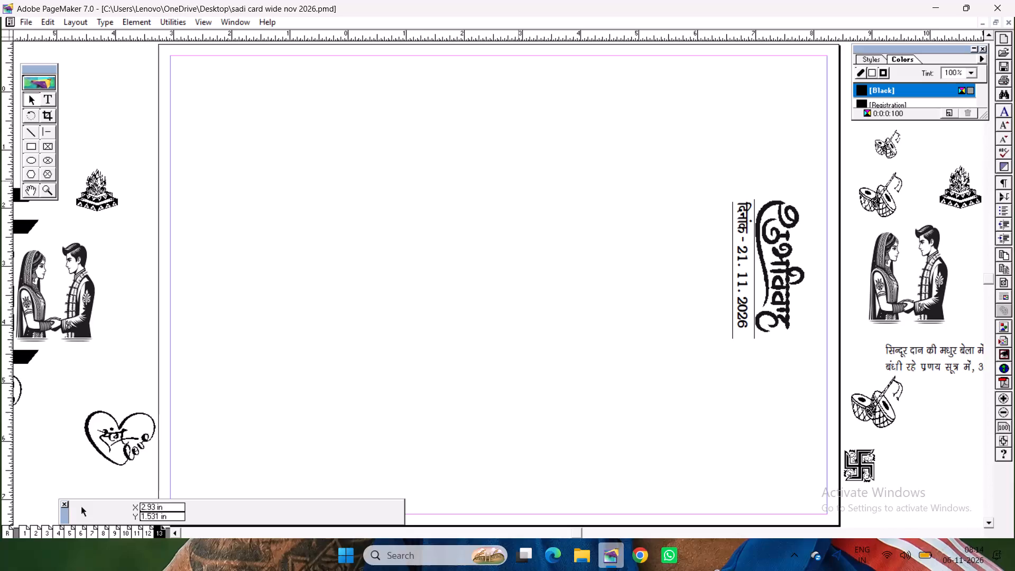
Save the publication and delete the rotated शुभविवाह heading and दिनांक date block from page 13.
key("ctrl+s")
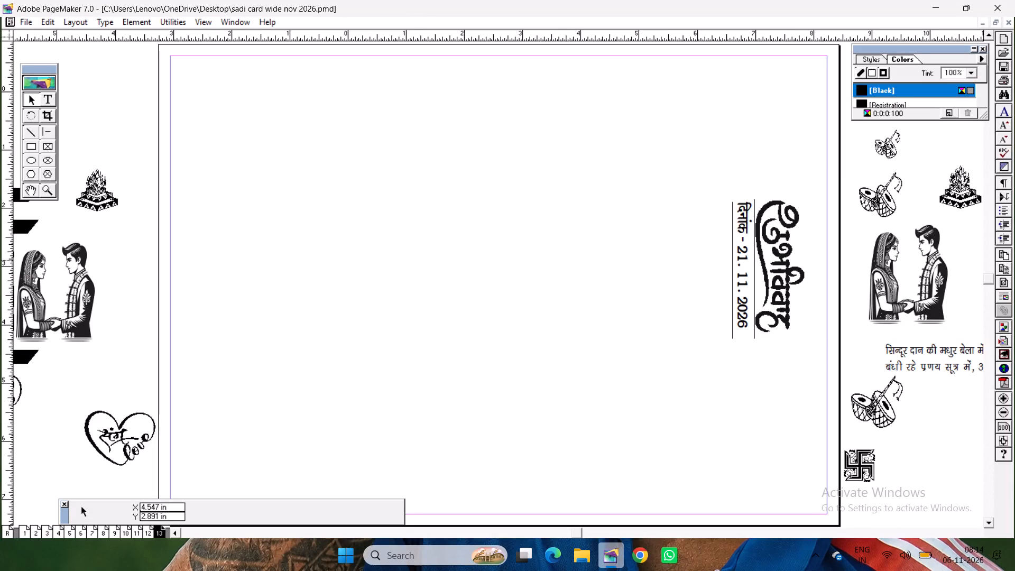
left_click_drag(666, 146, 832, 413)
key("Delete")
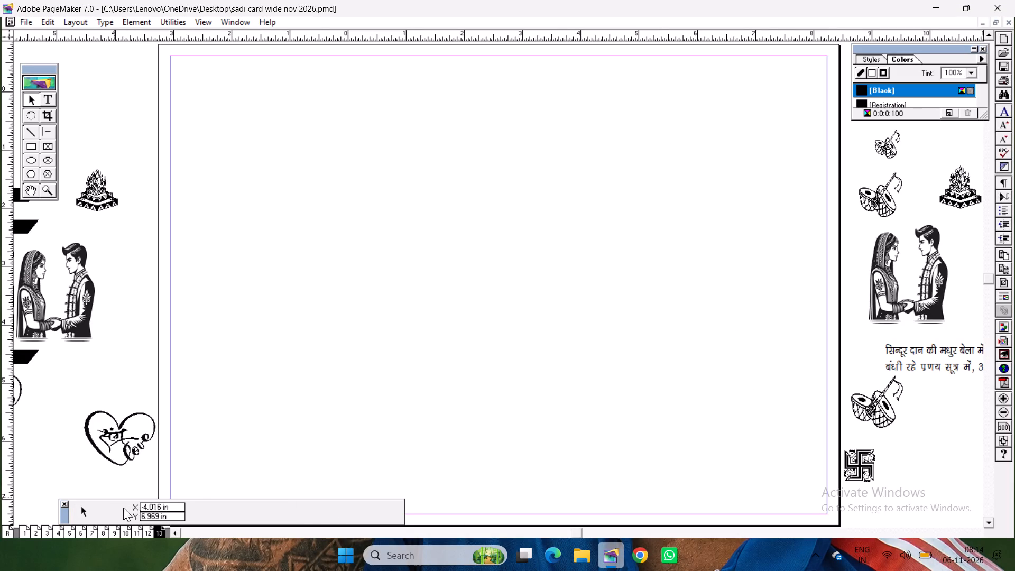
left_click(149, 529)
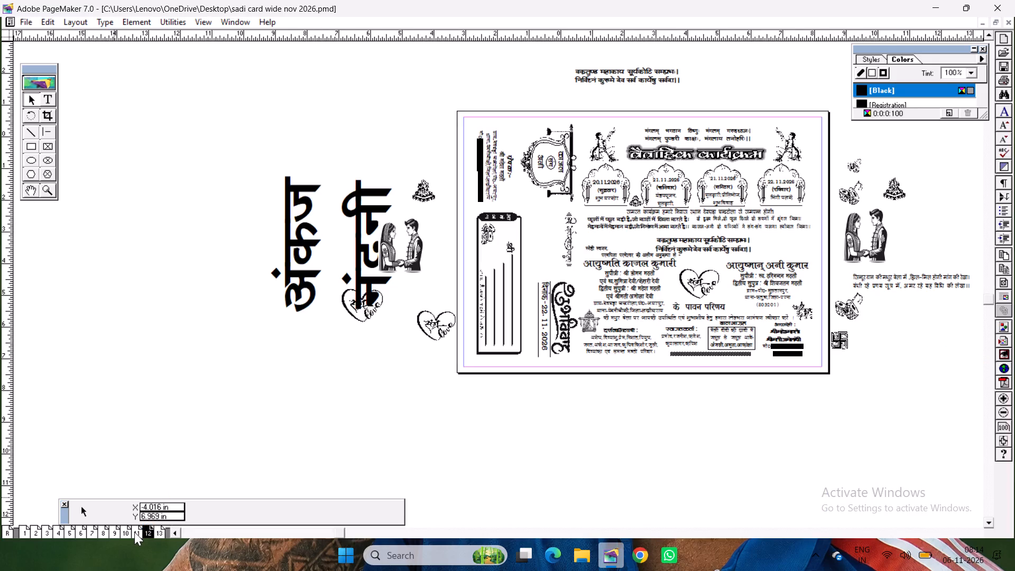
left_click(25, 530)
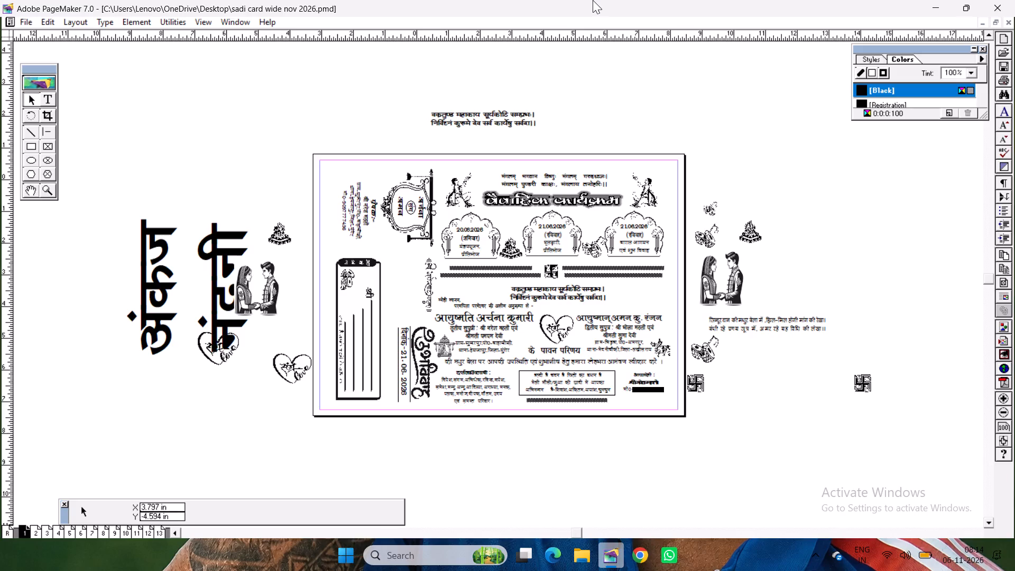
Open the publication sadi card wide may 2026.pmd from the Drive I folder.
key("ctrl+o")
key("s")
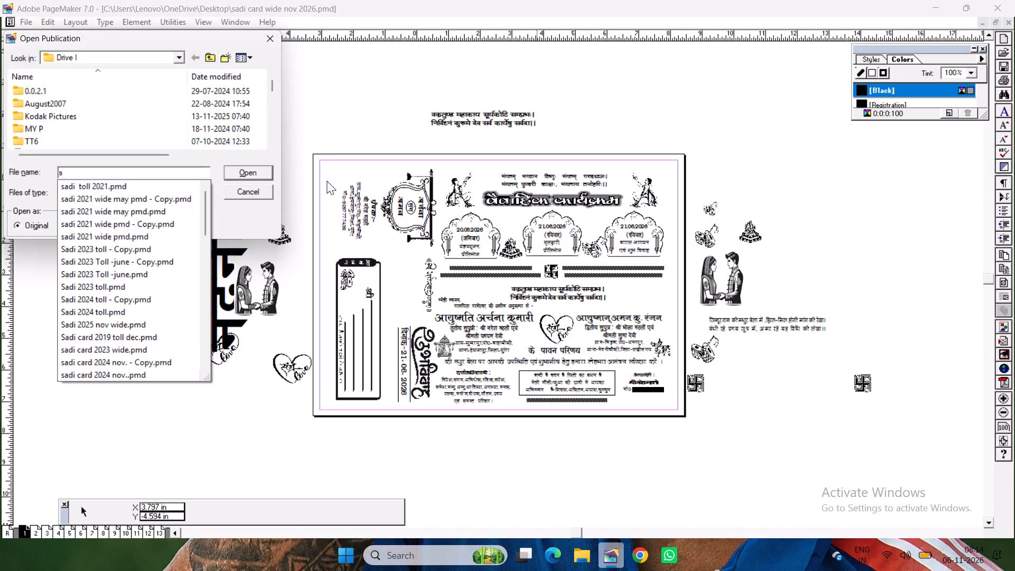
left_click_drag(208, 212, 210, 224)
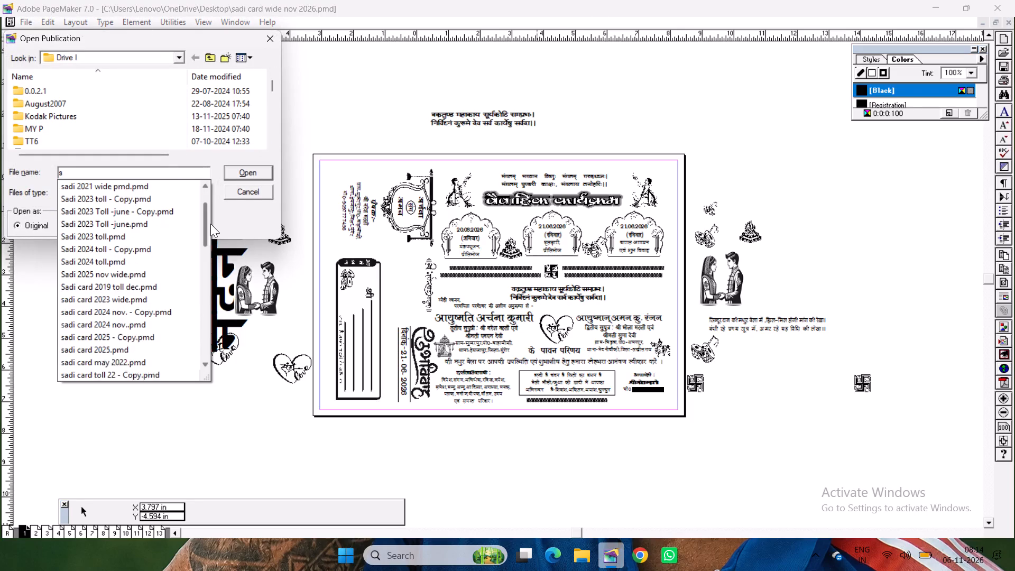
left_click_drag(210, 224, 214, 238)
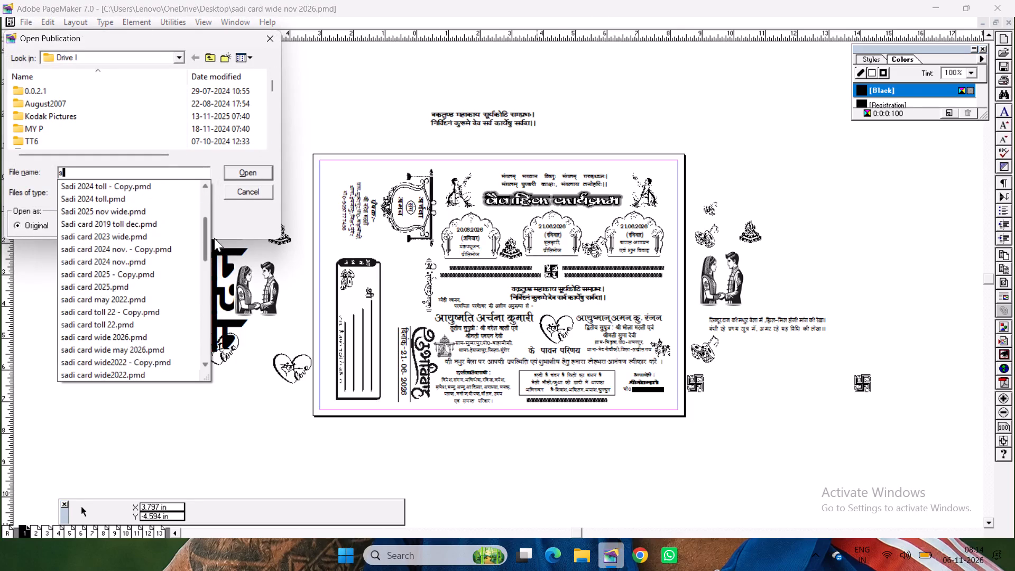
left_click_drag(214, 238, 217, 244)
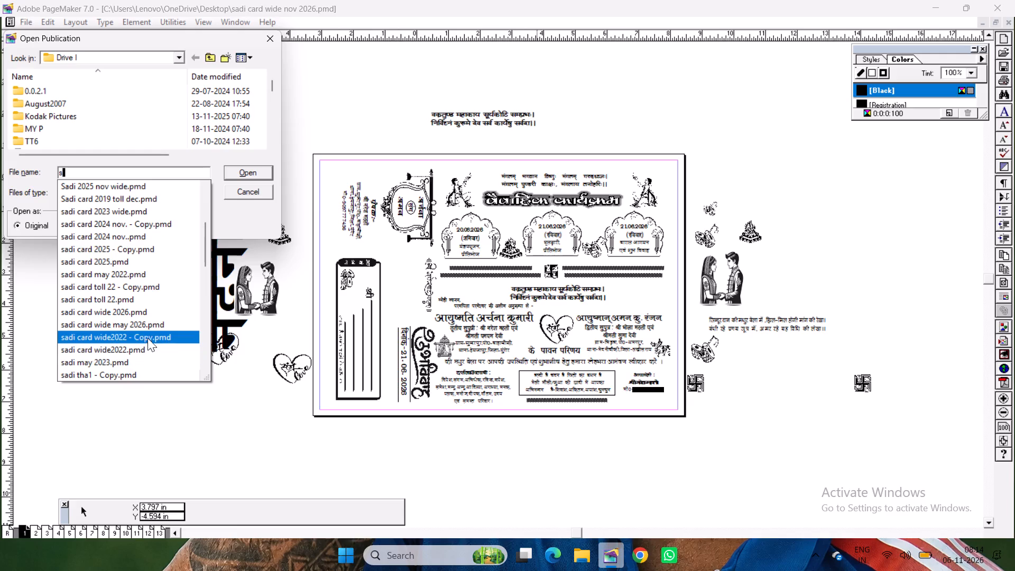
left_click(151, 328)
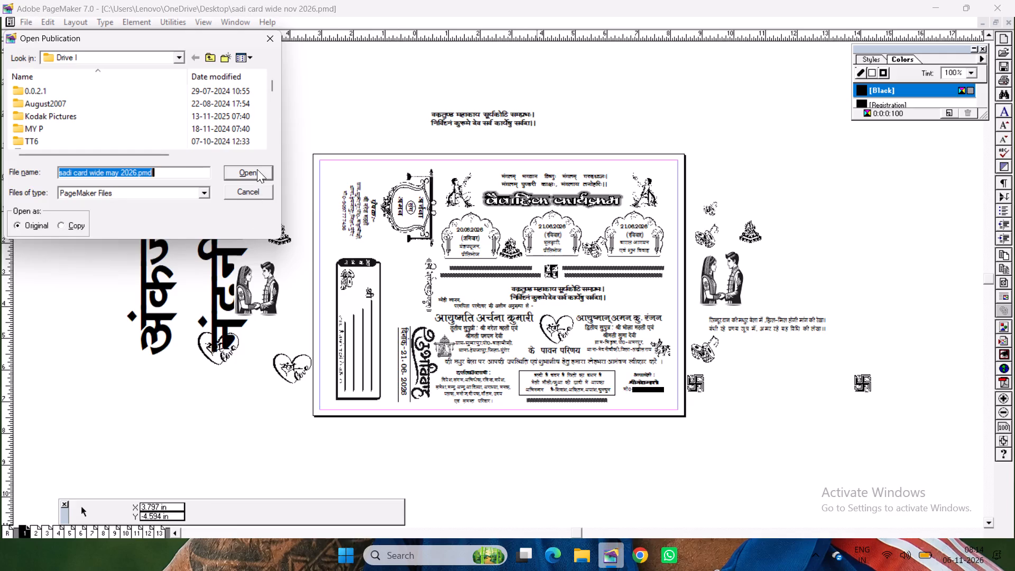
left_click(258, 170)
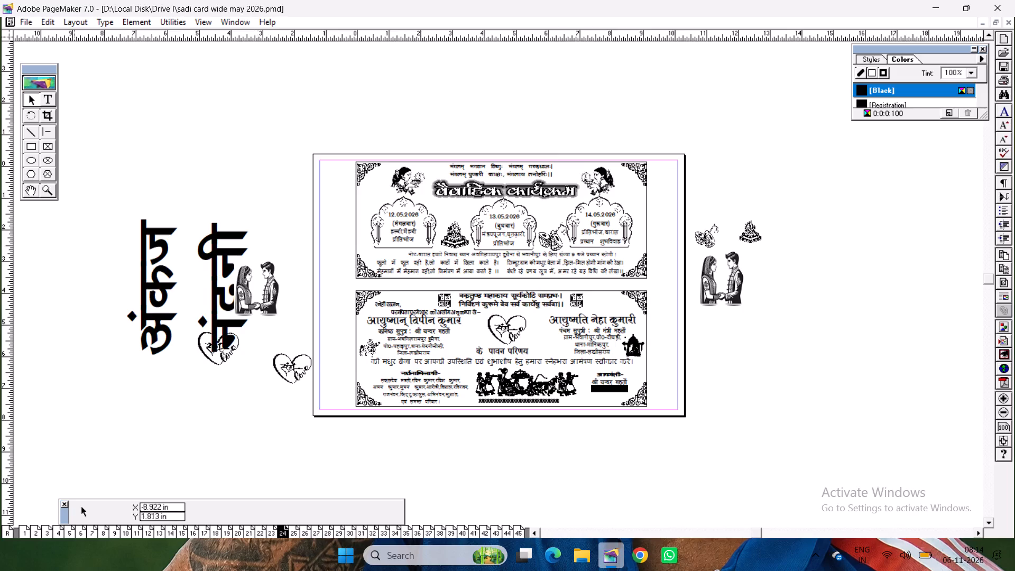
Look through pages 28 to 37 of the May publication for a wedding card layout to reuse.
left_click(327, 526)
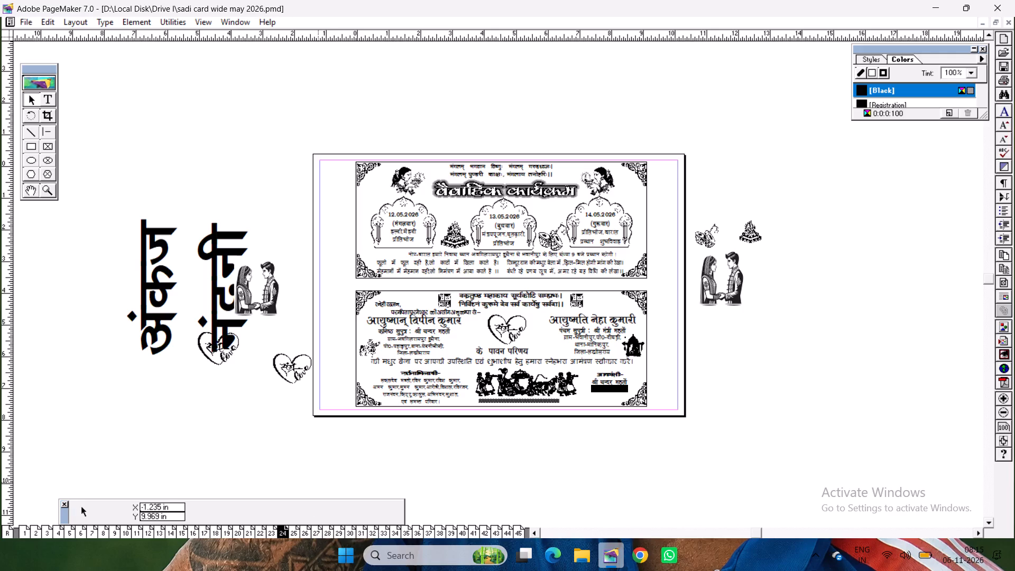
left_click(324, 531)
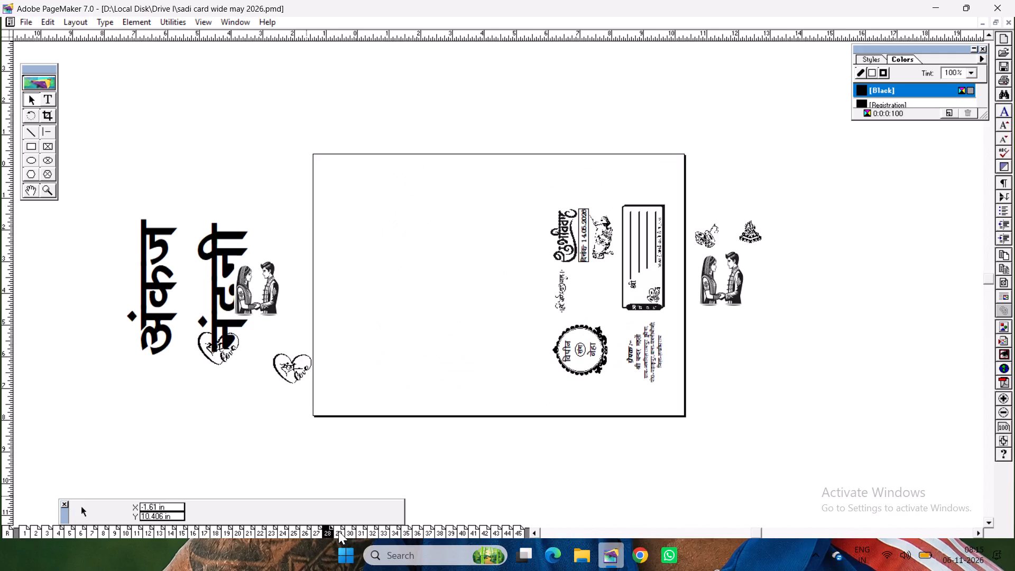
left_click(338, 531)
left_click(349, 531)
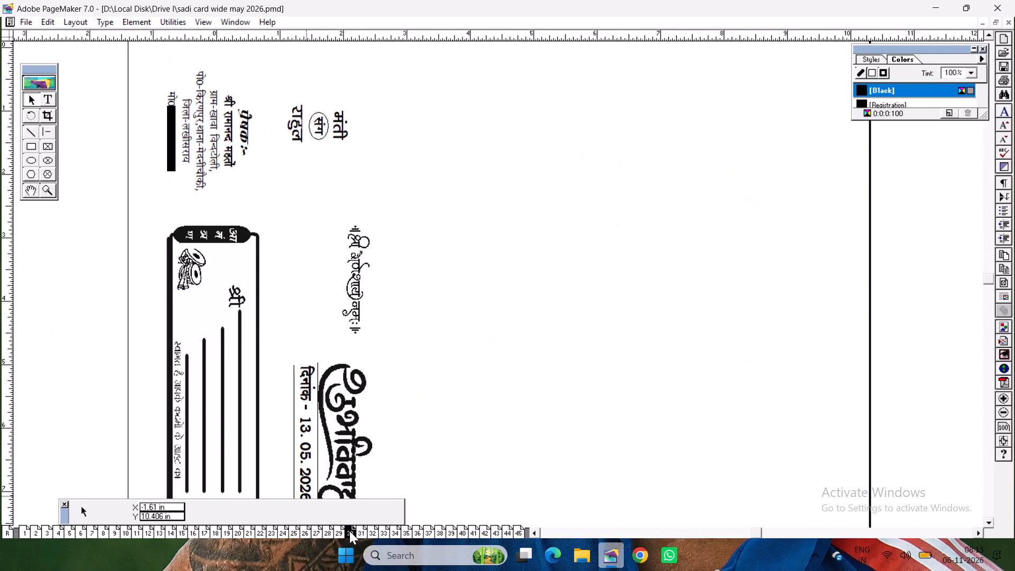
left_click(357, 531)
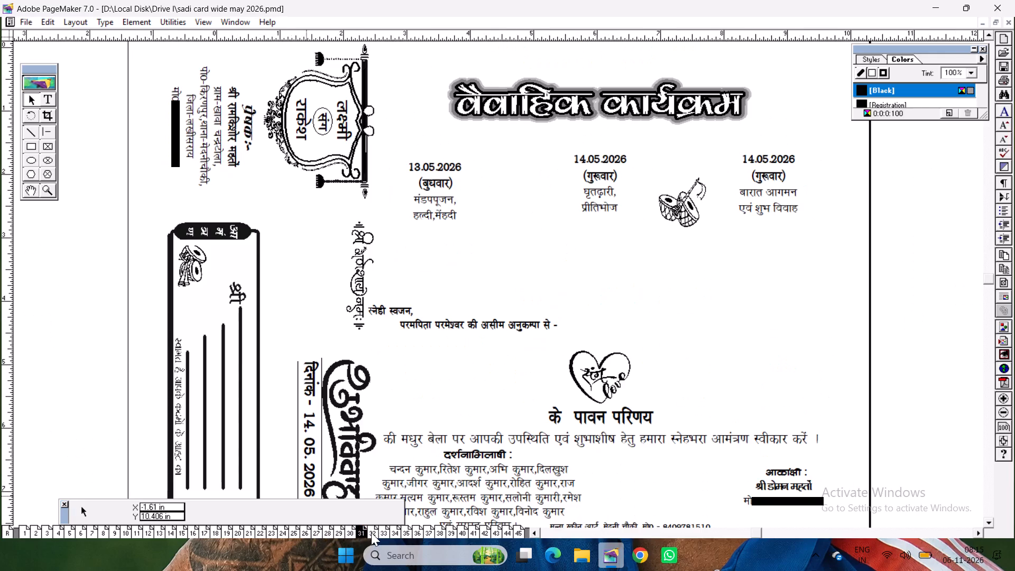
left_click(371, 532)
left_click(384, 532)
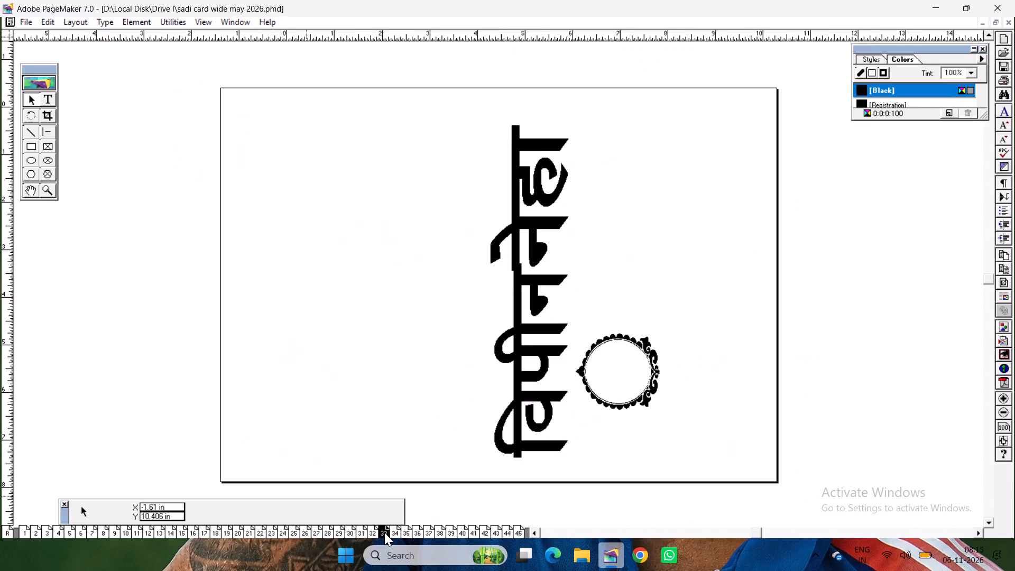
left_click(396, 532)
left_click(407, 532)
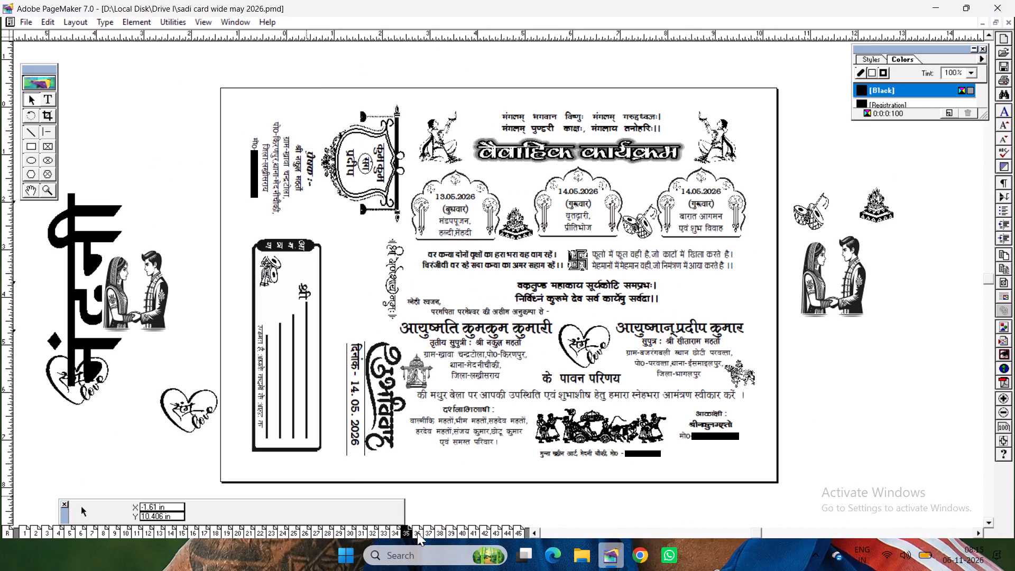
left_click(427, 531)
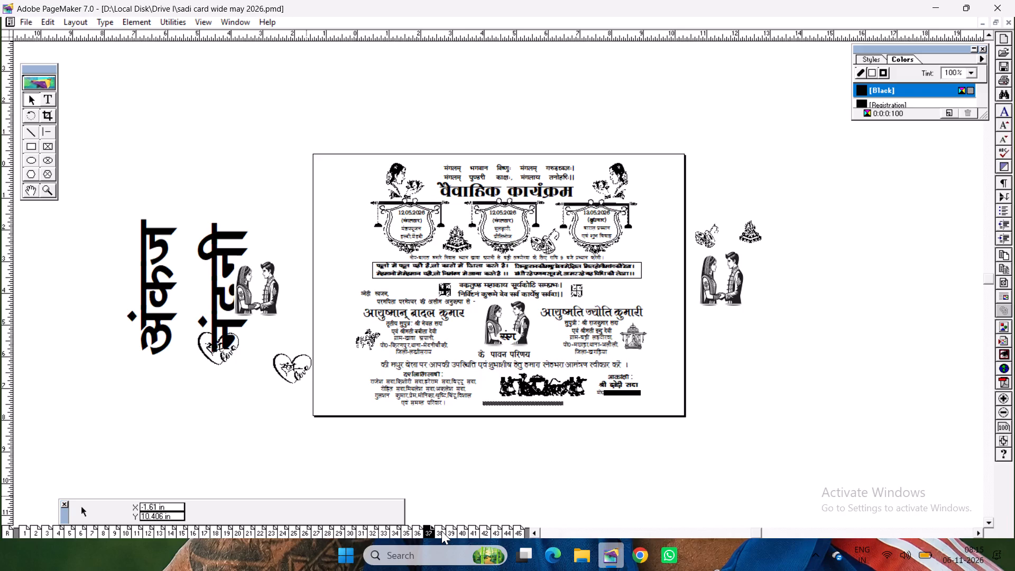
Copy the complete grouped wedding card layout with the वैवाहिक कार्यक्रम heading from page 37.
left_click_drag(334, 115, 340, 125)
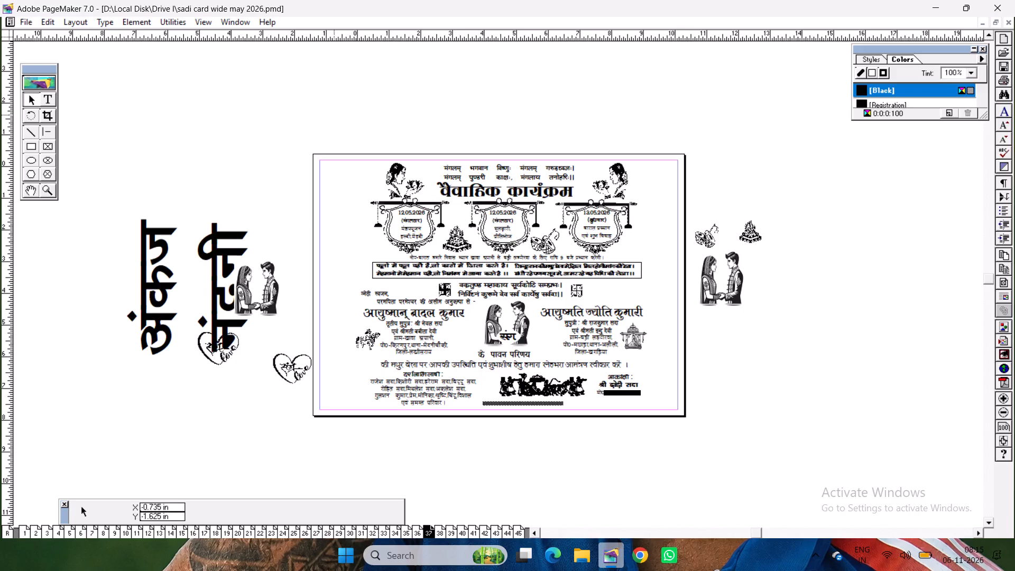
left_click_drag(340, 125, 668, 475)
key("ctrl+c")
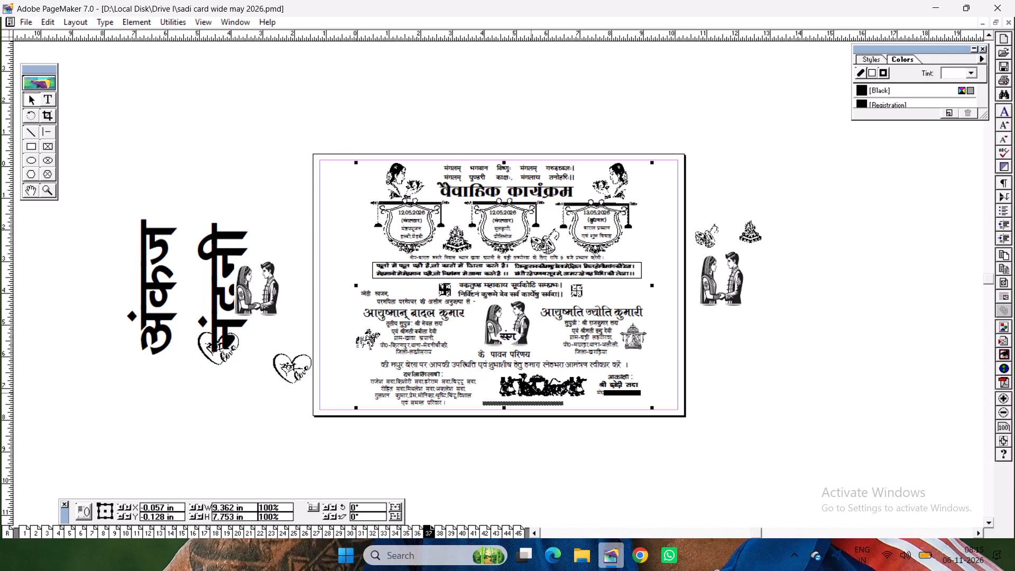
left_click(509, 444)
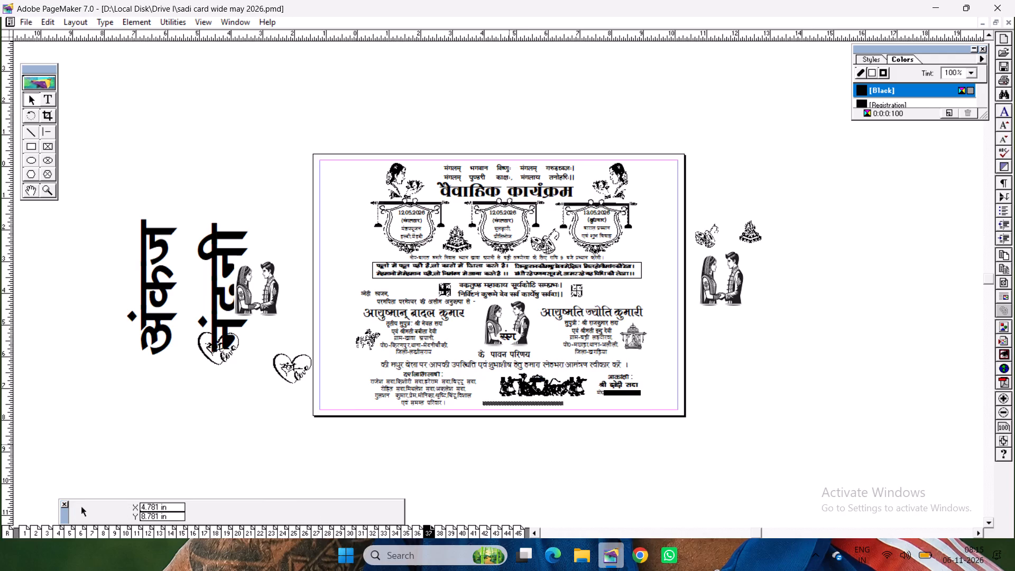
left_click(441, 339)
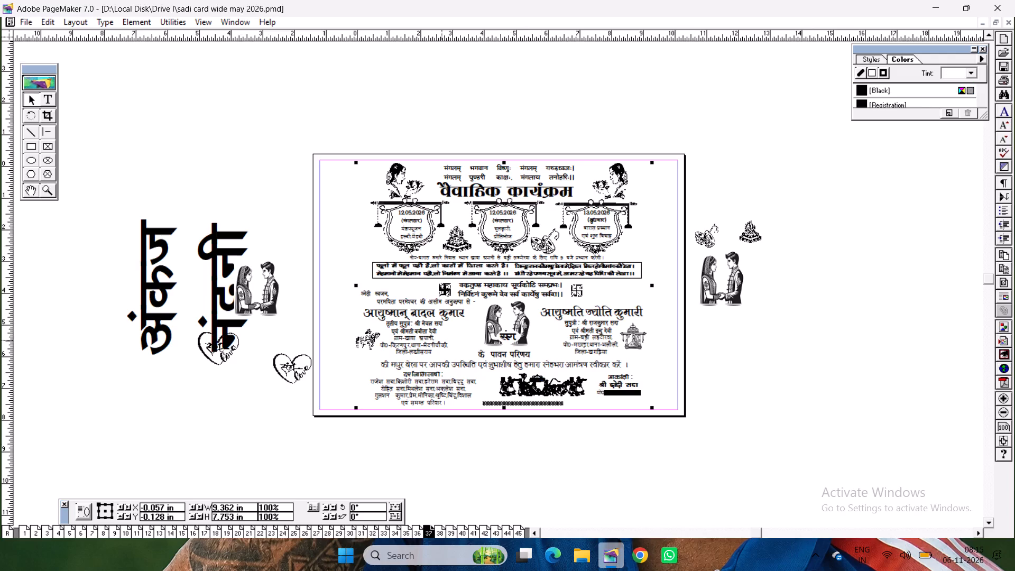
key("ctrl+c")
left_click(417, 468)
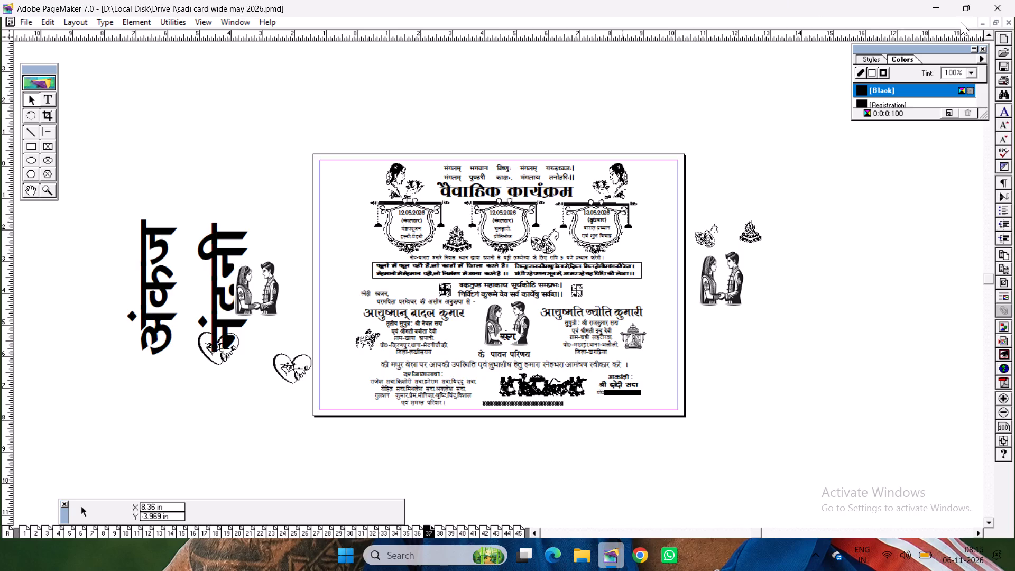
Paste the copied card layout onto the empty page 13 of sadi card wide nov 2026.pmd, moving the Control palette clear of the page numbers.
left_click(982, 25)
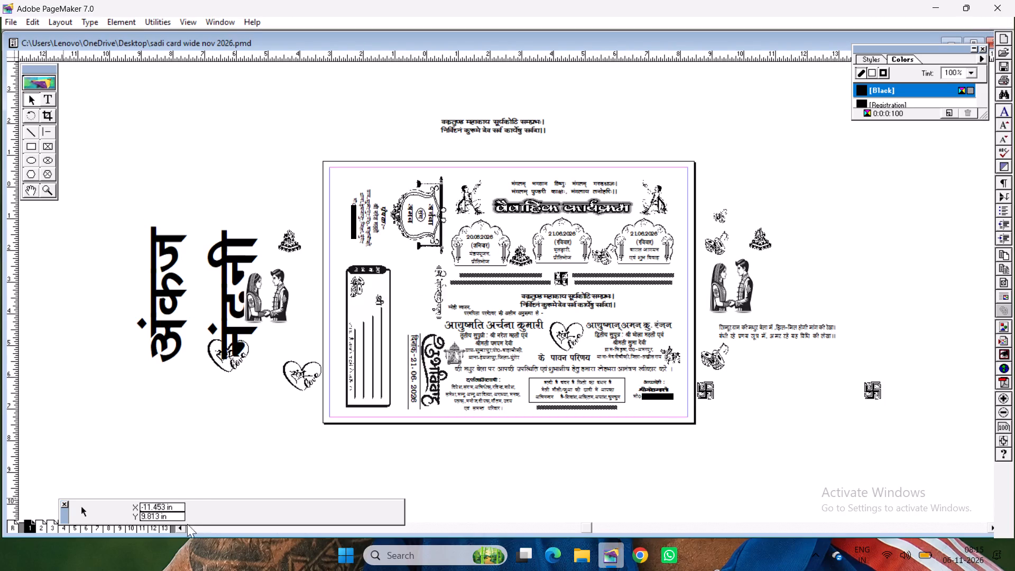
left_click_drag(65, 516, 77, 468)
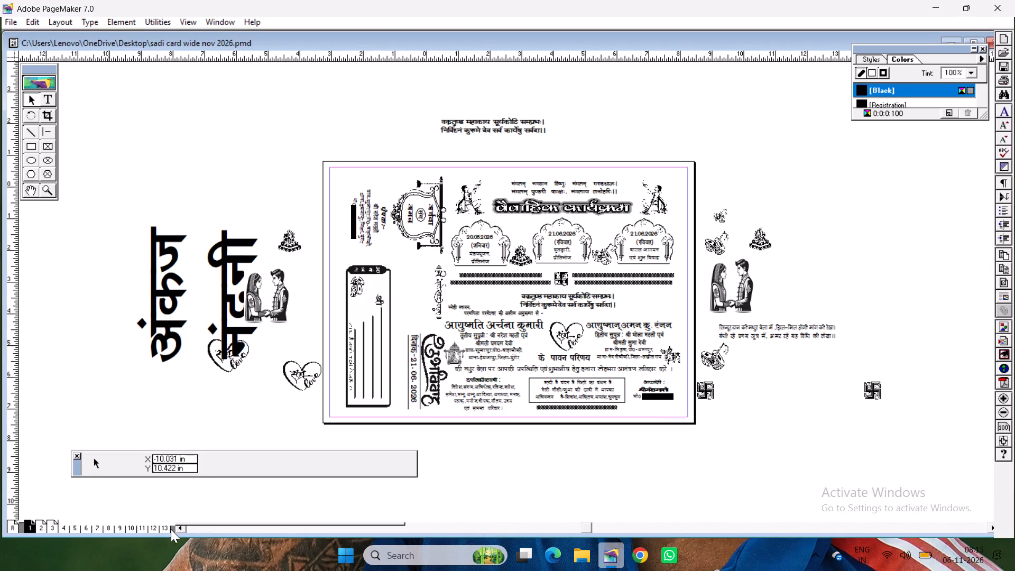
left_click(164, 529)
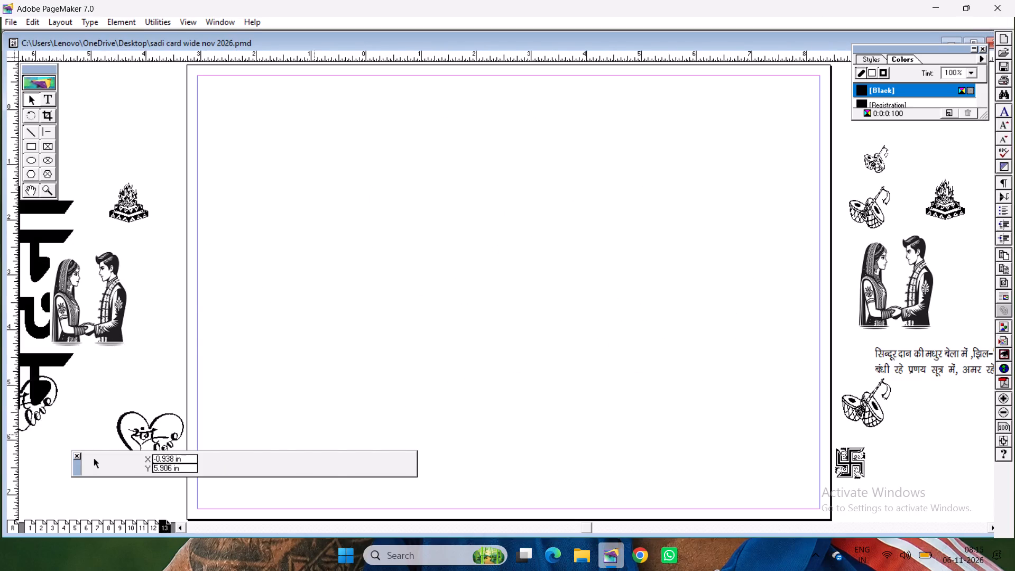
key("ctrl+v")
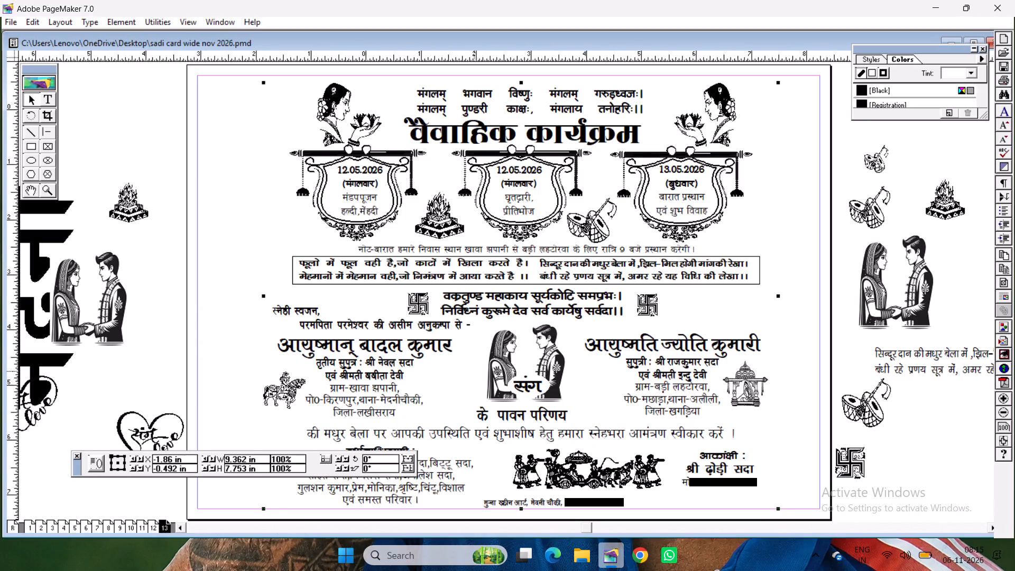
Move the pasted card layout up near the top margin of page 13, to about X -1.908 in, Y -0.605 in.
key("Up")
key("Up")
key("Up")
key("Up")
key("Up")
key("Up")
key("Up")
key("Up")
key("Up")
key("Up")
key("Up")
key("Up")
key("Up")
key("Up")
key("Up")
key("Up")
key("Up")
key("Up")
key("Up")
key("Up")
left_click_drag(498, 303, 496, 295)
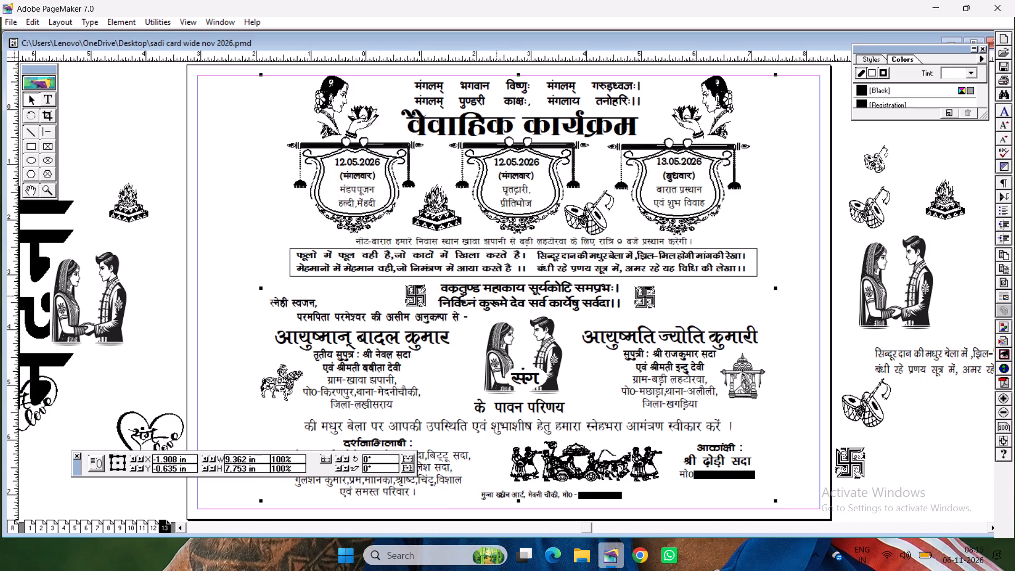
key("Down")
key("Down")
key("Down")
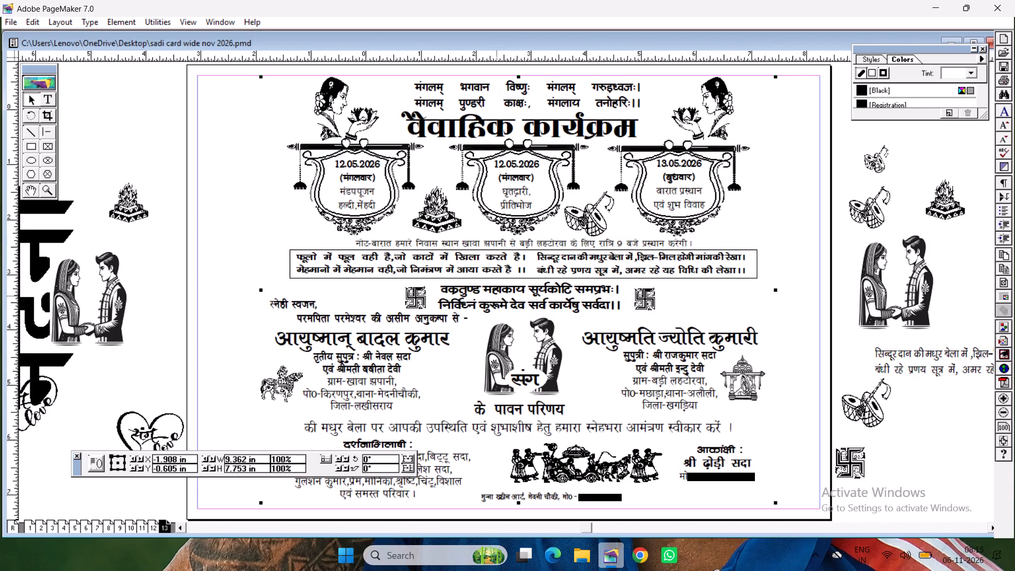
Ungroup the pasted card layout and save the November publication.
key("ctrl+shift+g")
left_click(244, 254)
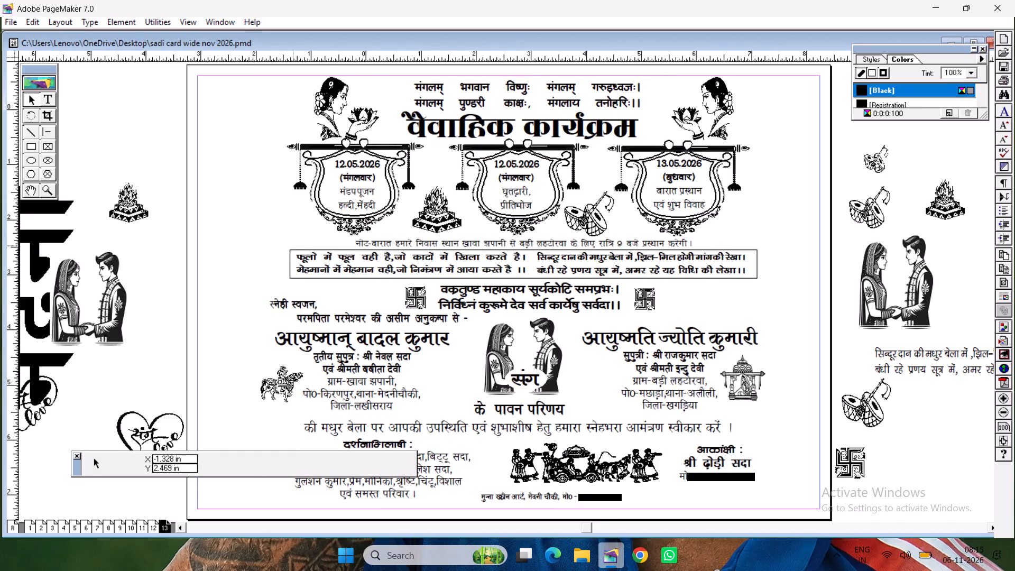
key("ctrl+s")
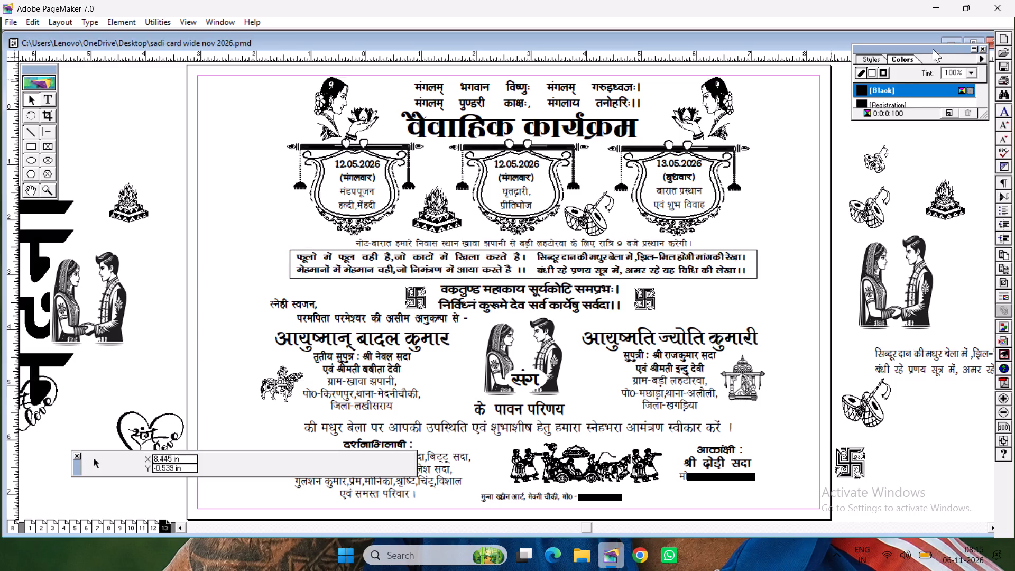
Copy the grouped envelope artwork with the शुभविवाह heading, names emblem, sender details and श्री box from page 38 of the May publication.
left_click(941, 43)
left_click(99, 523)
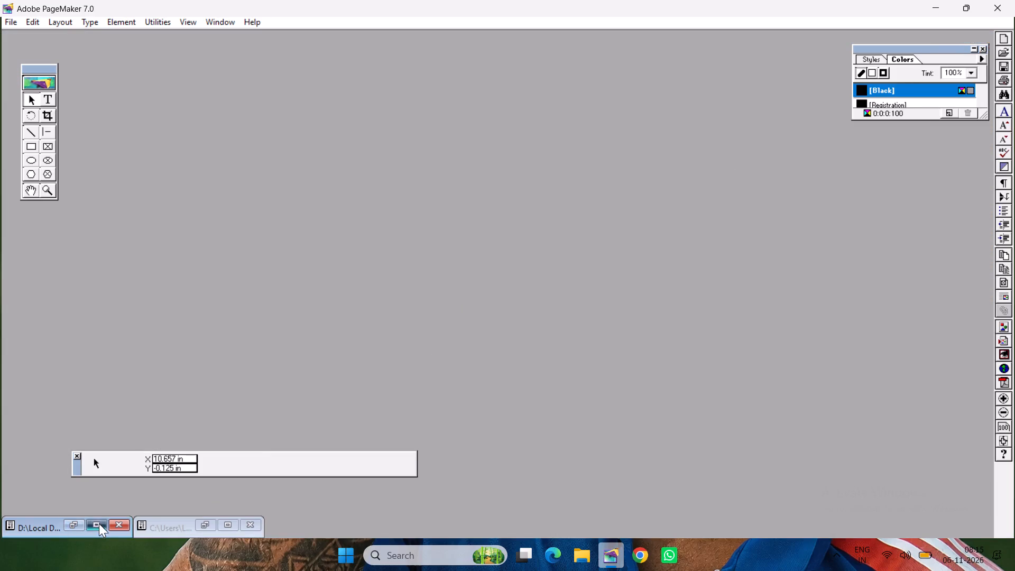
left_click(438, 533)
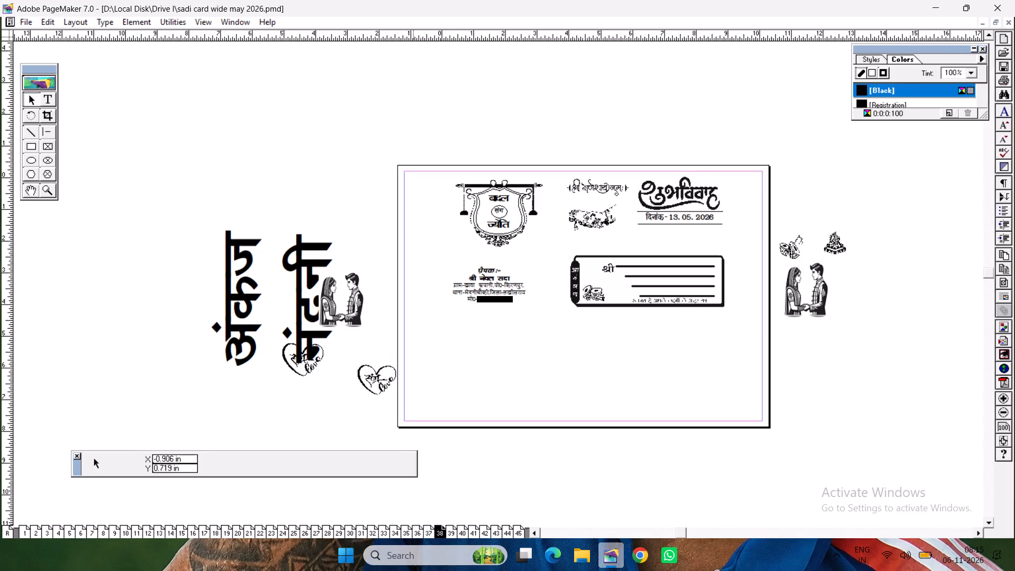
left_click_drag(419, 117, 752, 345)
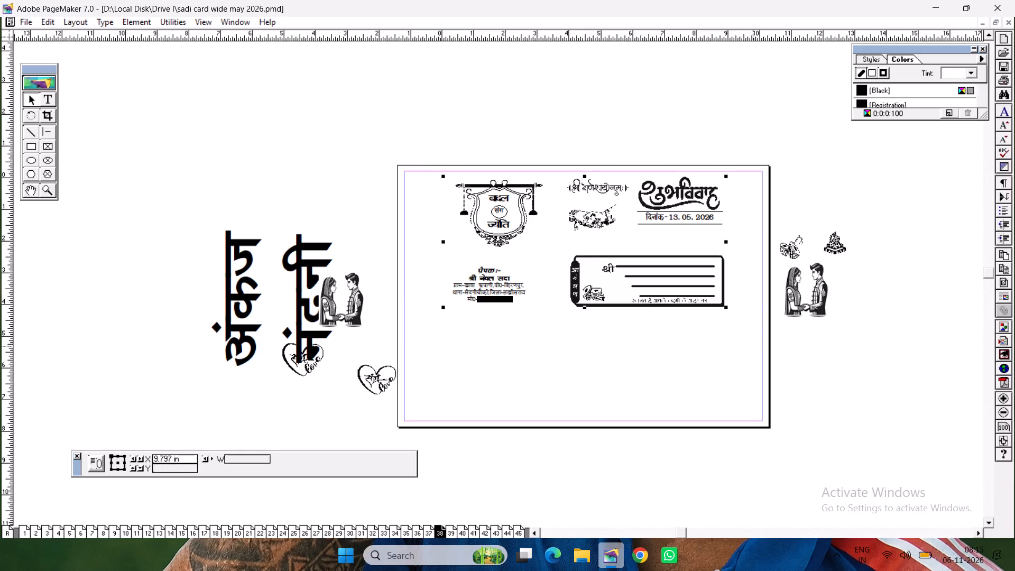
key("ctrl+c")
Add a new page 14 after page 13 in sadi card wide nov 2026.pmd.
left_click(980, 21)
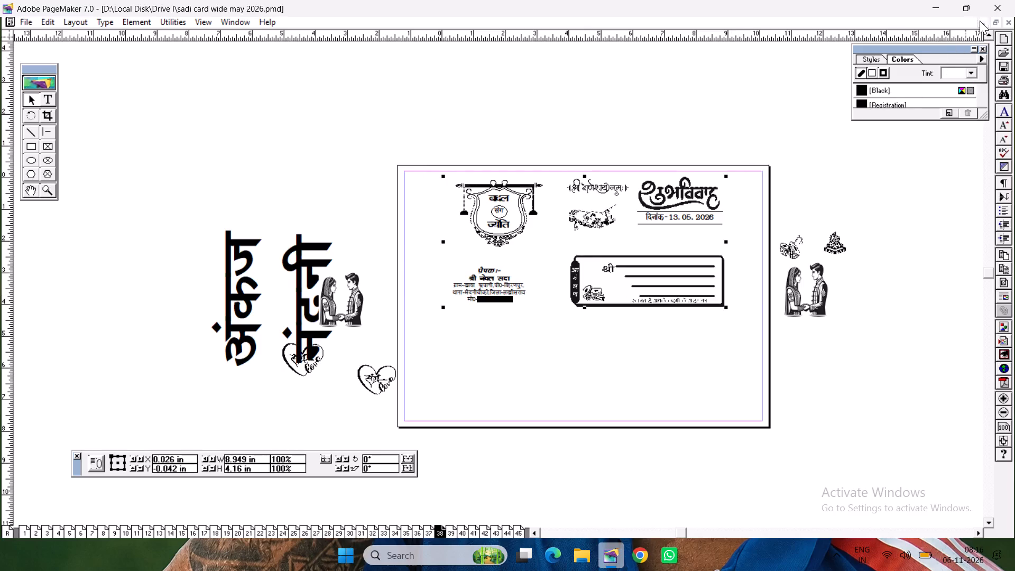
left_click(222, 525)
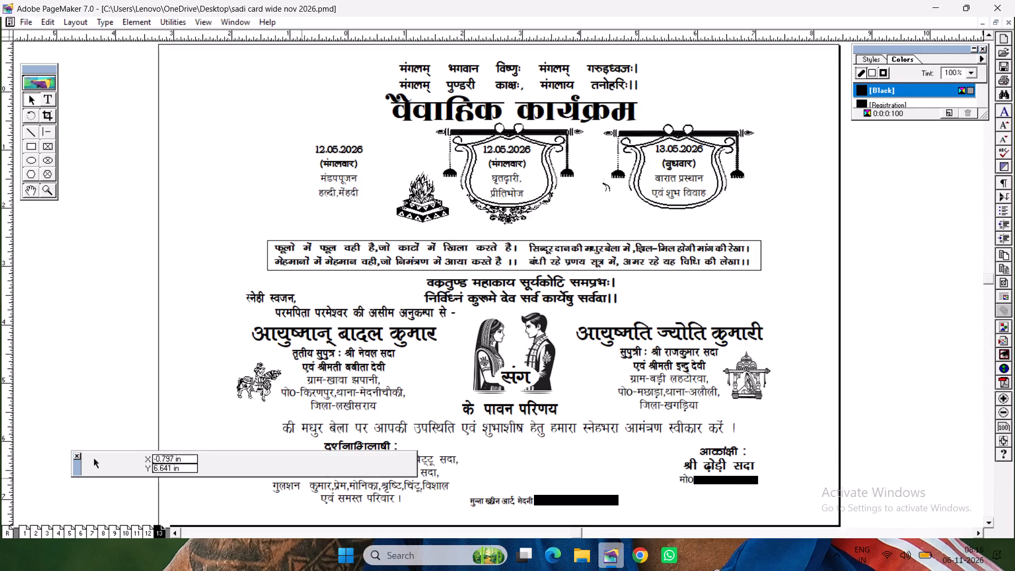
right_click(161, 526)
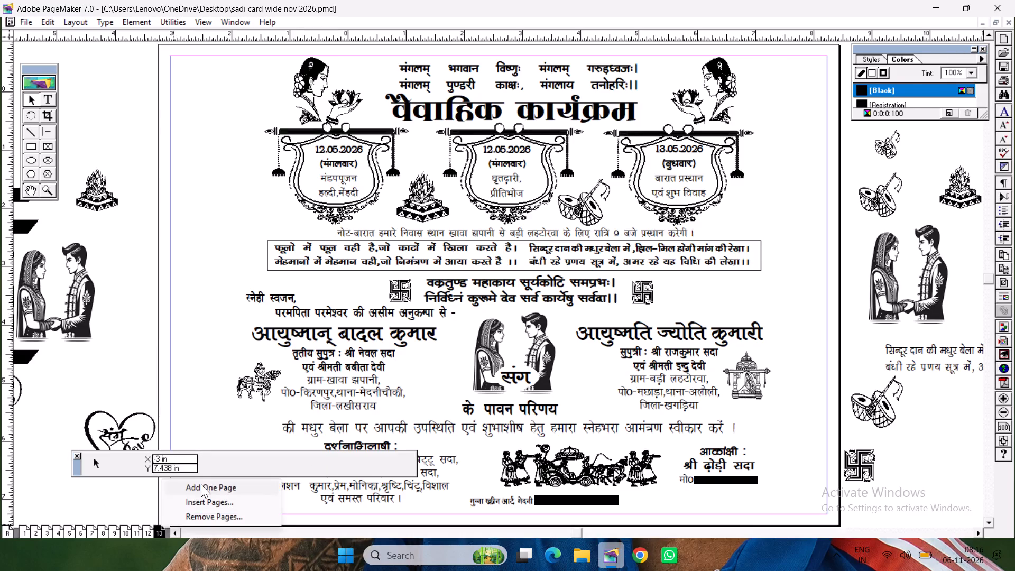
left_click(201, 484)
Paste the copied envelope artwork on page 14, position it at about X -1.91 in, Y -0.379 in, and ungroup it.
key("ctrl+v")
left_click_drag(505, 255, 497, 257)
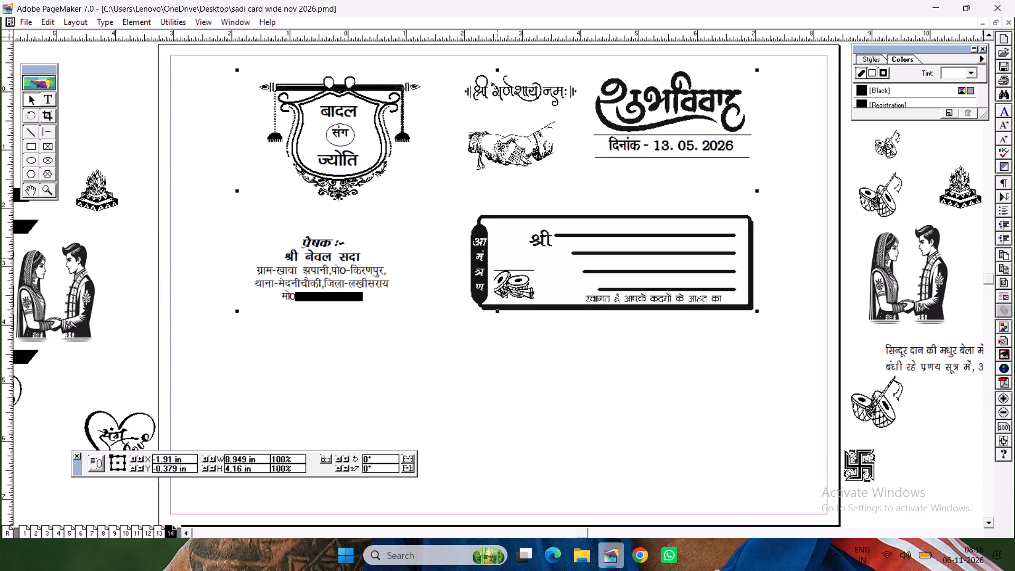
key("ctrl+shift+g")
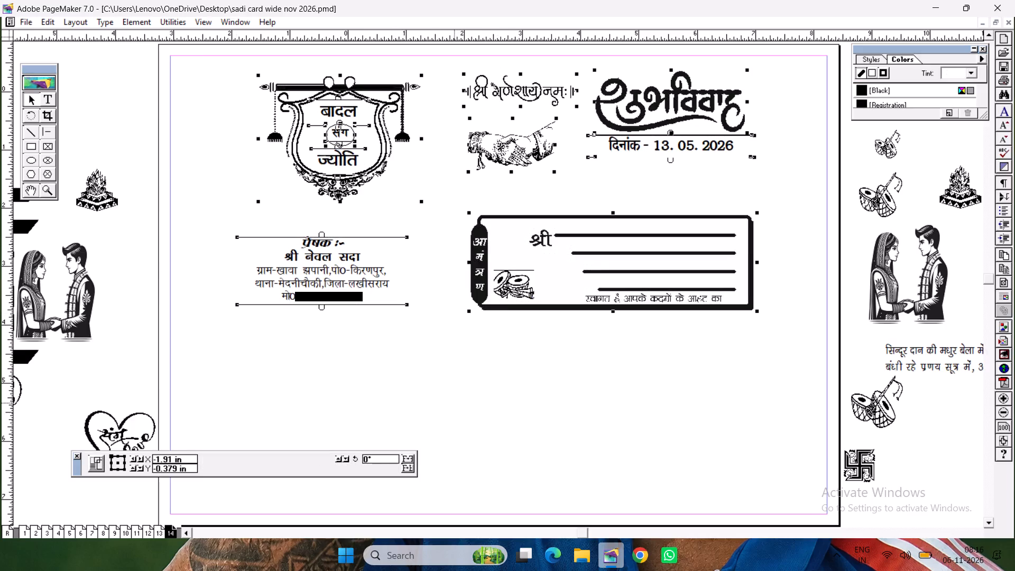
left_click(462, 401)
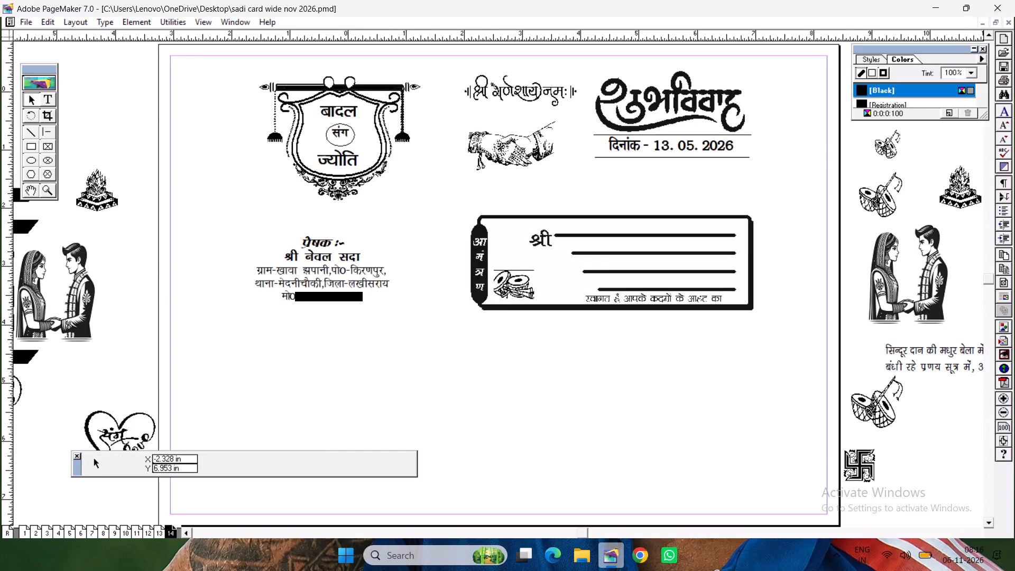
Add a new page 15 after page 14 in the November publication.
right_click(169, 528)
left_click(197, 484)
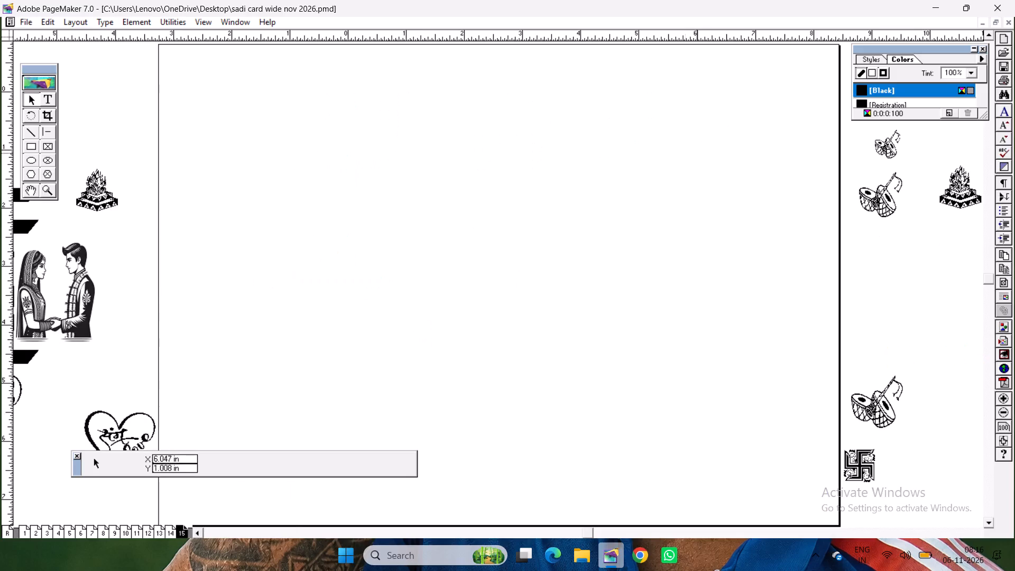
Look through the card layouts on pages 40 to 45 and 9 to 16 of the May publication for another one to reuse.
left_click(985, 21)
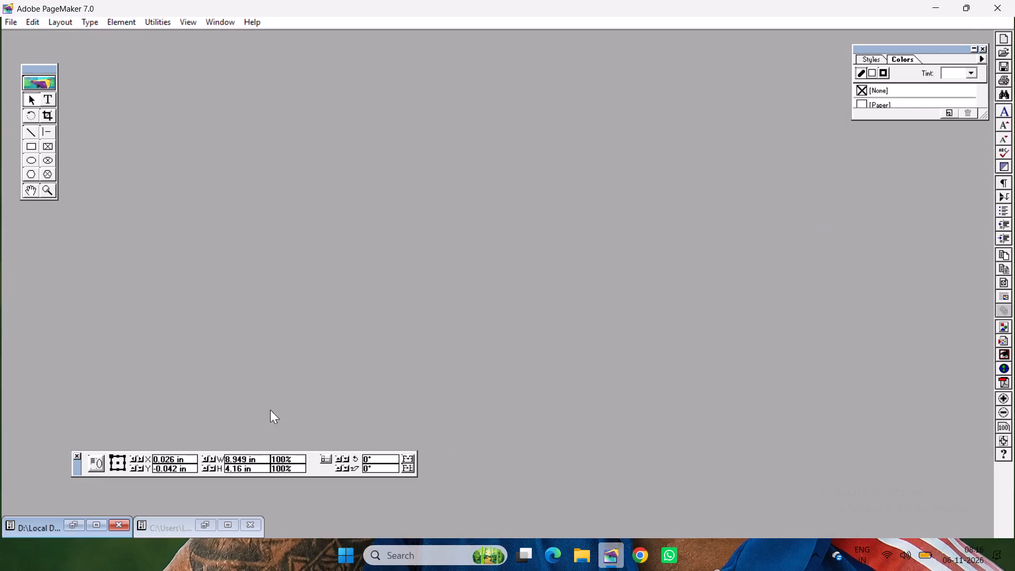
left_click(86, 523)
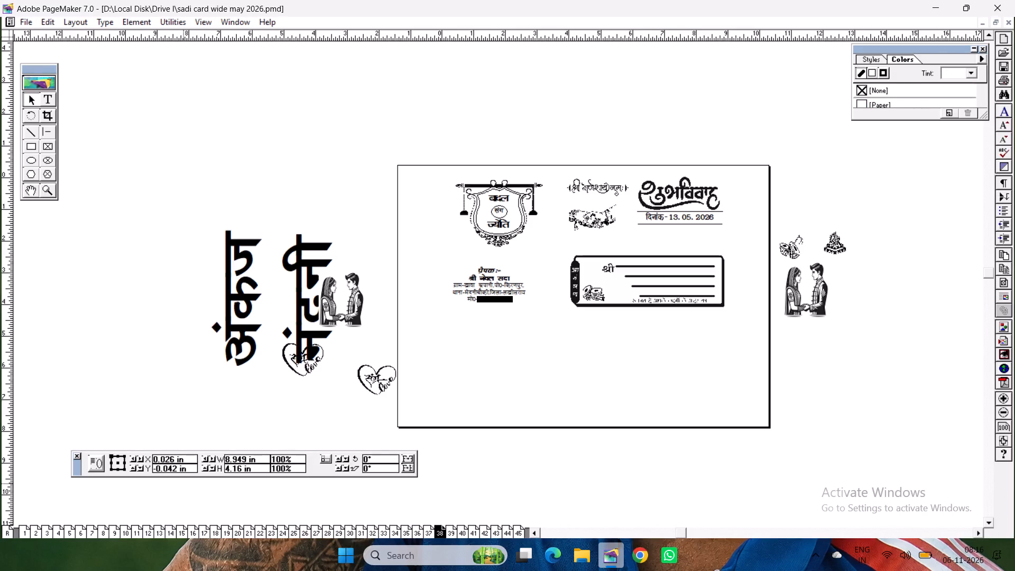
left_click(447, 533)
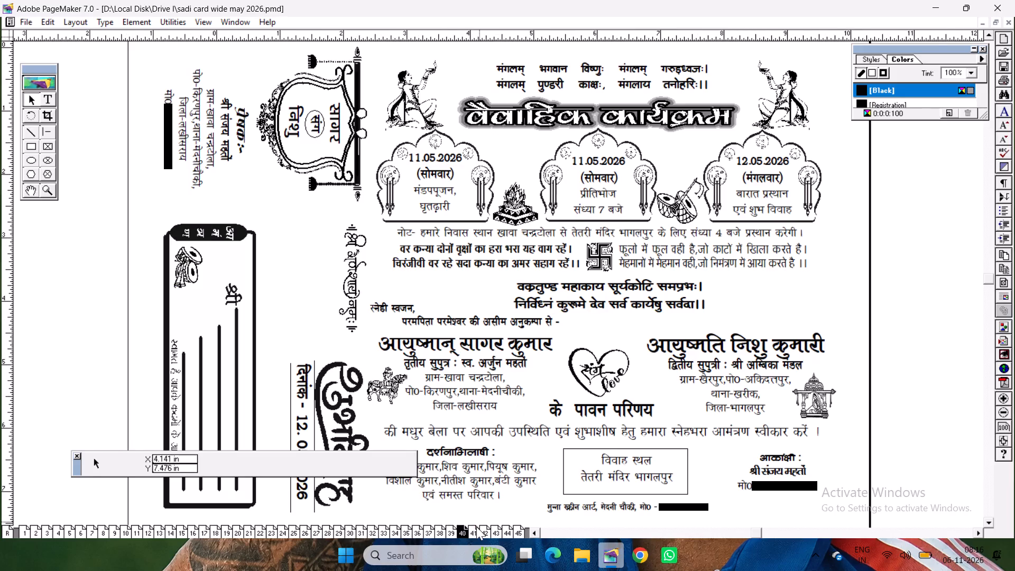
left_click(476, 527)
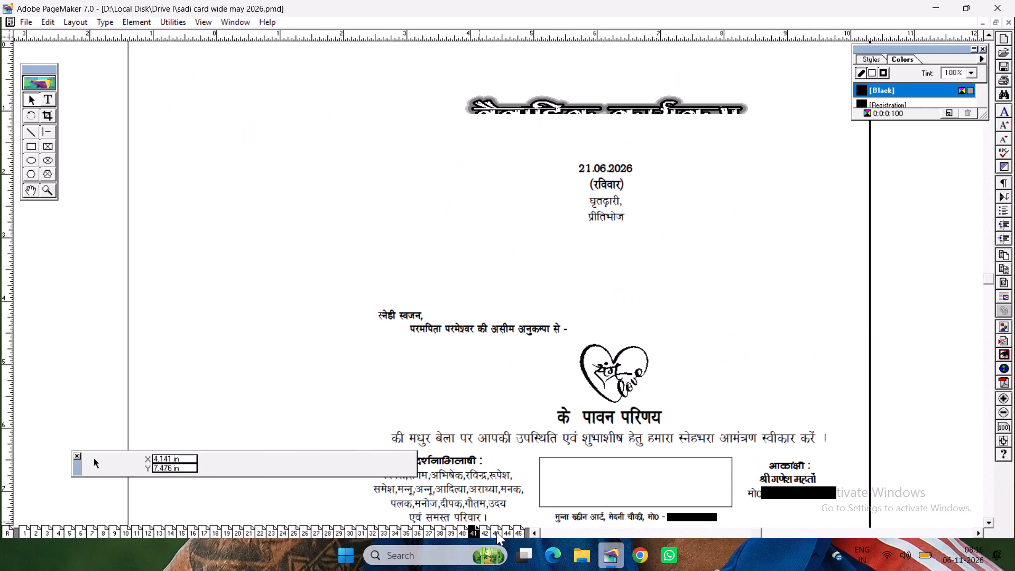
left_click(500, 531)
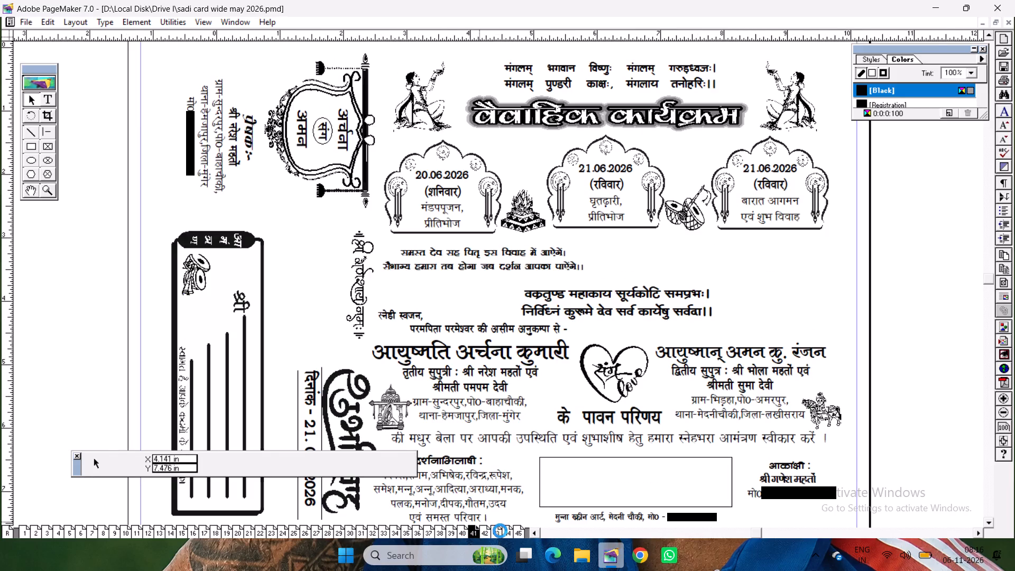
left_click(507, 531)
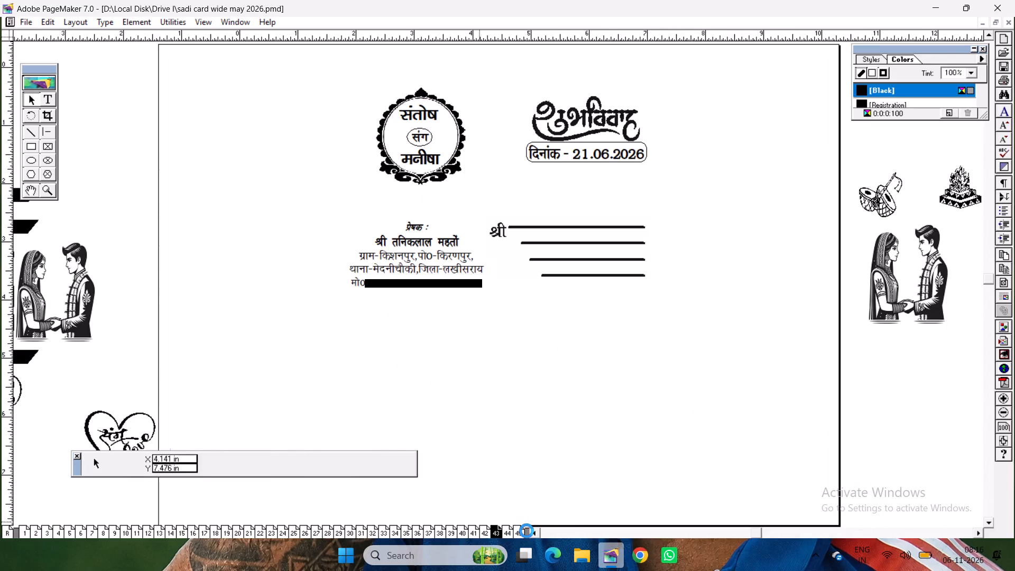
left_click(520, 530)
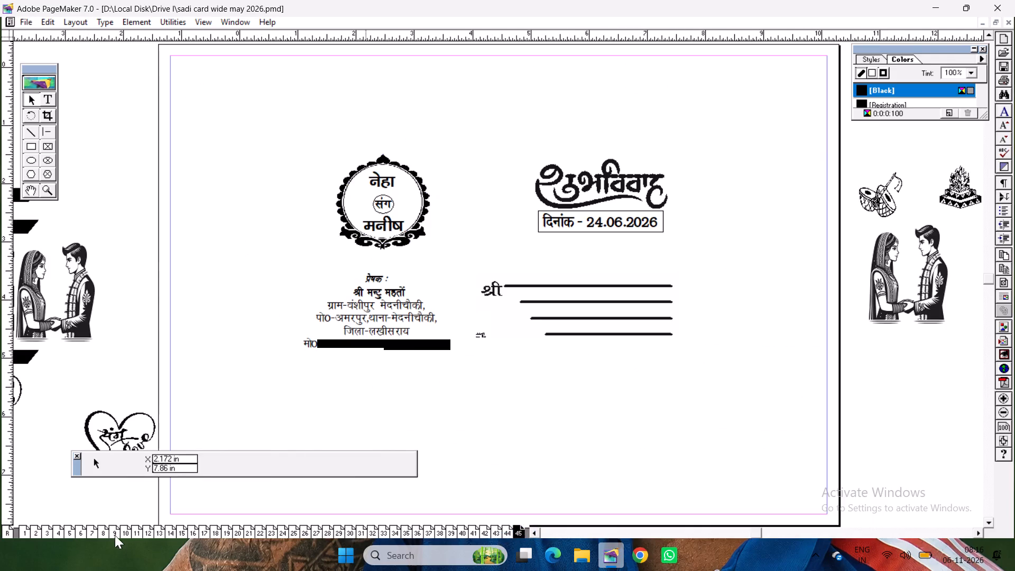
left_click(115, 535)
left_click(135, 532)
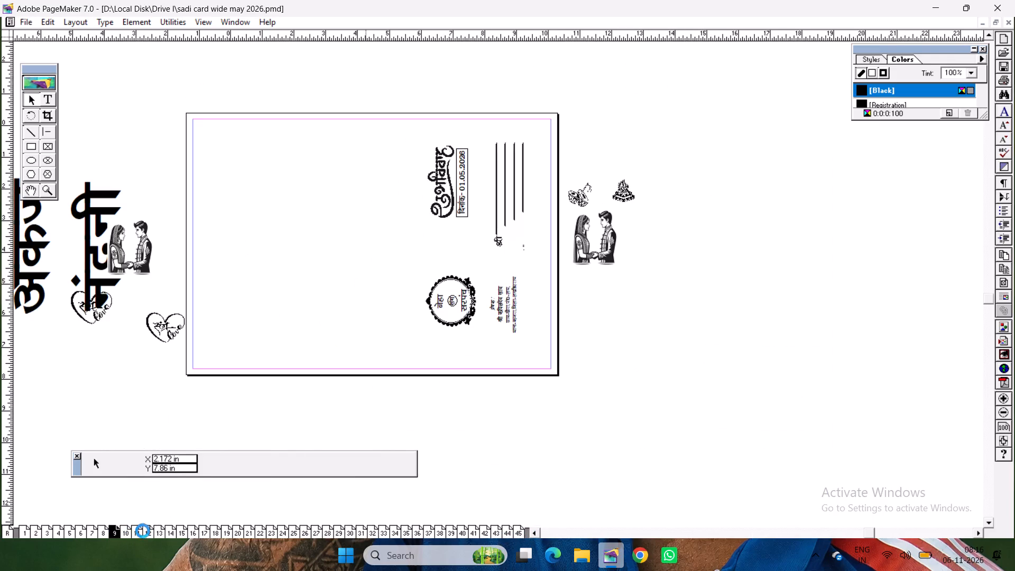
left_click(146, 530)
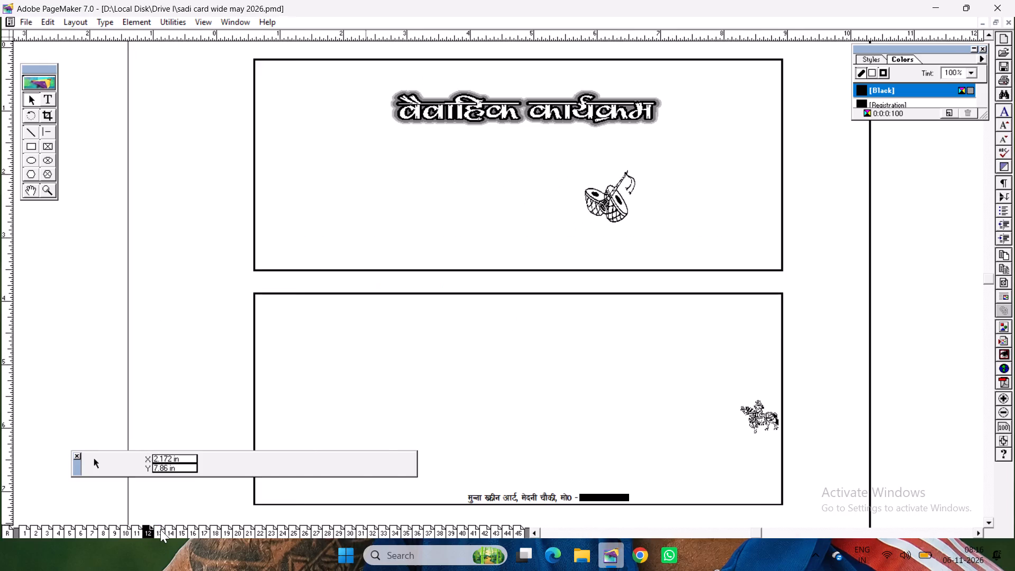
left_click(160, 529)
left_click(172, 530)
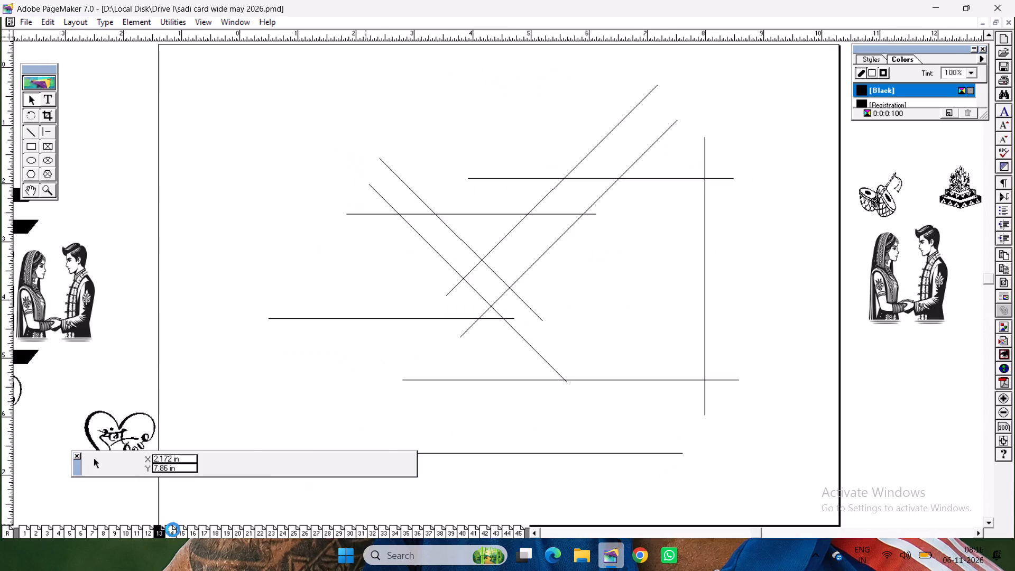
left_click(183, 530)
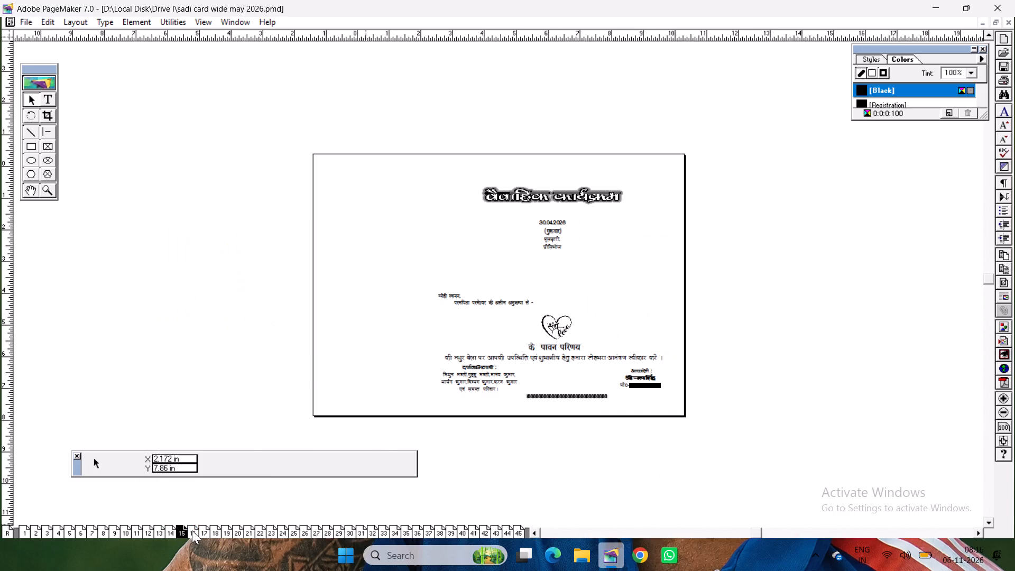
left_click(192, 530)
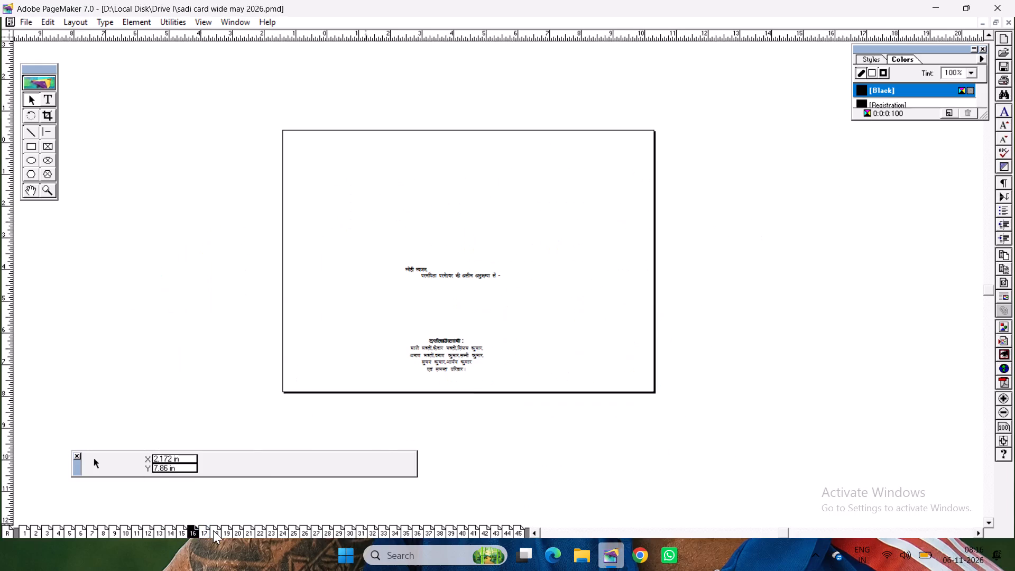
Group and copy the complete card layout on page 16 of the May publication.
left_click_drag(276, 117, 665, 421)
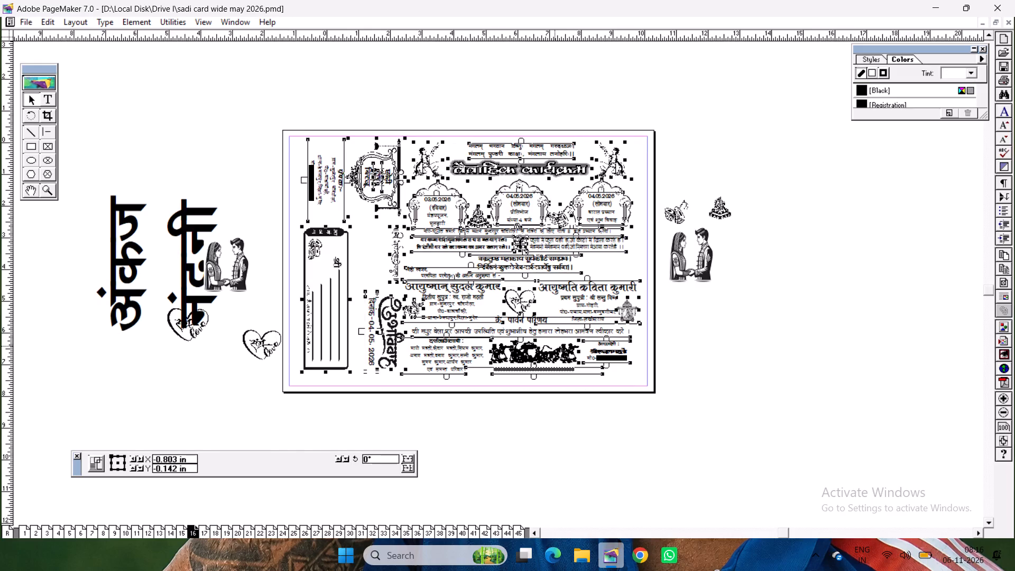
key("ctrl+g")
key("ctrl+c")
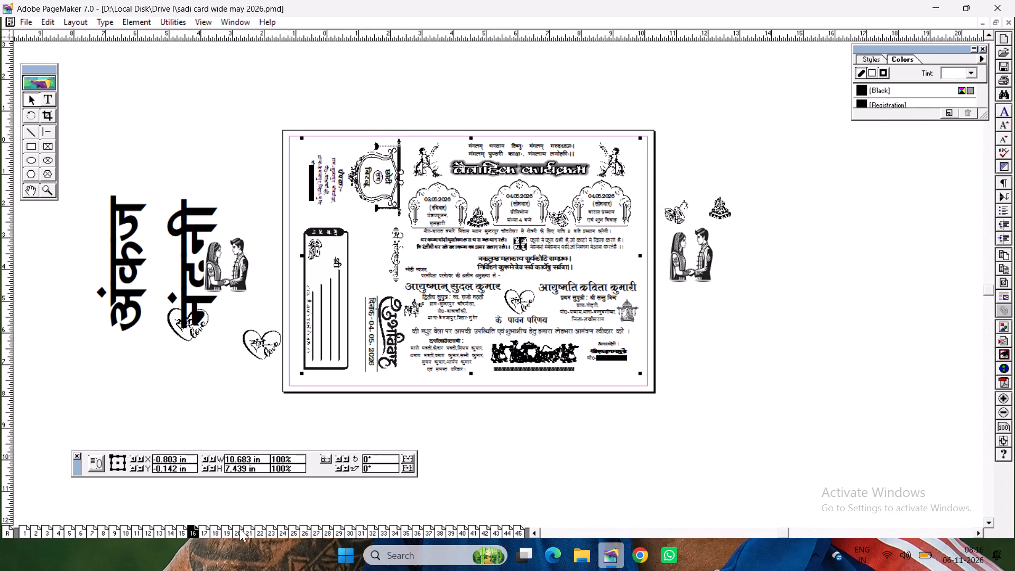
Copy the complete card and envelope layout for सुनीता and भरत from page 17 of the May publication.
left_click(206, 529)
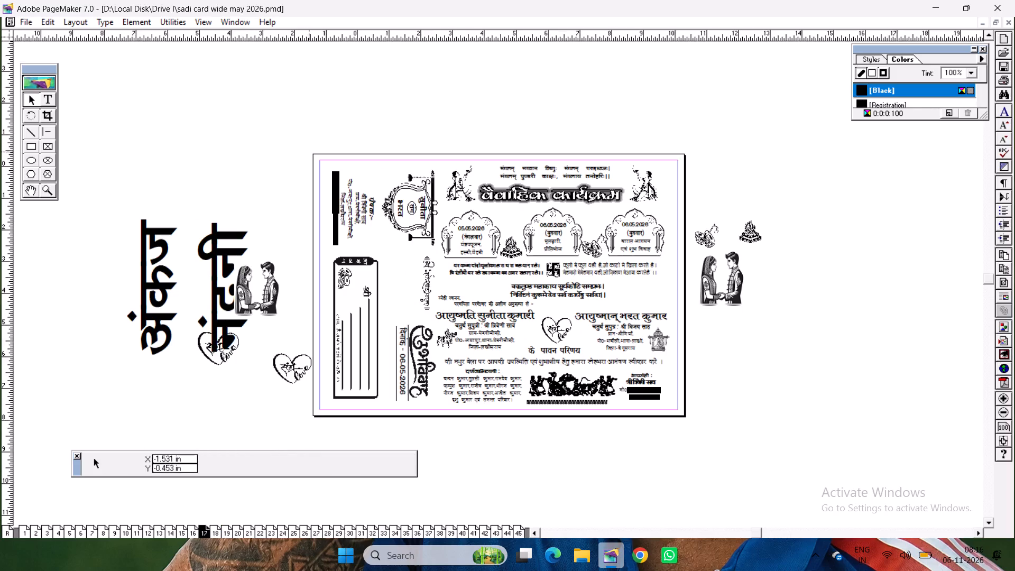
left_click_drag(314, 139, 692, 437)
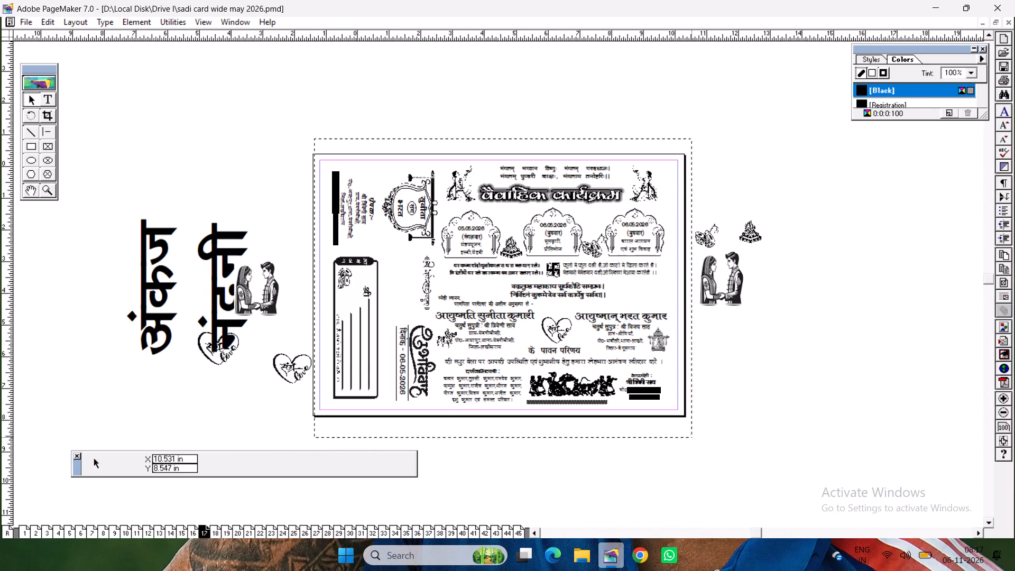
left_click_drag(692, 437, 690, 435)
key("ctrl+c")
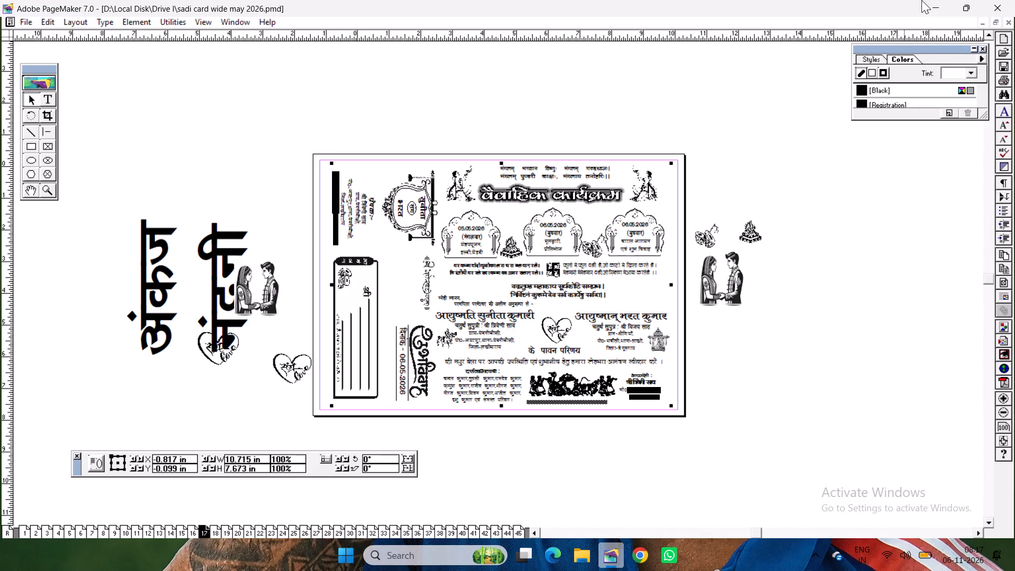
Paste the copied card layout onto the empty page 15 of sadi card wide nov 2026.pmd.
left_click(982, 21)
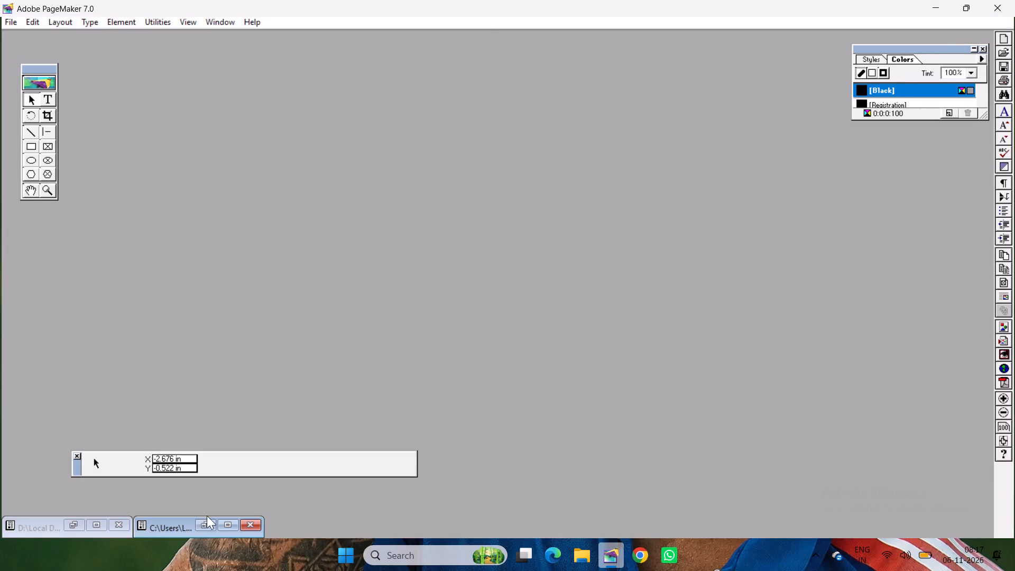
left_click(230, 524)
key("ctrl+v")
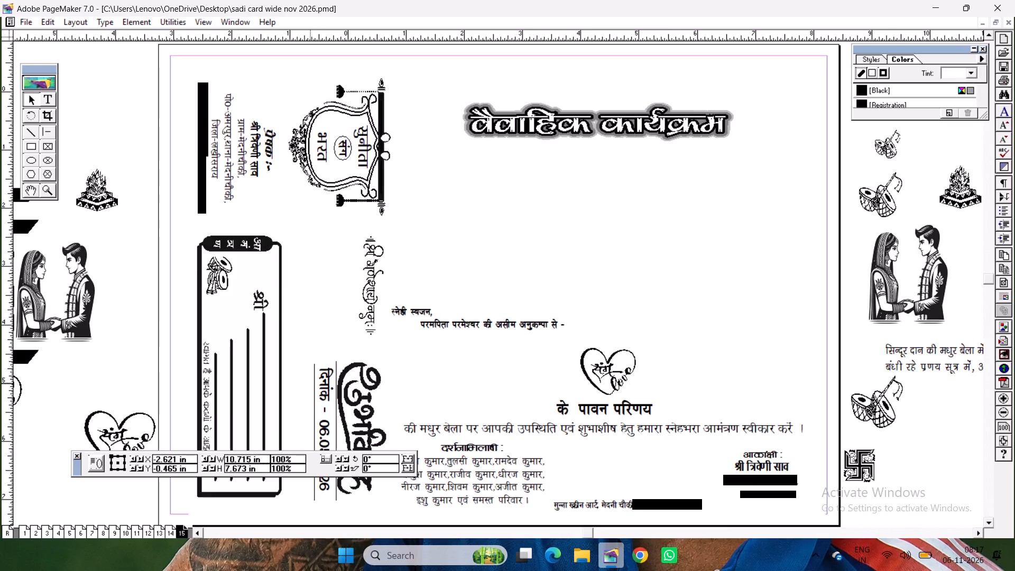
Shift the pasted layout slightly toward the page's left margin, to about X -2.723 in, Y -0.478 in, and ungroup it.
key("Left")
key("Left")
key("Left")
key("Left")
key("Left")
key("Left")
key("Left")
key("Left")
key("Left")
key("Left")
key("Left")
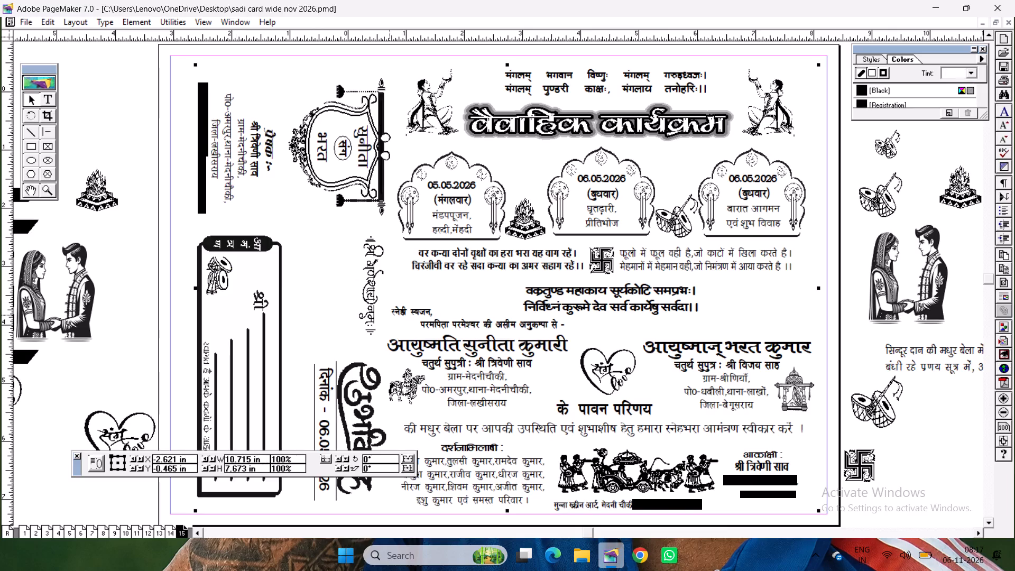
key("Up")
key("Up")
key("Up")
key("Left")
key("Up")
left_click_drag(454, 381, 448, 382)
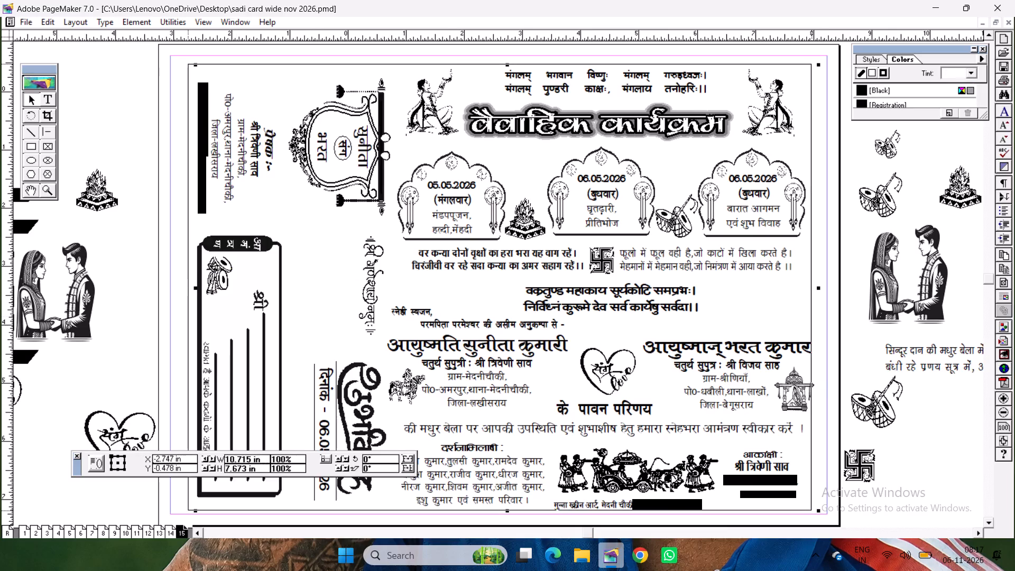
left_click_drag(448, 382, 449, 382)
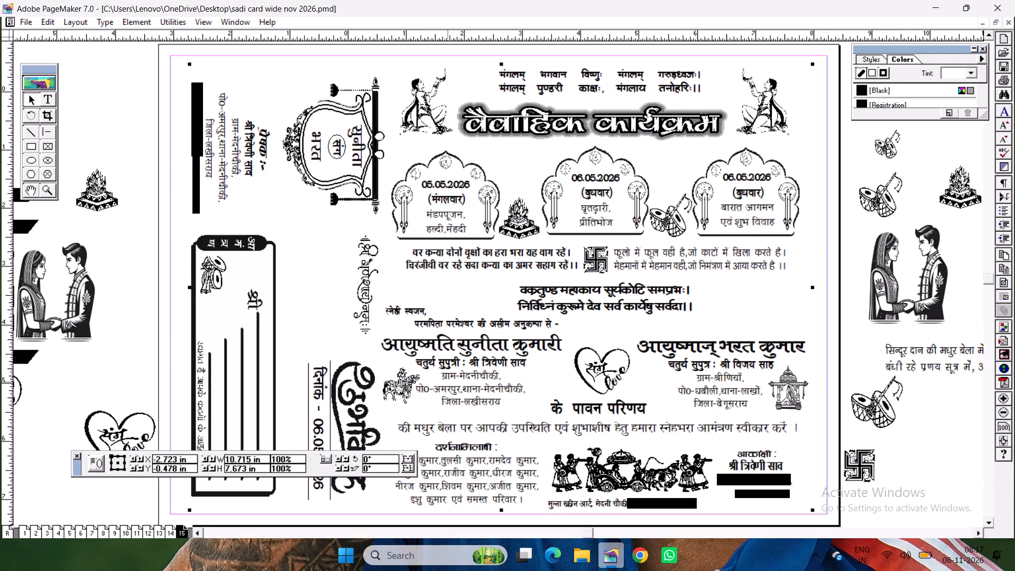
key("ctrl+shift+g")
left_click(162, 172)
Change the date in the first ceremony arch, for मंडपपूजन and हल्दी, मेंहदी, to 19.11.2026.
left_click(29, 183)
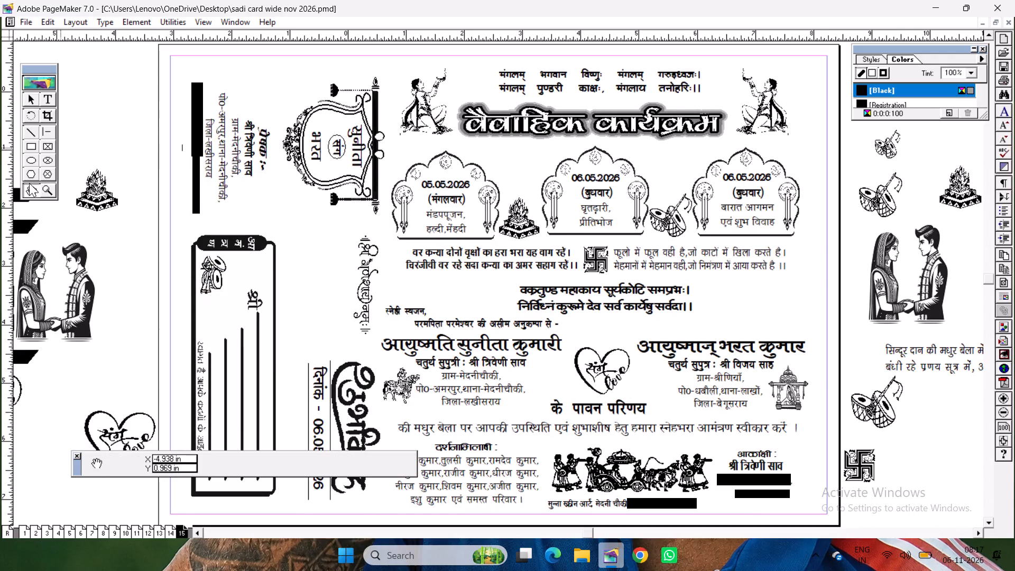
left_click_drag(407, 224, 332, 302)
left_click_drag(367, 279, 358, 293)
key("ctrl+2")
left_click_drag(410, 269, 393, 347)
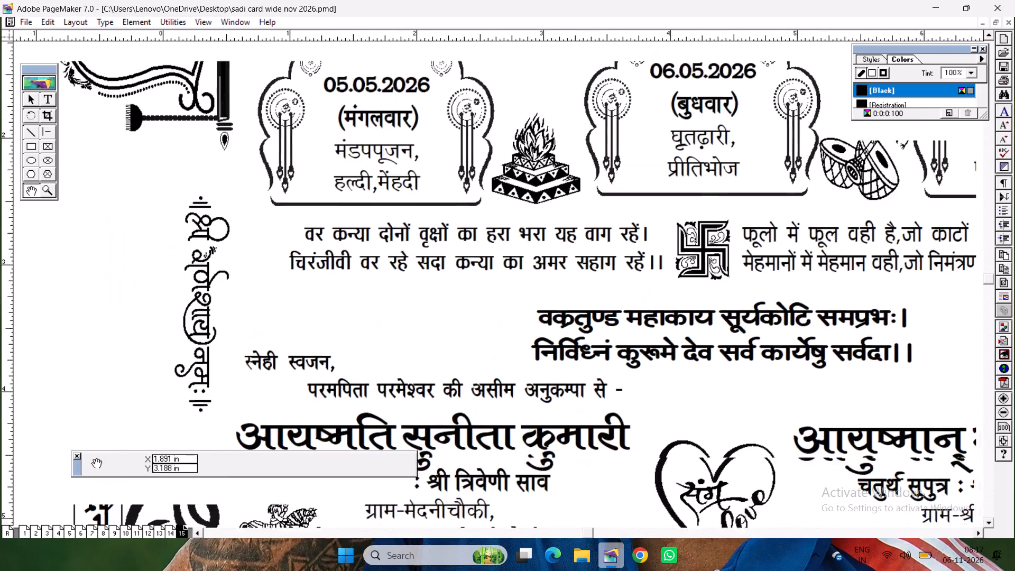
left_click_drag(430, 270, 295, 362)
left_click_drag(411, 321, 392, 360)
left_click_drag(398, 333, 397, 342)
left_click_drag(389, 333, 372, 315)
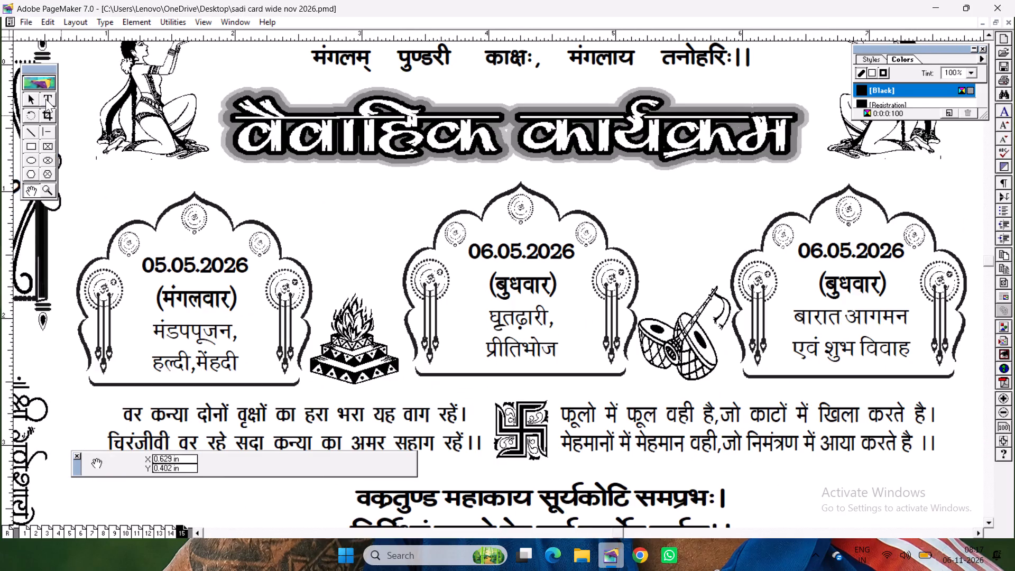
left_click(45, 99)
left_click_drag(139, 268, 160, 266)
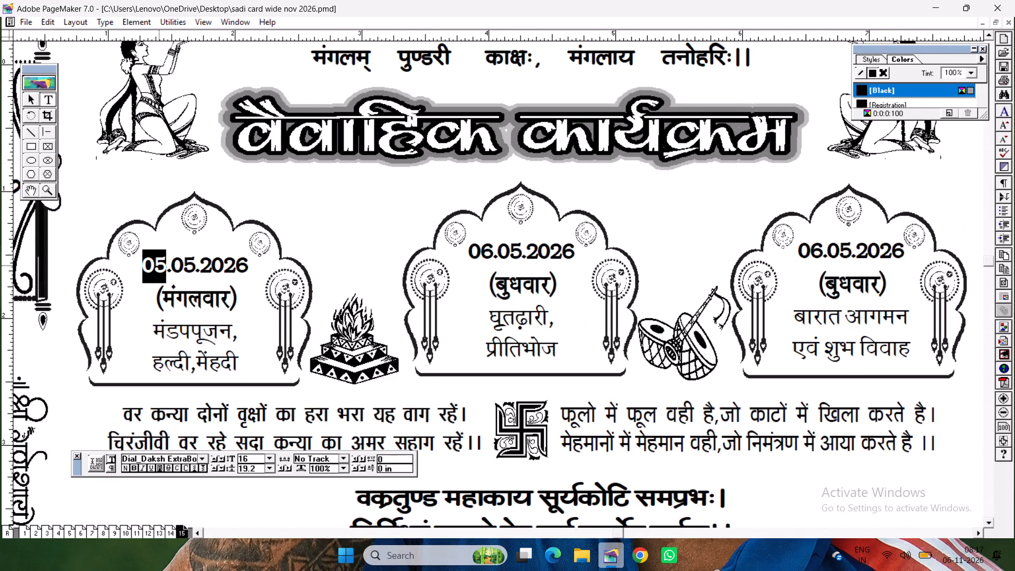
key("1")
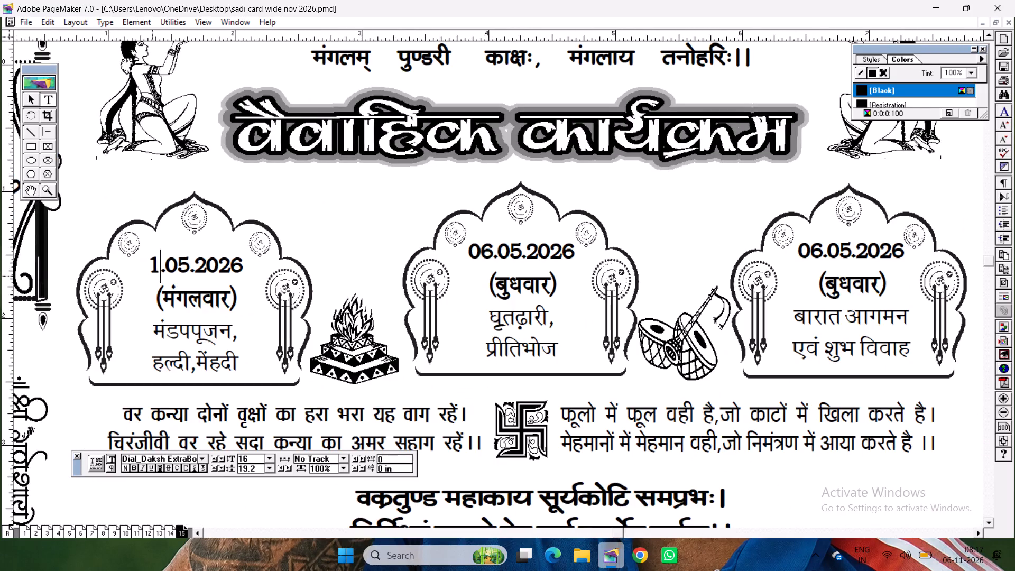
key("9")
left_click_drag(195, 262, 190, 264)
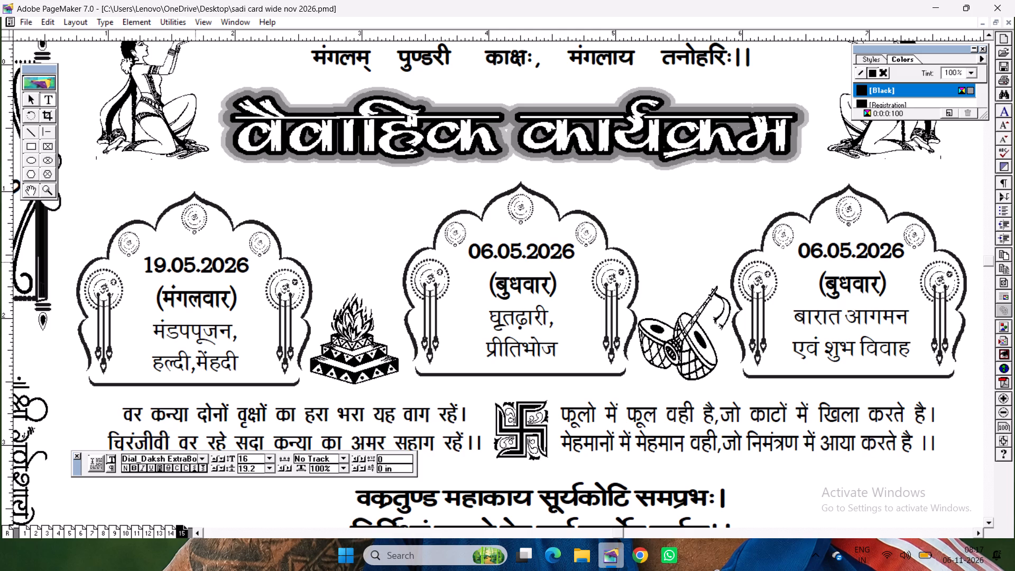
left_click_drag(190, 264, 177, 268)
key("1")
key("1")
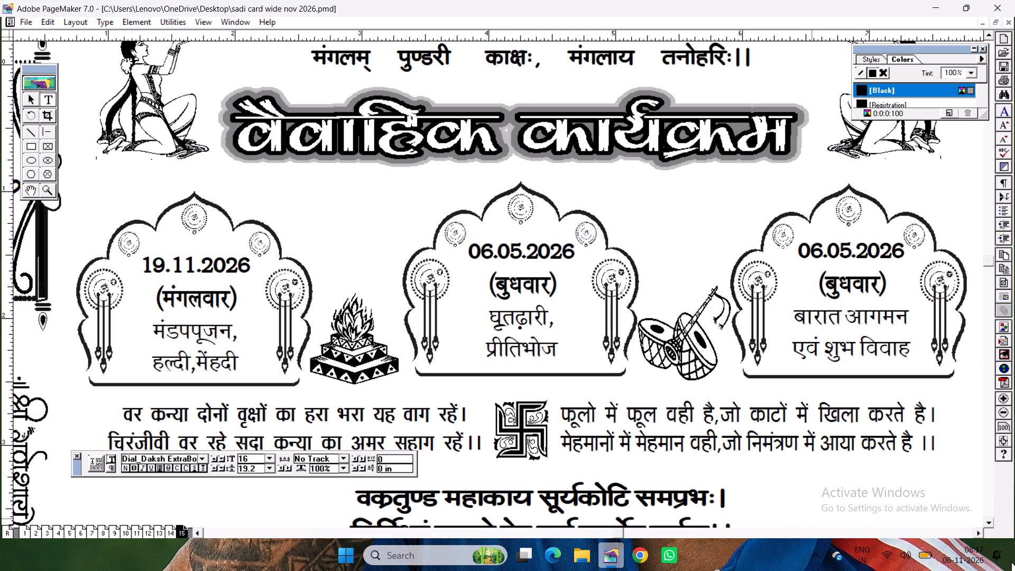
Check the November 2026 calendar and change the weekday under 19.11.2026 to गुरूवार.
left_click(948, 554)
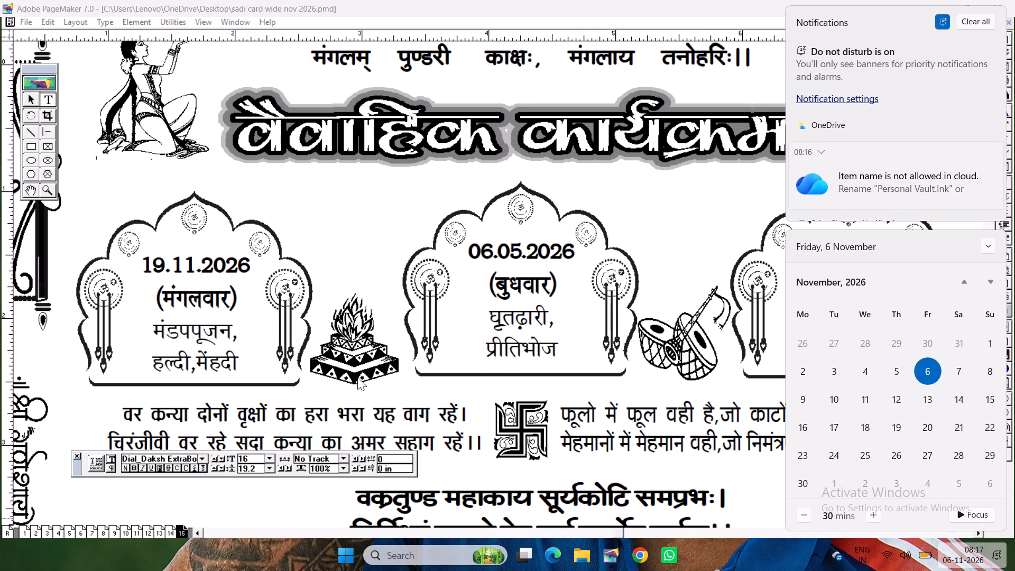
left_click_drag(201, 307, 166, 298)
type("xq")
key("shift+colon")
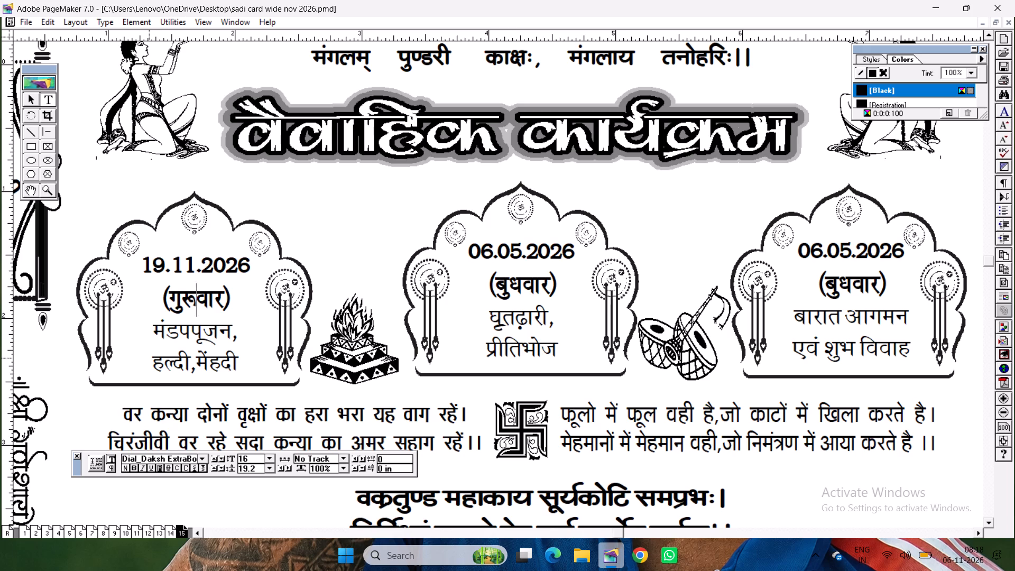
left_click(149, 357)
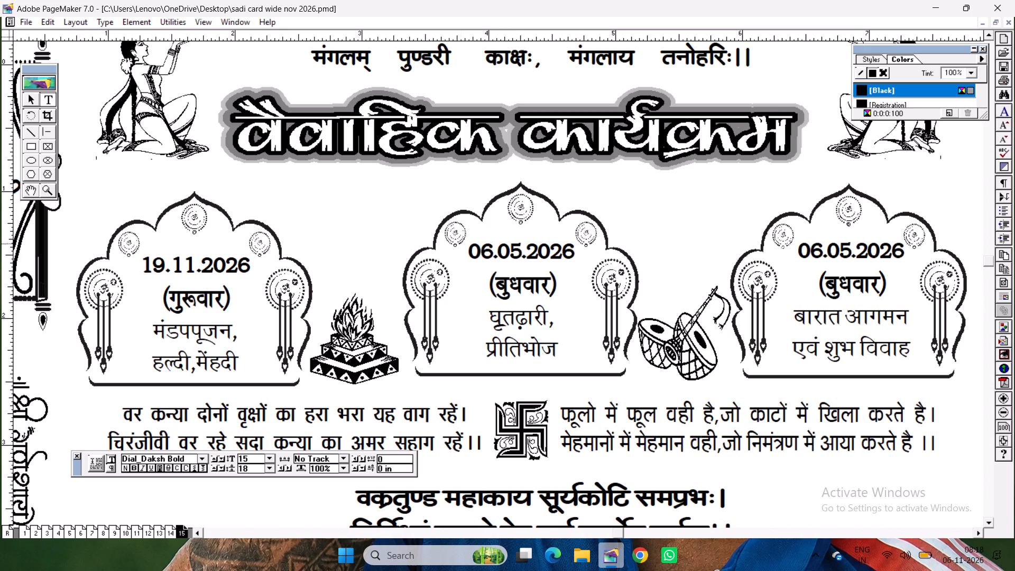
Change the date in the middle arch, for घृतढ़ारी and प्रीतिभोज, to 20.11.2026.
left_click_drag(467, 250, 495, 250)
left_click(495, 250)
left_click(478, 250)
left_click_drag(465, 250, 489, 254)
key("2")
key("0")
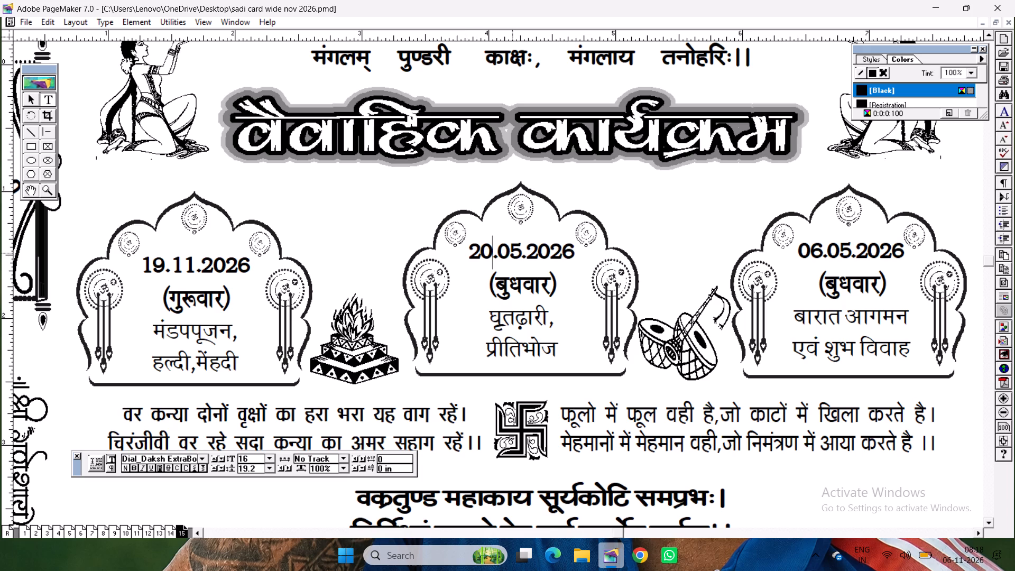
left_click_drag(516, 252, 498, 255)
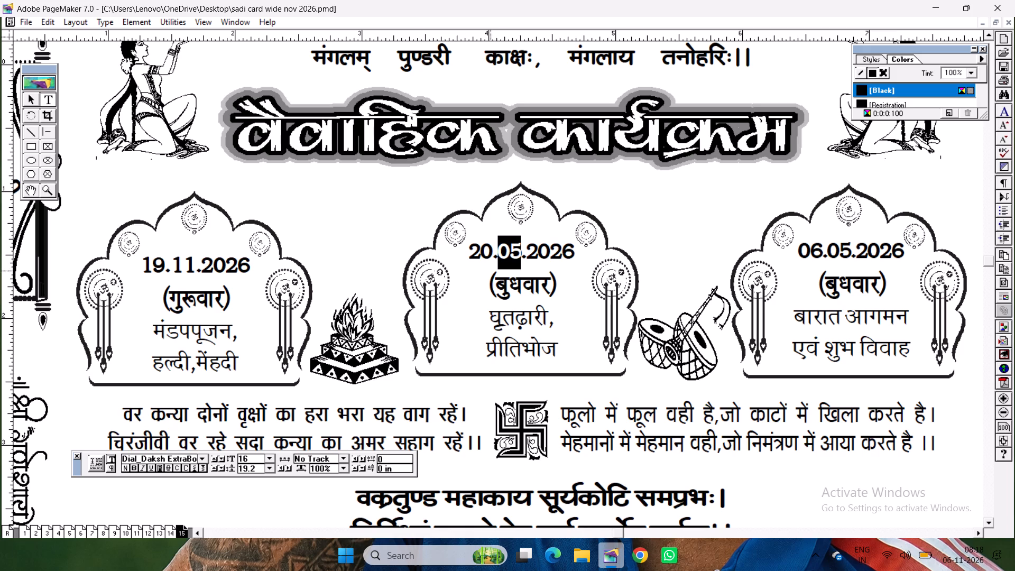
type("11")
Change the weekday in the middle ceremony arch to शुक्रवार.
left_click_drag(523, 288, 497, 290)
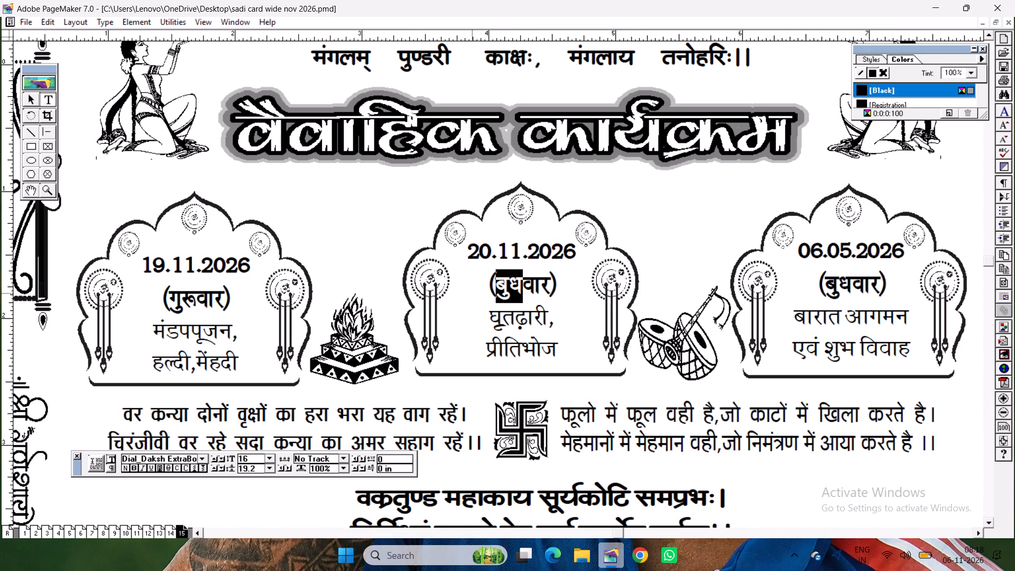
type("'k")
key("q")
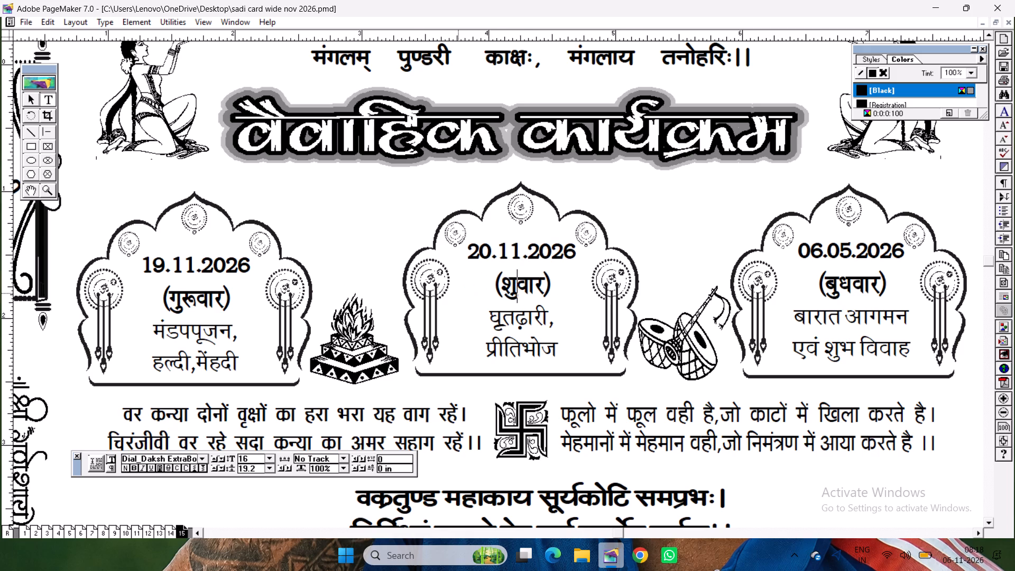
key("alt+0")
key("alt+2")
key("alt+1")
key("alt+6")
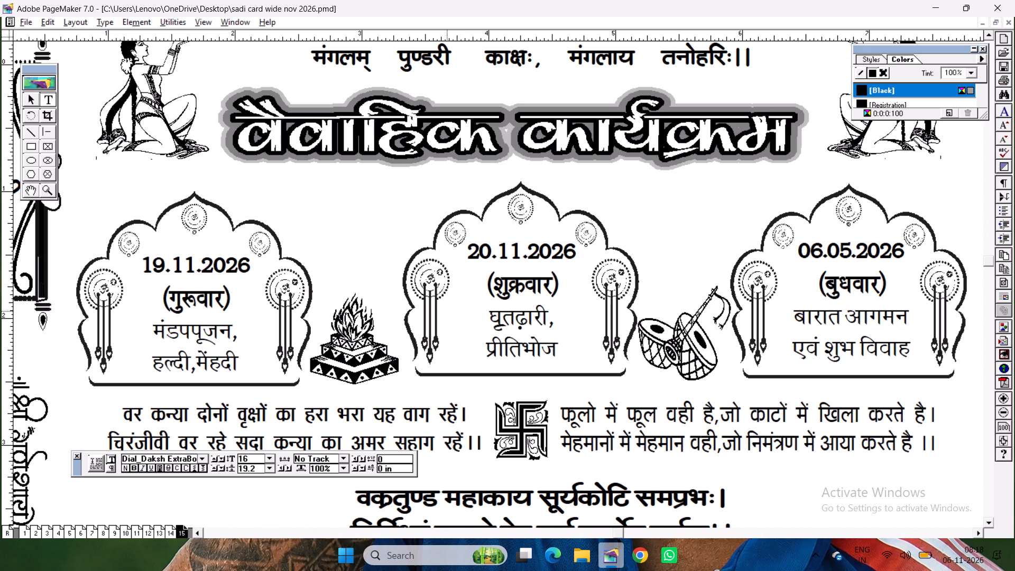
Copy the middle arch's date and weekday over those in the third arch, for बारात आगमन एवं शुभ विवाह.
left_click_drag(467, 248, 474, 248)
left_click_drag(474, 248, 565, 280)
key("ctrl+c")
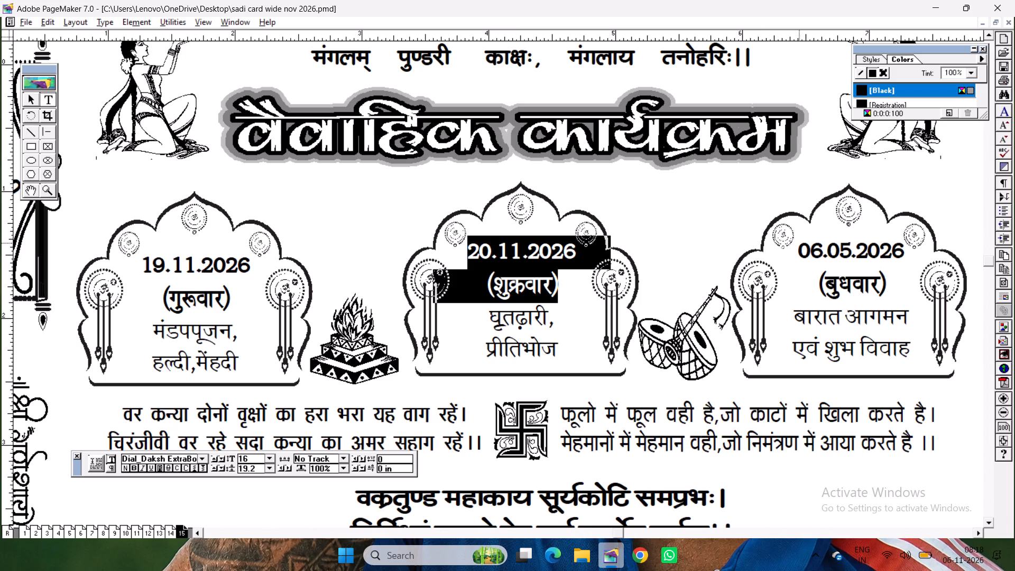
left_click_drag(798, 244, 961, 278)
key("ctrl+v")
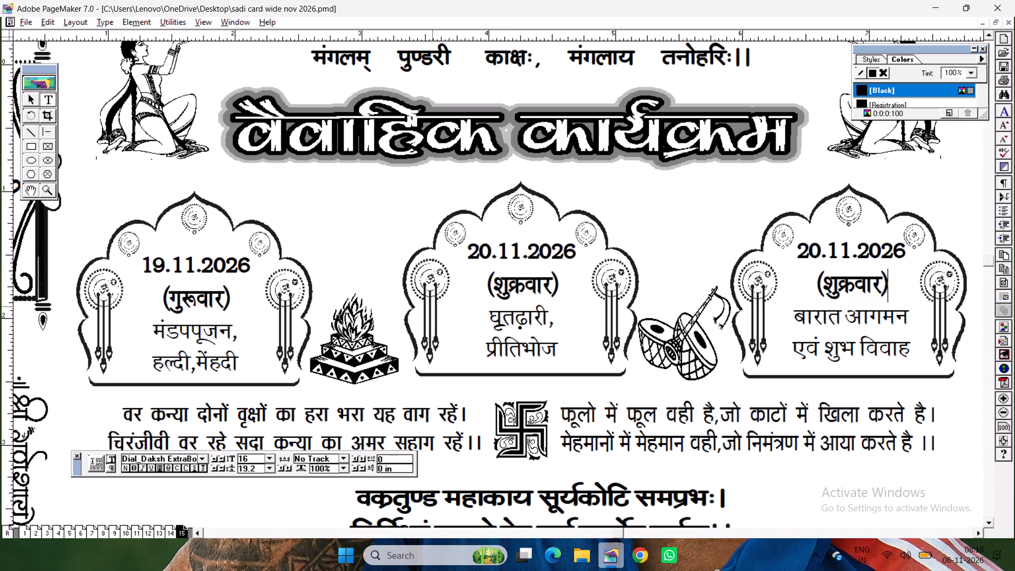
Replace the bride's first name with लुसी in the आयुष्मति heading, keeping कुमारी after it.
left_click(34, 189)
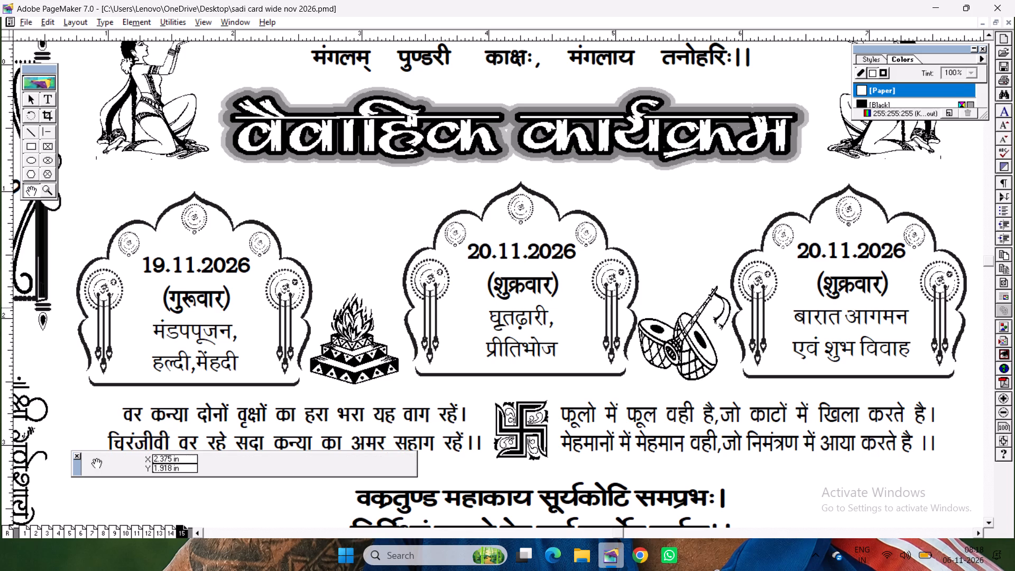
left_click_drag(282, 307, 275, 209)
left_click_drag(298, 291, 298, 192)
left_click_drag(309, 279, 318, 148)
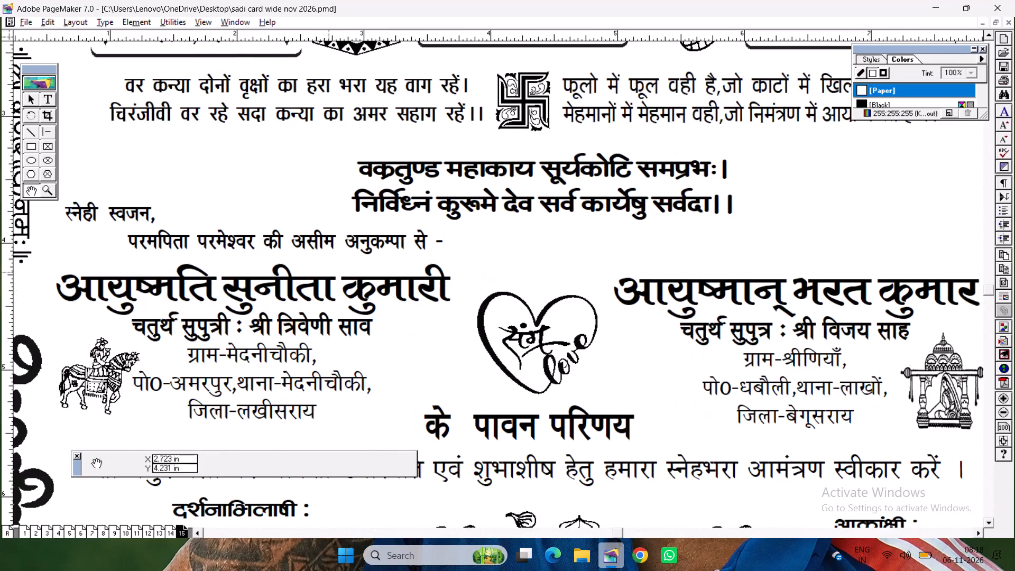
left_click_drag(329, 286, 325, 222)
left_click_drag(326, 229, 403, 247)
left_click_drag(375, 276, 387, 261)
left_click_drag(383, 282, 385, 270)
left_click_drag(385, 279, 388, 267)
left_click(382, 275)
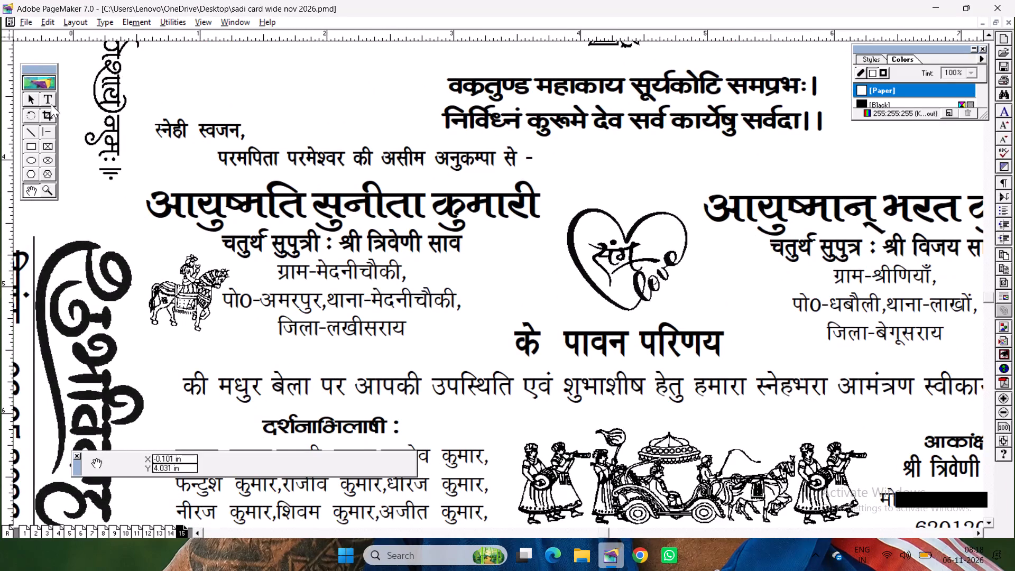
left_click(50, 102)
left_click_drag(324, 197, 422, 201)
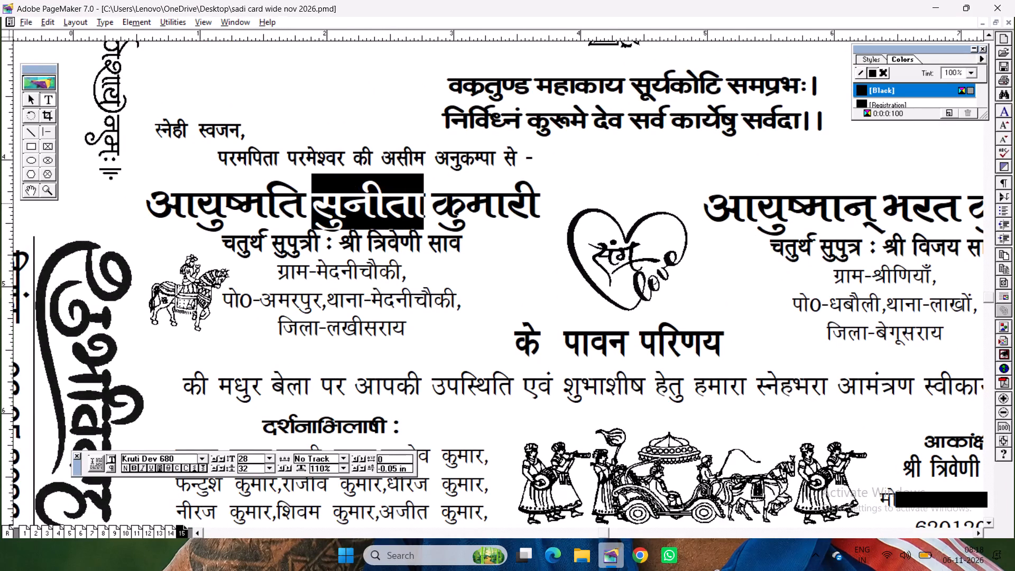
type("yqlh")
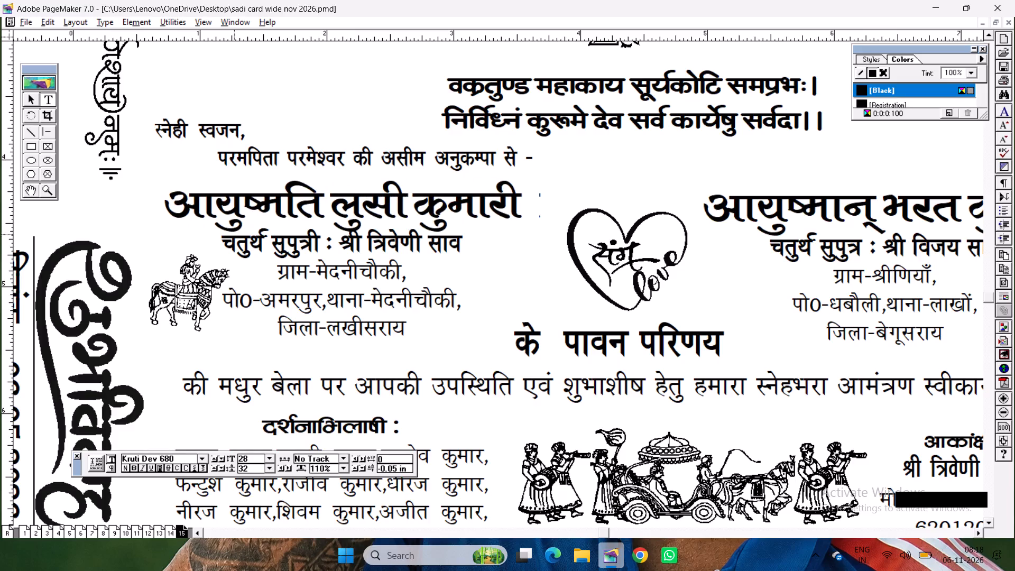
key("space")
Delete the word चतुर्थ before सुपुत्री in the bride's parentage line.
left_click_drag(222, 238, 265, 237)
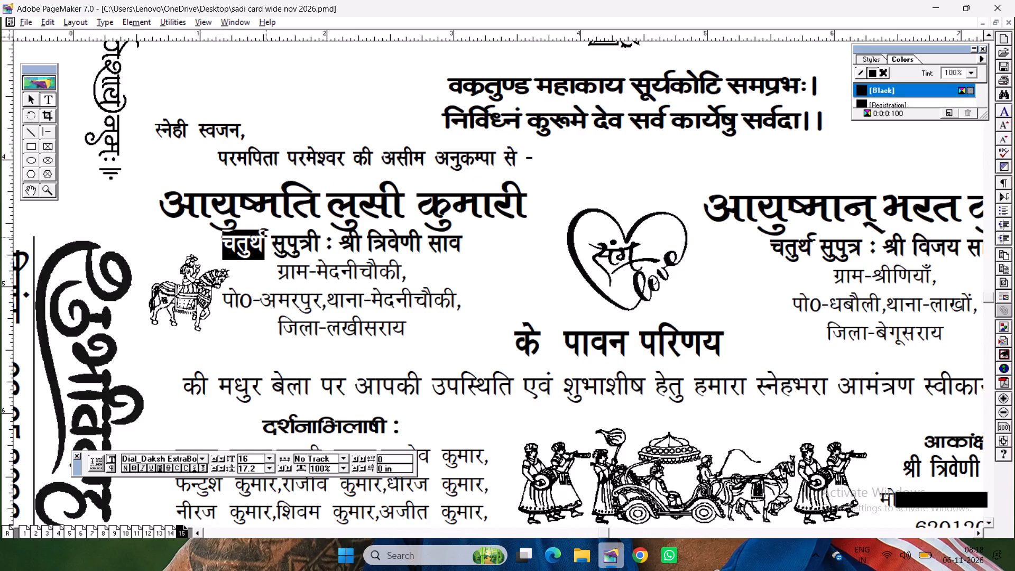
key("BackSpace")
key("Delete")
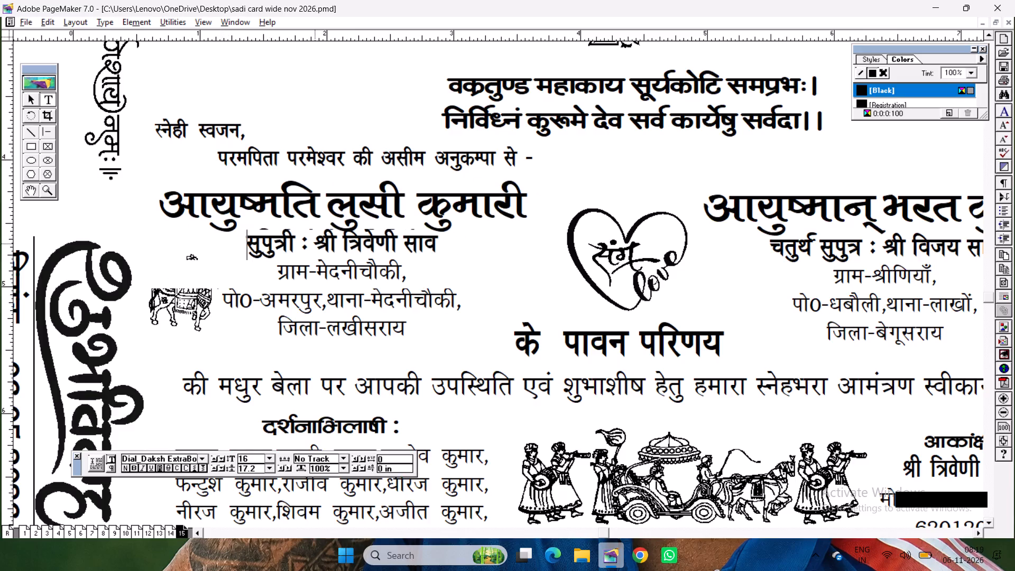
Add a line above the bride's सुपुत्री line reading सुपौत्री : स्व. followed by her grandfather's name.
left_click_drag(342, 240, 448, 248)
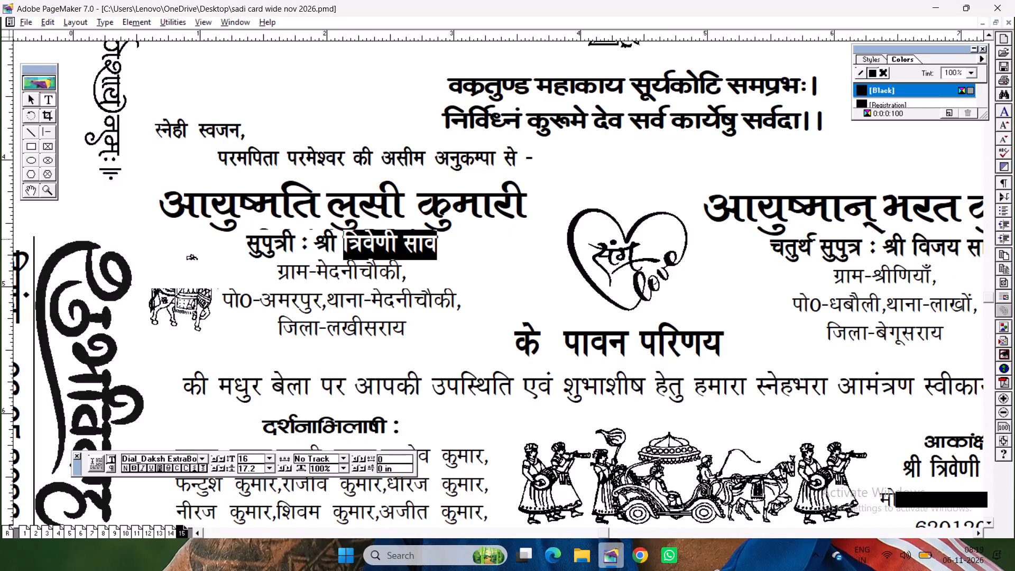
left_click(241, 245)
key("Return")
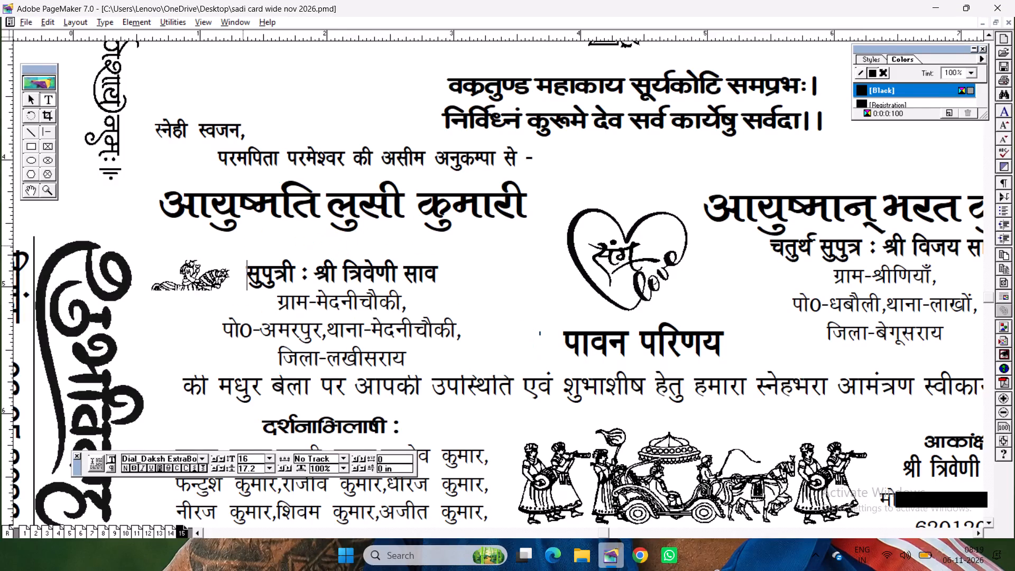
key("Up")
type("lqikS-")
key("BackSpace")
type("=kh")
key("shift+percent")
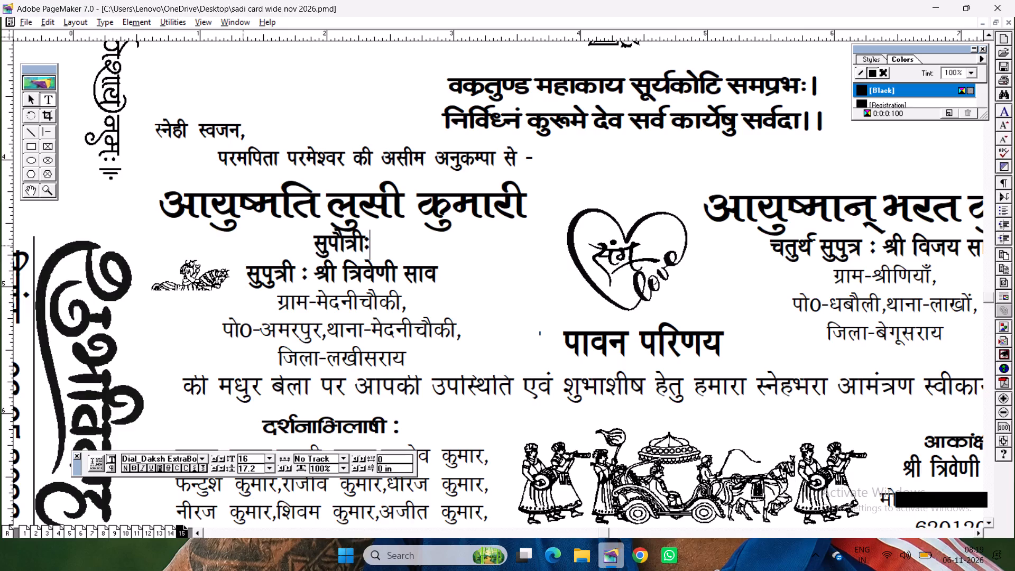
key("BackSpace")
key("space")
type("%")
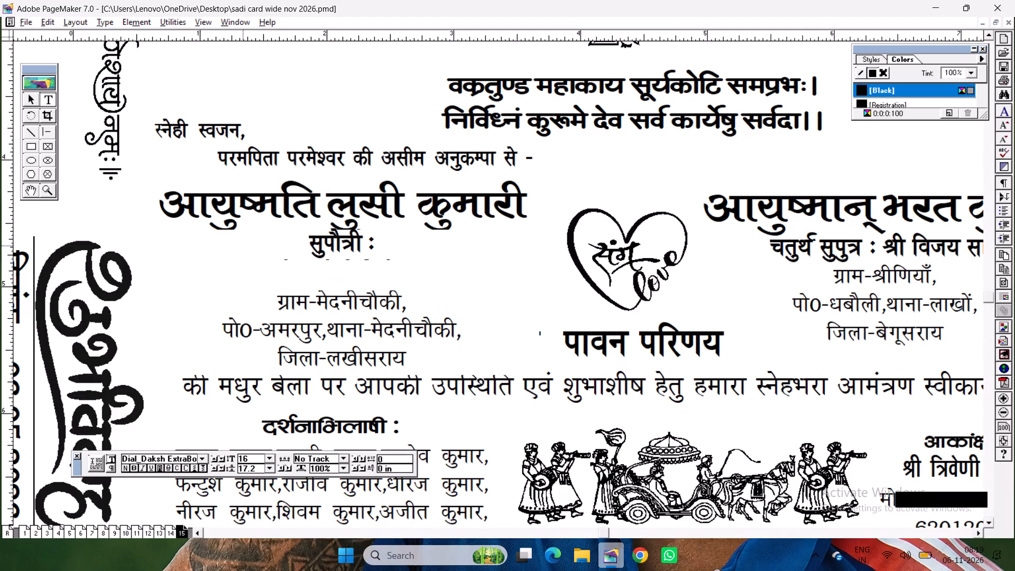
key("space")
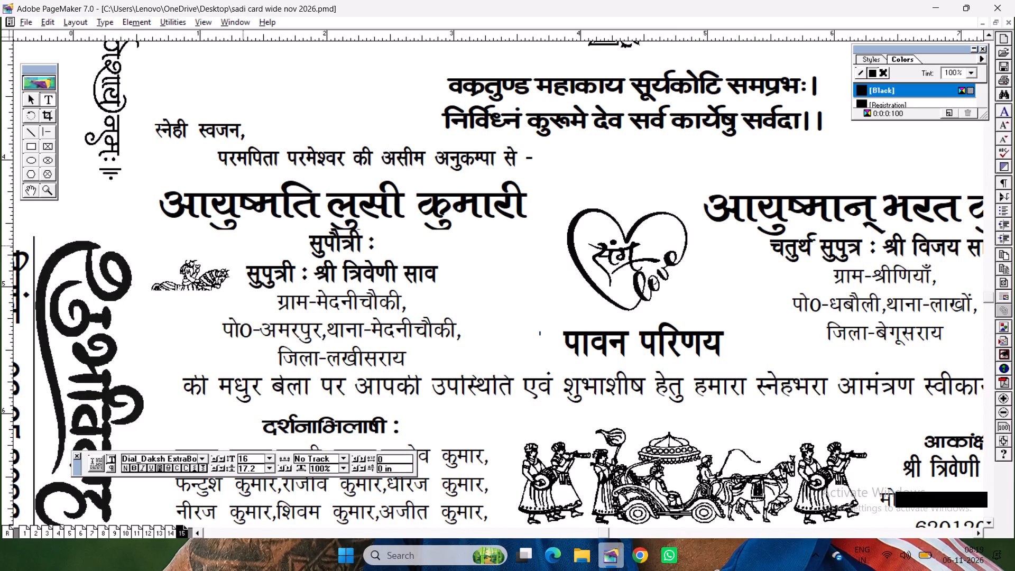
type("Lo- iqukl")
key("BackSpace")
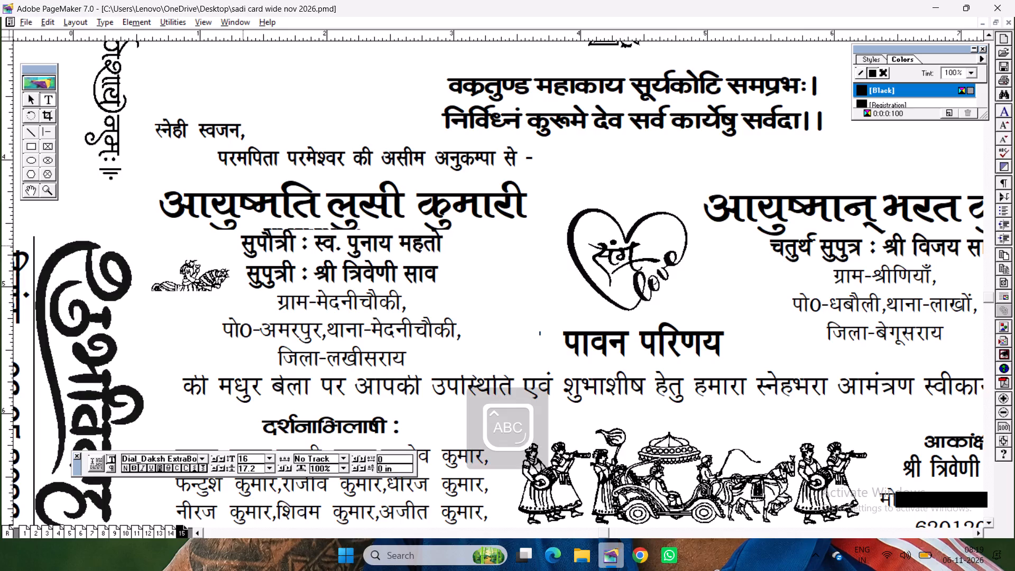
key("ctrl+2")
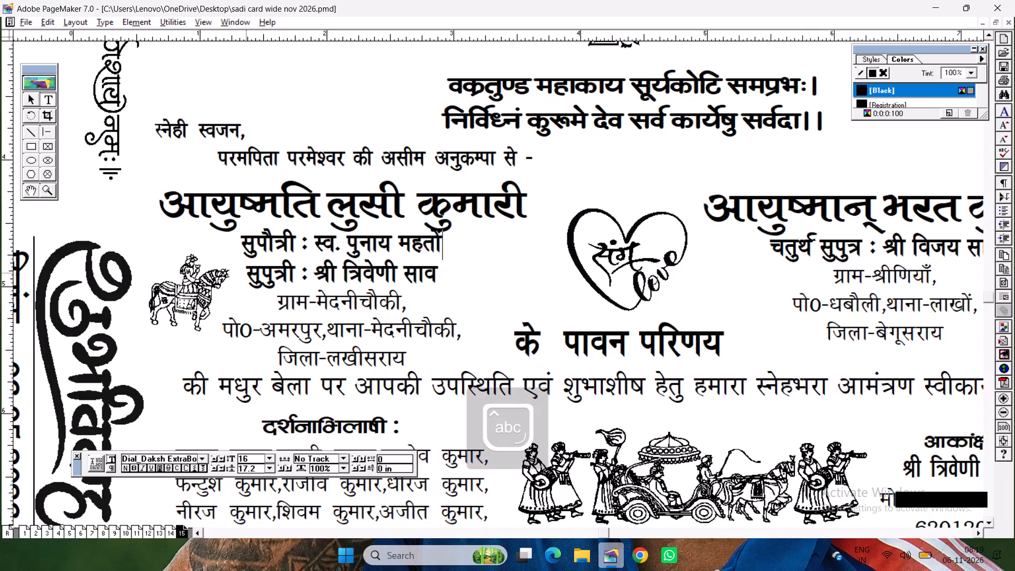
Replace the name after श्री in the bride's सुपुत्री line with her father's name.
left_click_drag(162, 207, 527, 200)
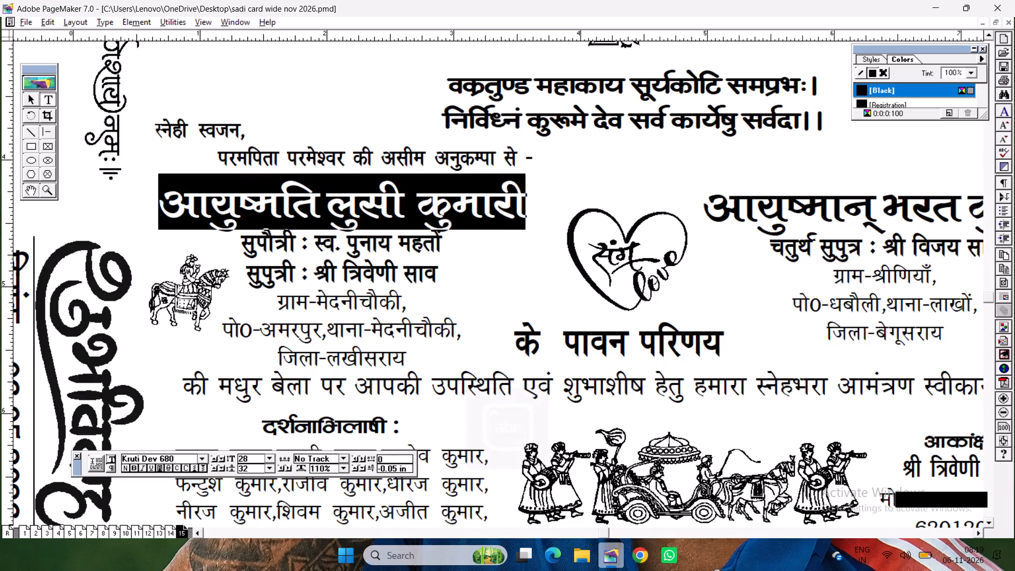
left_click(286, 295)
left_click_drag(341, 269, 471, 262)
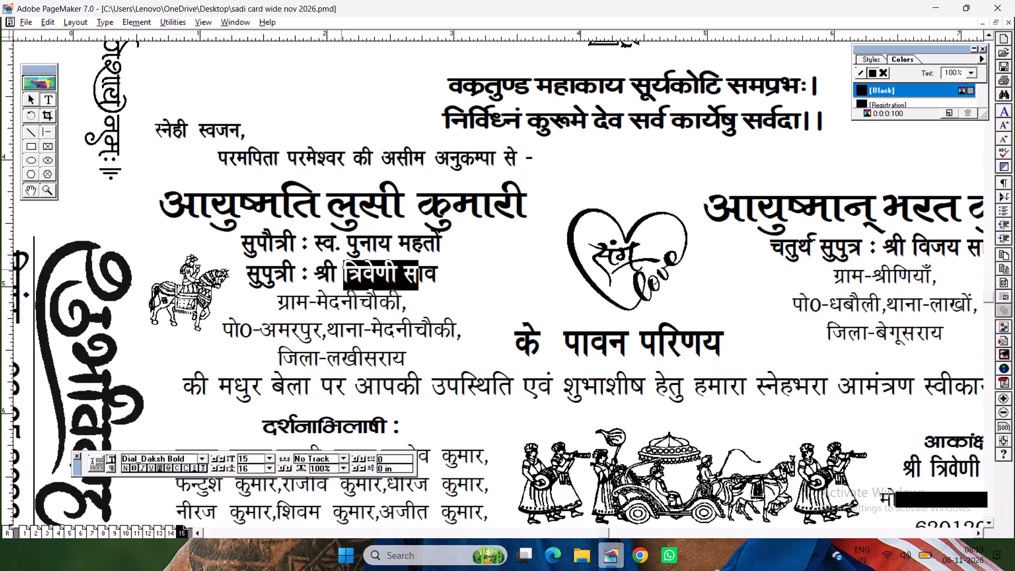
left_click_drag(471, 262, 472, 262)
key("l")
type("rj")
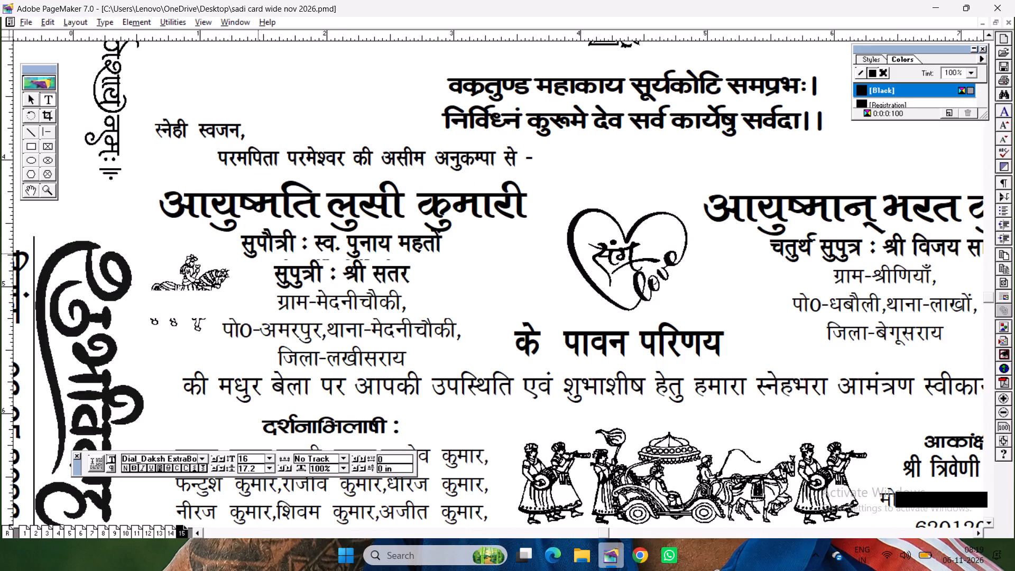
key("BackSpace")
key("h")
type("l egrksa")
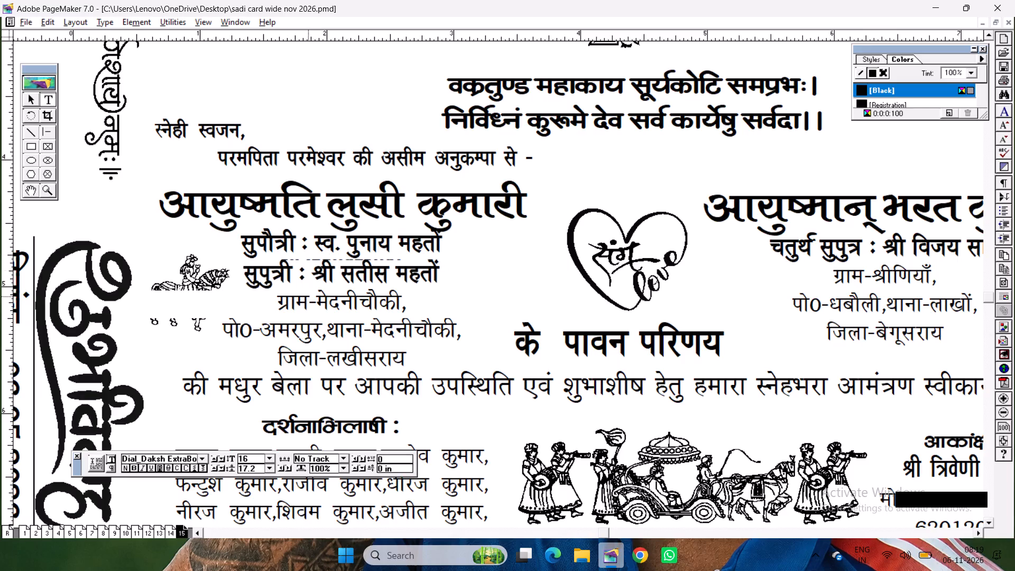
Merge the bride's ग्राम and पो0 lines into one ग्राम+पो0 entry and replace the place name with her village.
left_click_drag(309, 298, 219, 325)
key("shift+dollar")
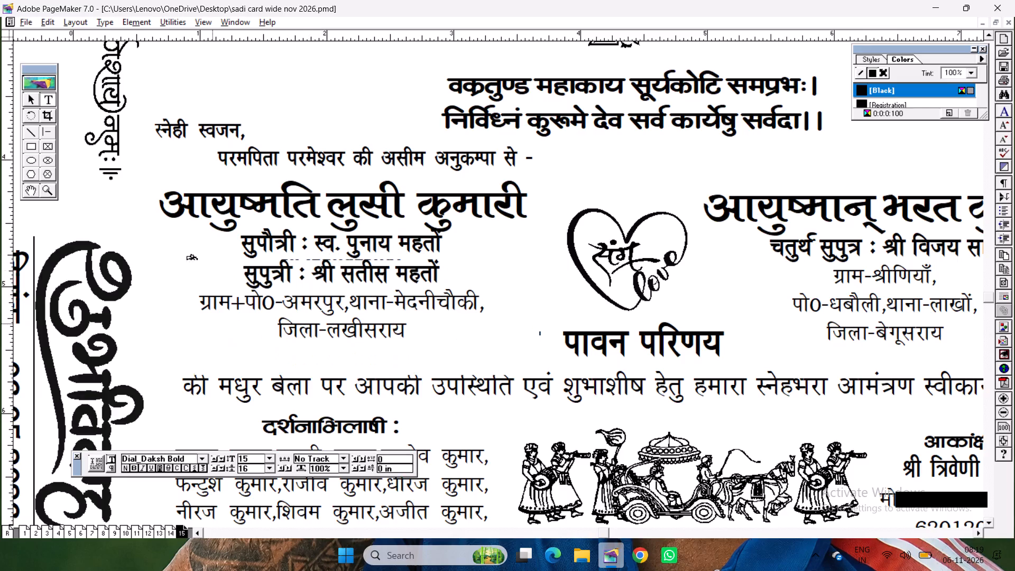
left_click_drag(285, 299, 342, 299)
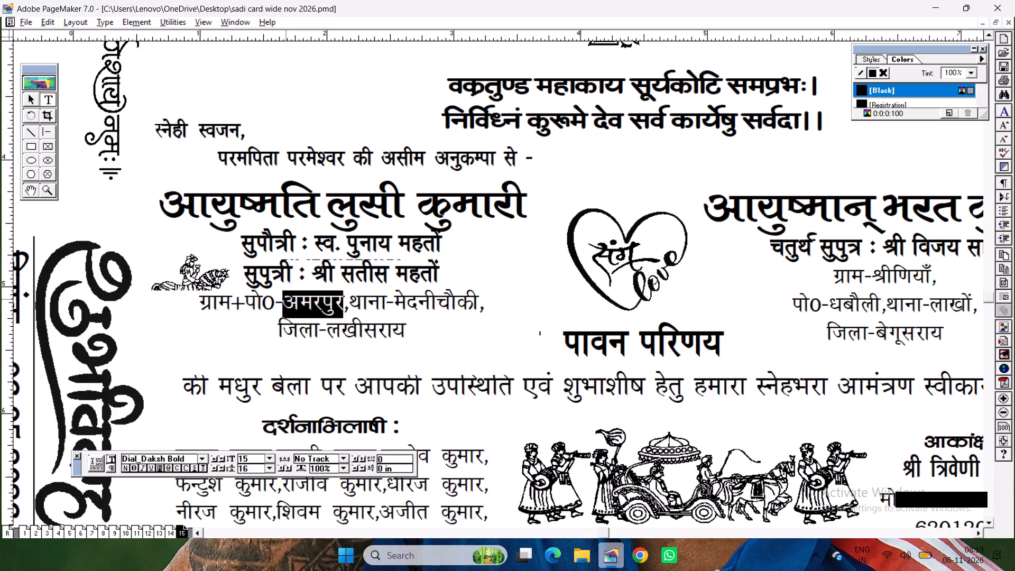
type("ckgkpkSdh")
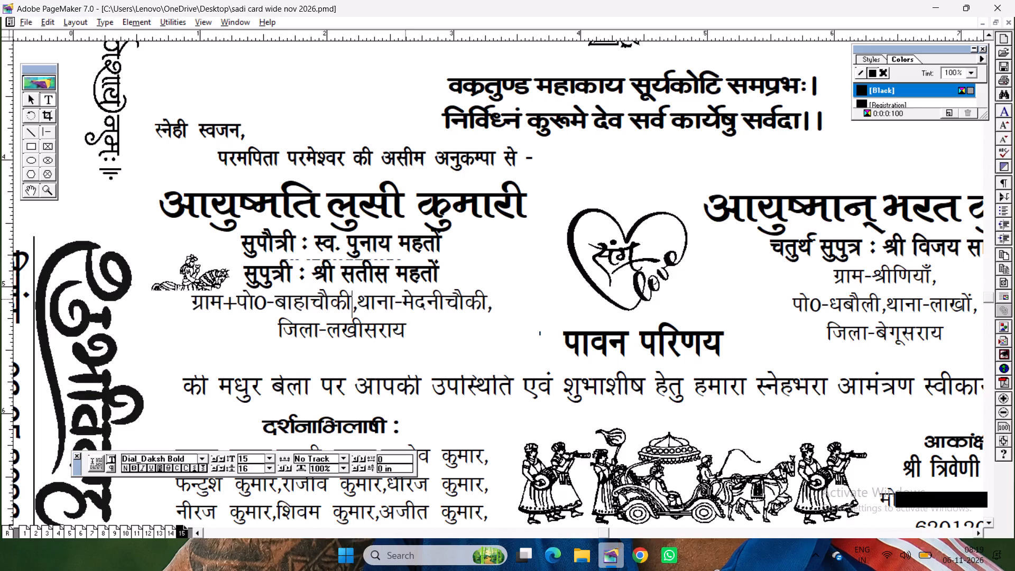
Set the bride's थाना to धरहरा and her जिला to मुंगेर.
left_click_drag(407, 299, 486, 303)
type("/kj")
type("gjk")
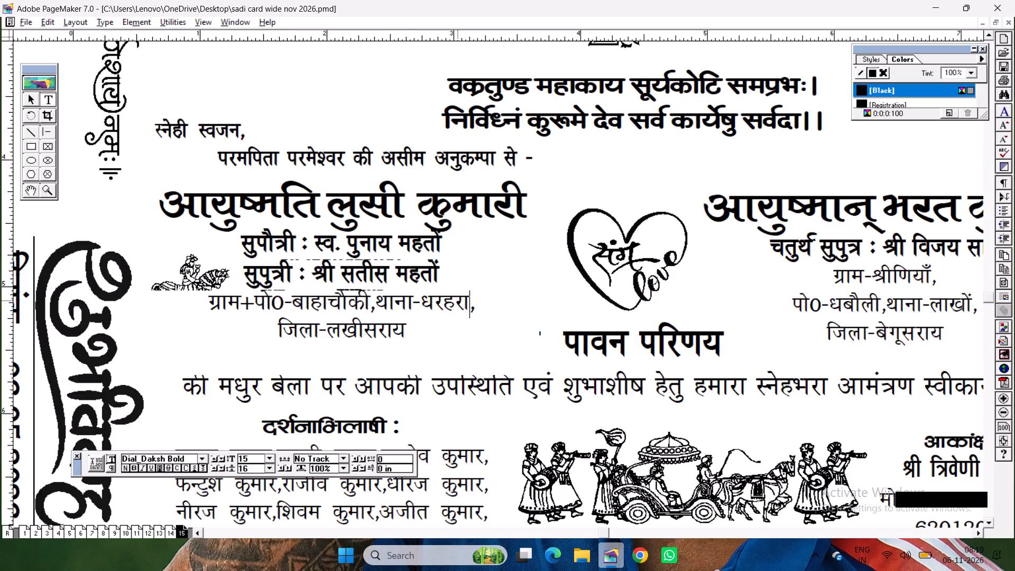
left_click_drag(324, 331, 340, 334)
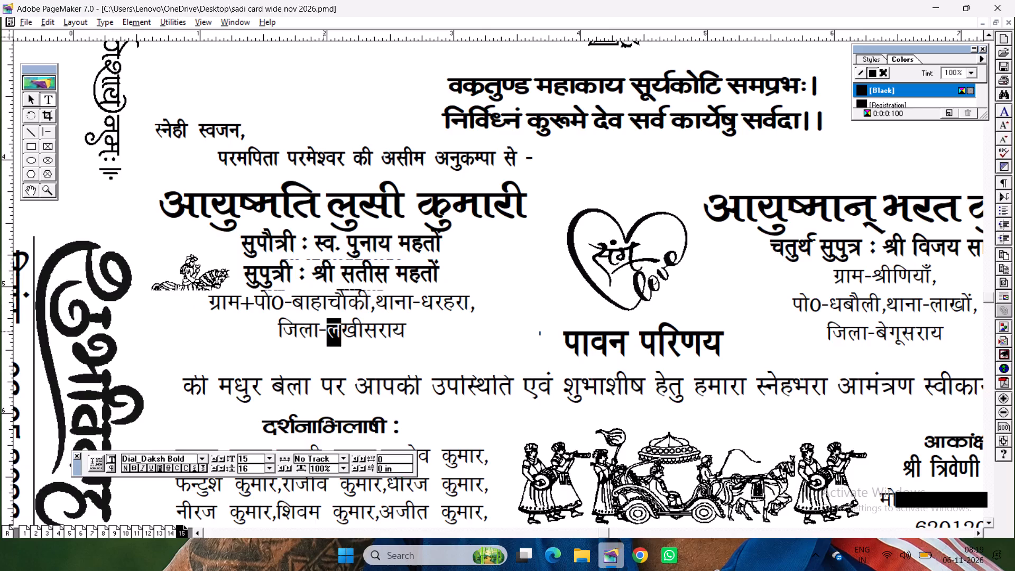
left_click_drag(340, 334, 449, 338)
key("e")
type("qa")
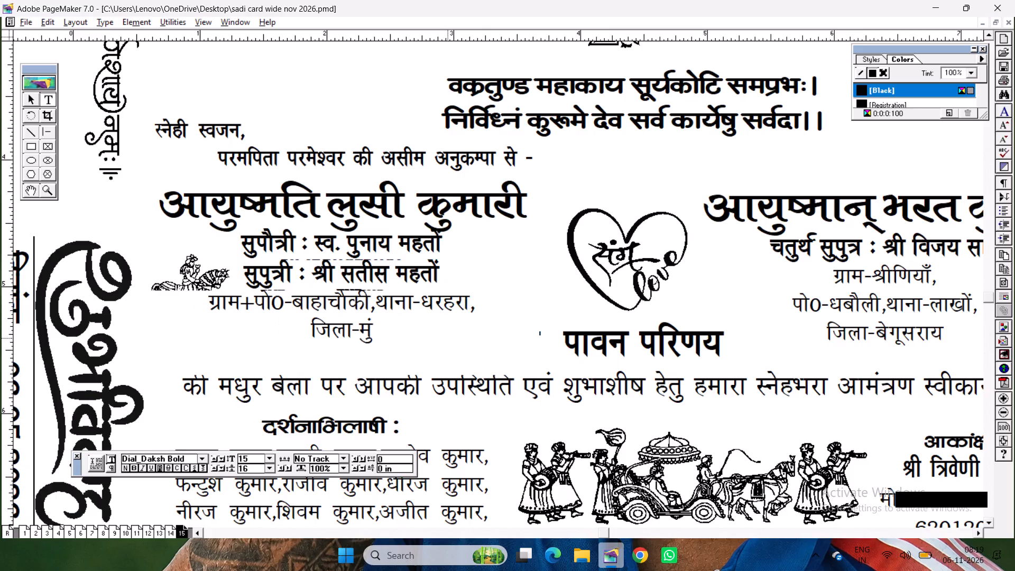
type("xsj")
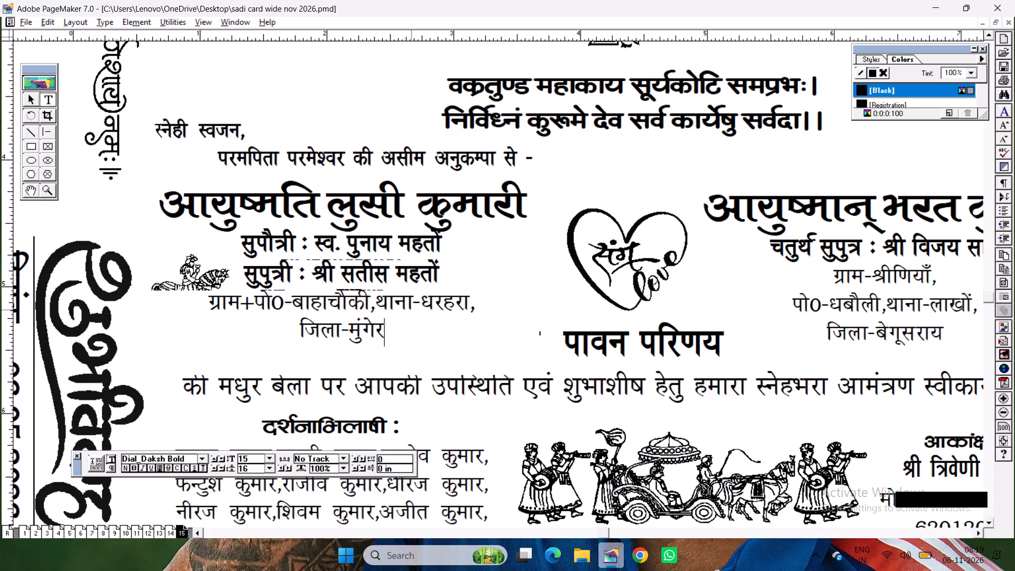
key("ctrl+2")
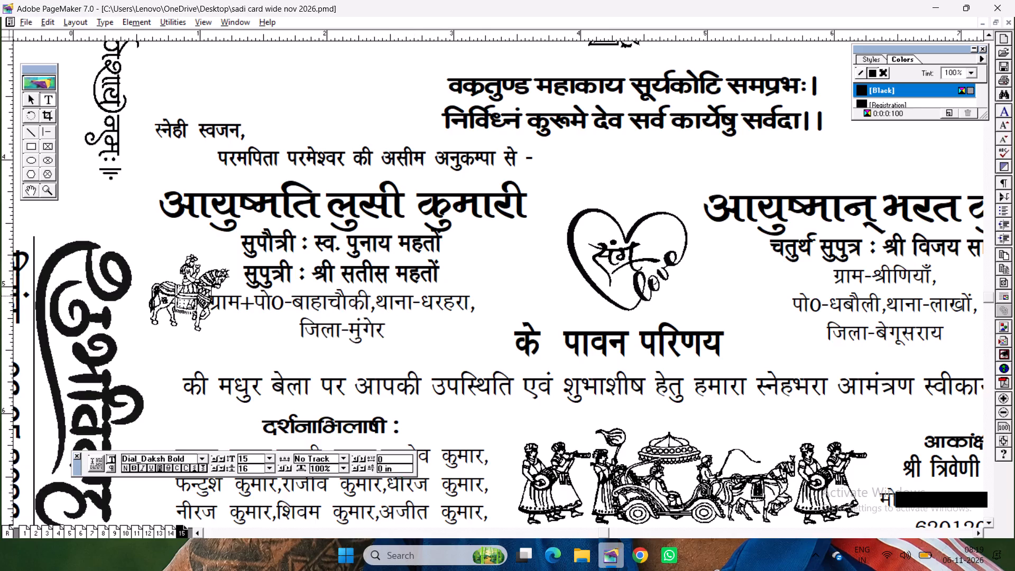
Rebreak the bride's address so ग्राम+पो0 stands on one line and थाना and जिला share the line below.
left_click(379, 306)
key("Left")
key("Left")
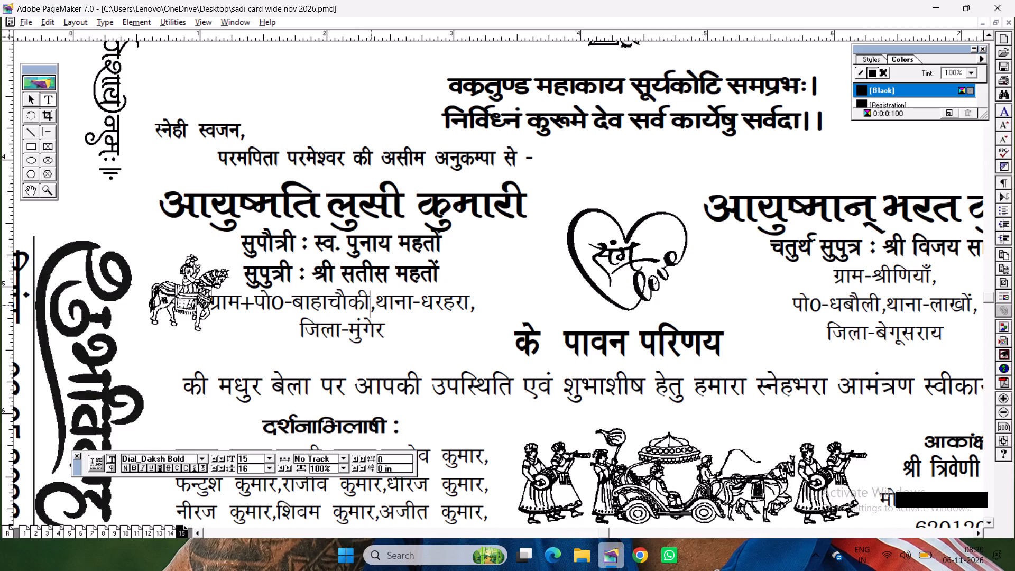
key("Return")
key("BackSpace")
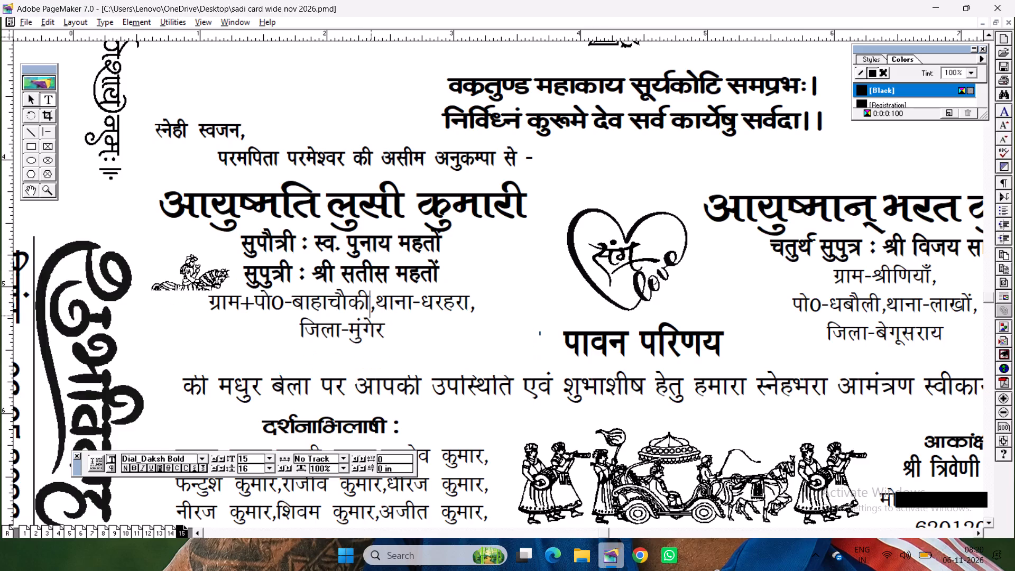
key("Right")
key("Return")
left_click(283, 365)
key("BackSpace")
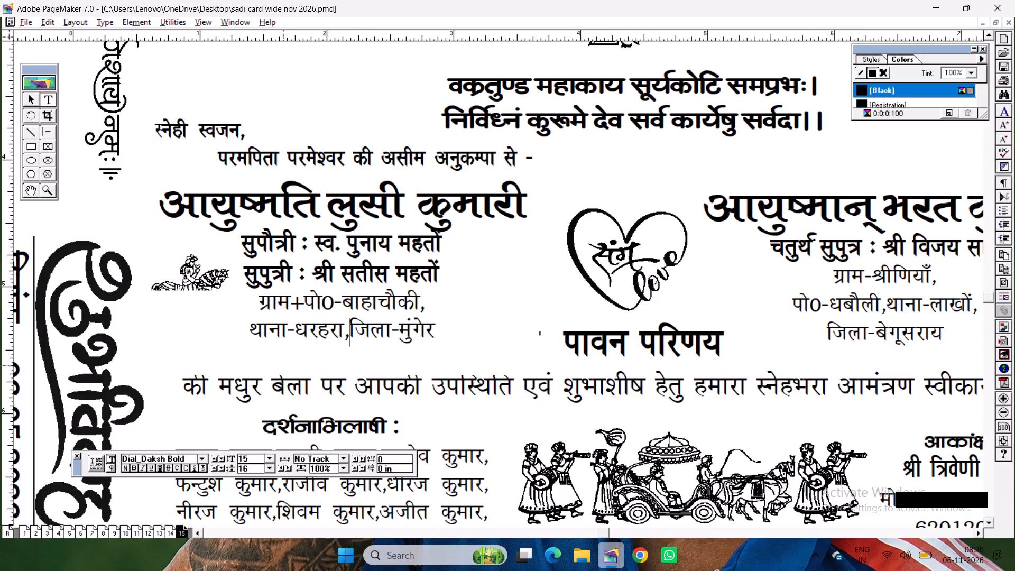
key("ctrl+2")
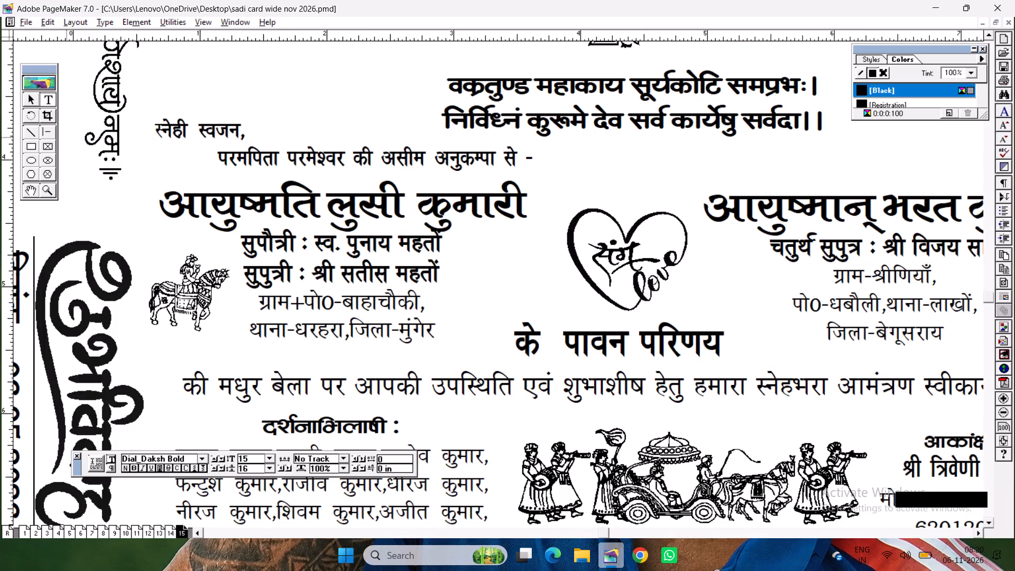
Move the horse-rider picture beside the bride's address down about 0.2 in and slightly left.
left_click(31, 100)
left_click(306, 270)
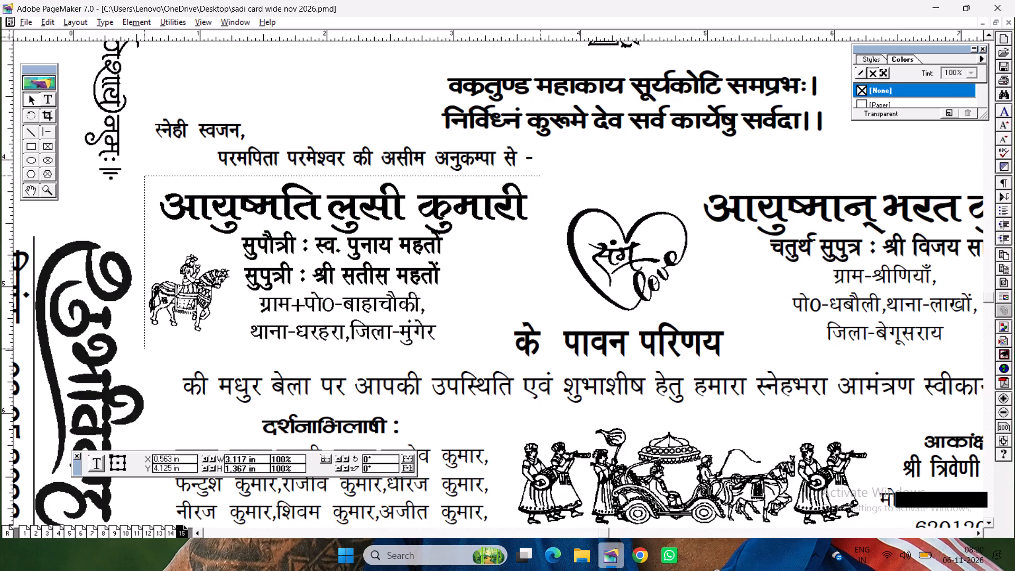
left_click(307, 273)
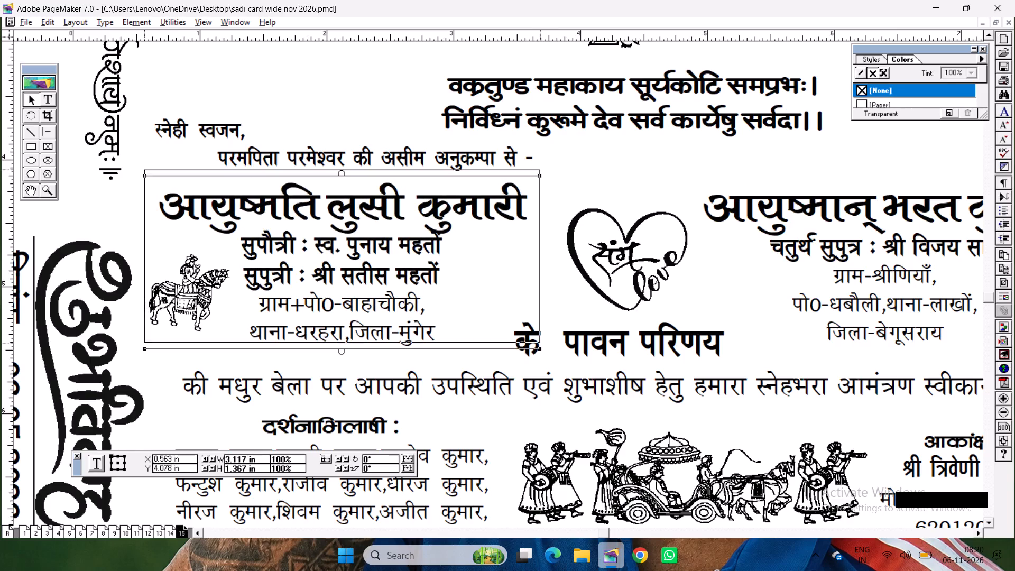
double_click(306, 270)
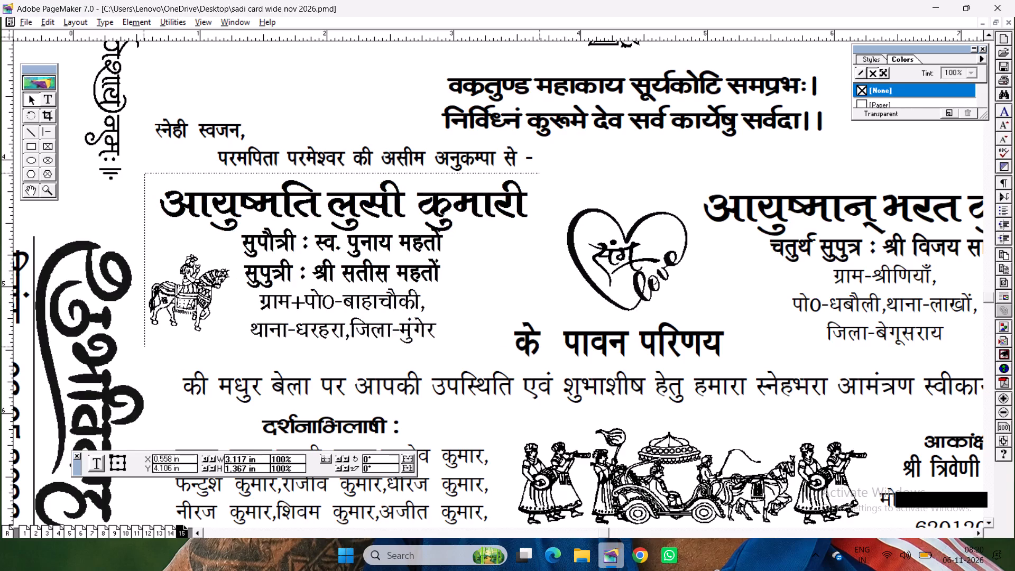
left_click(177, 292)
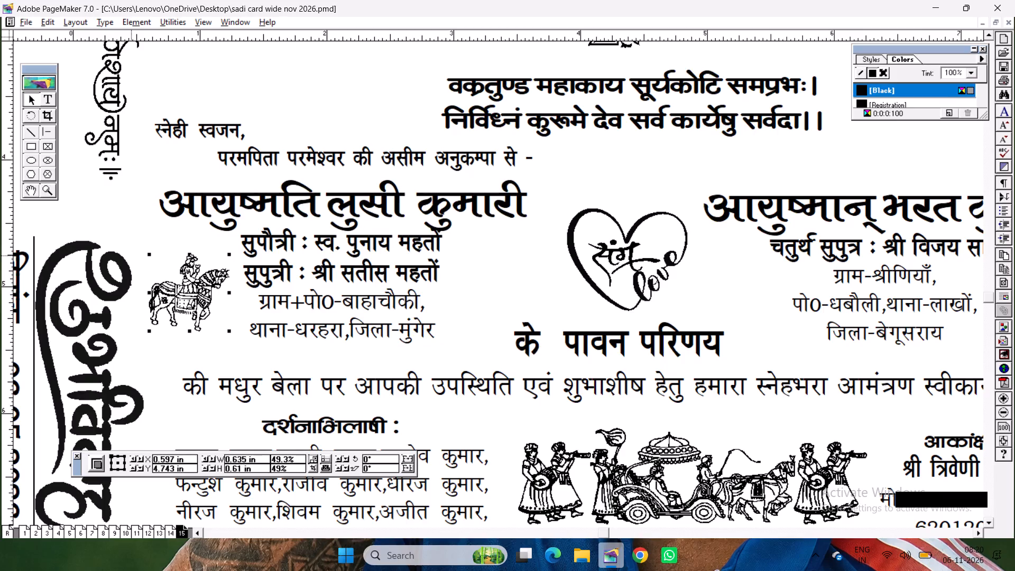
left_click_drag(181, 282, 176, 310)
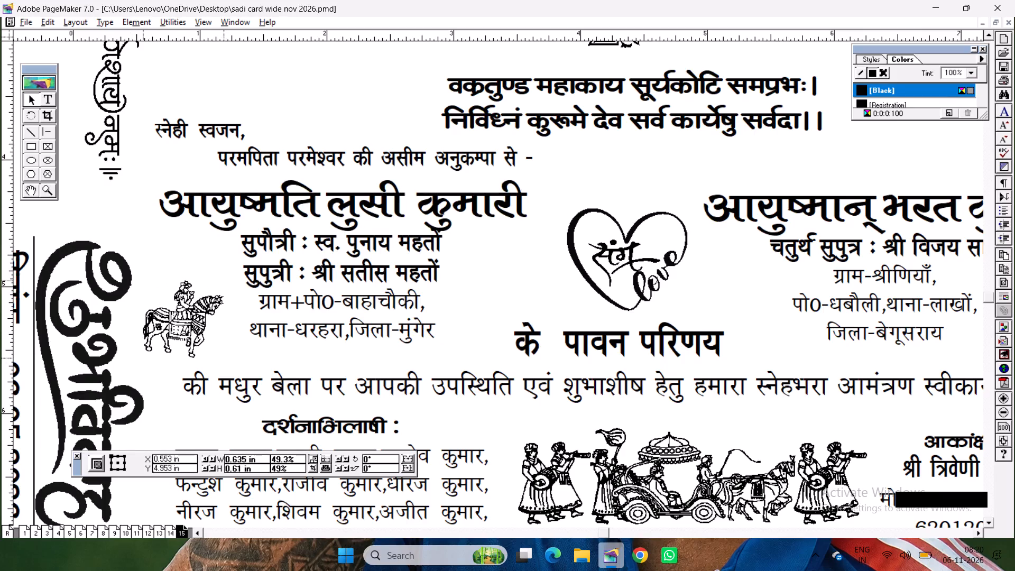
left_click_drag(176, 310, 176, 310)
left_click(27, 194)
left_click_drag(442, 294, 162, 320)
left_click_drag(363, 315, 279, 309)
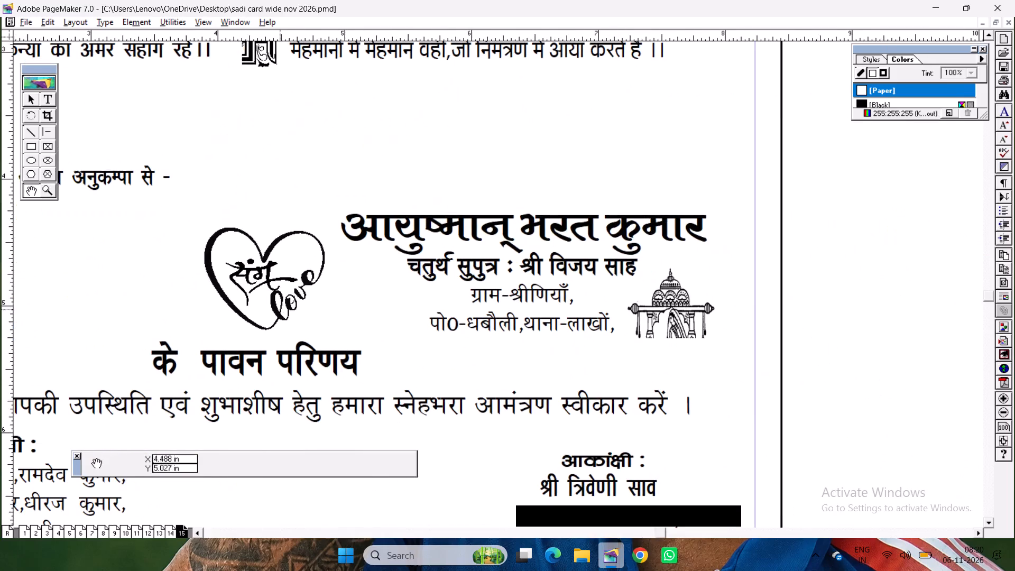
left_click(364, 321)
left_click(45, 102)
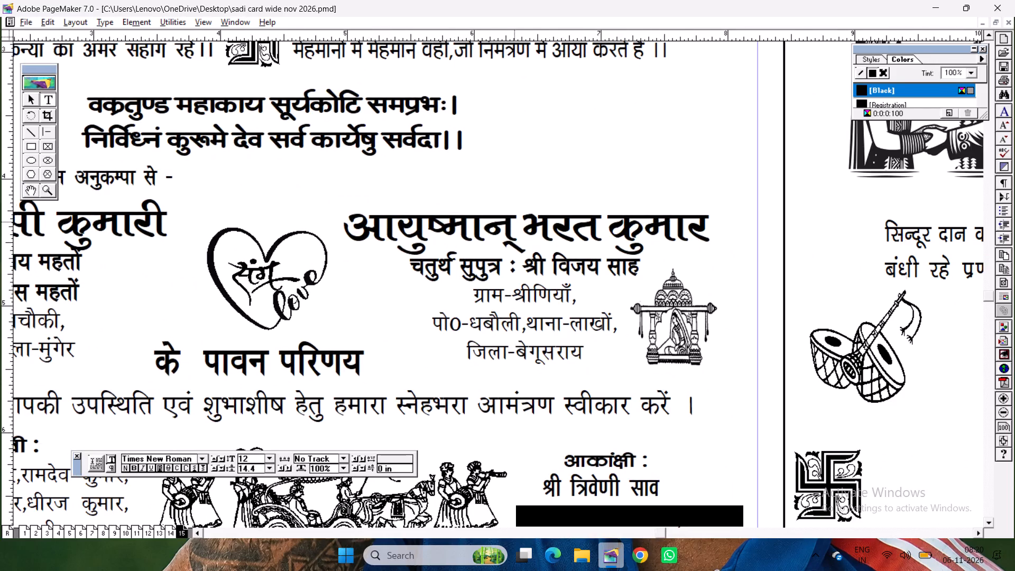
left_click_drag(524, 222, 596, 235)
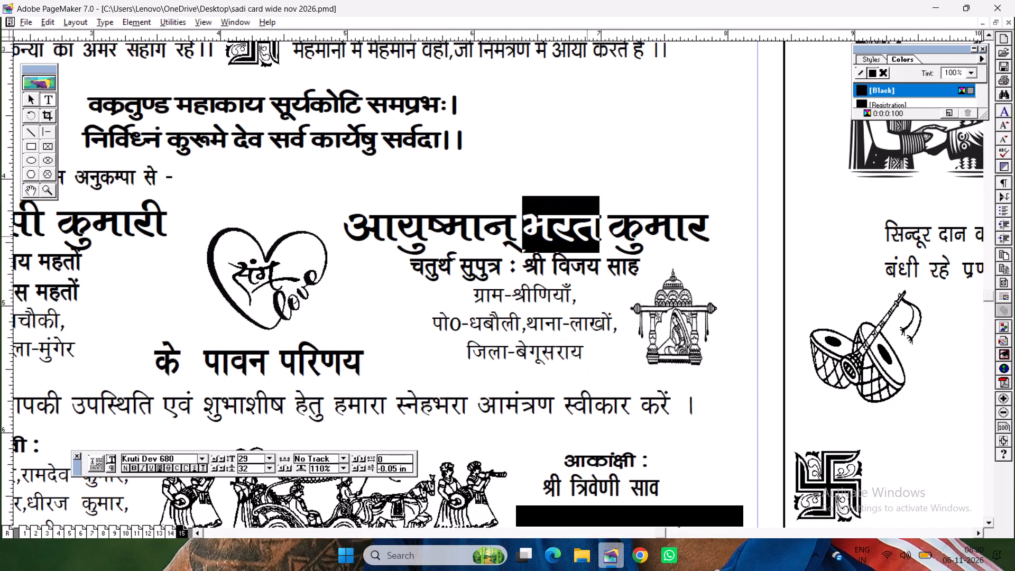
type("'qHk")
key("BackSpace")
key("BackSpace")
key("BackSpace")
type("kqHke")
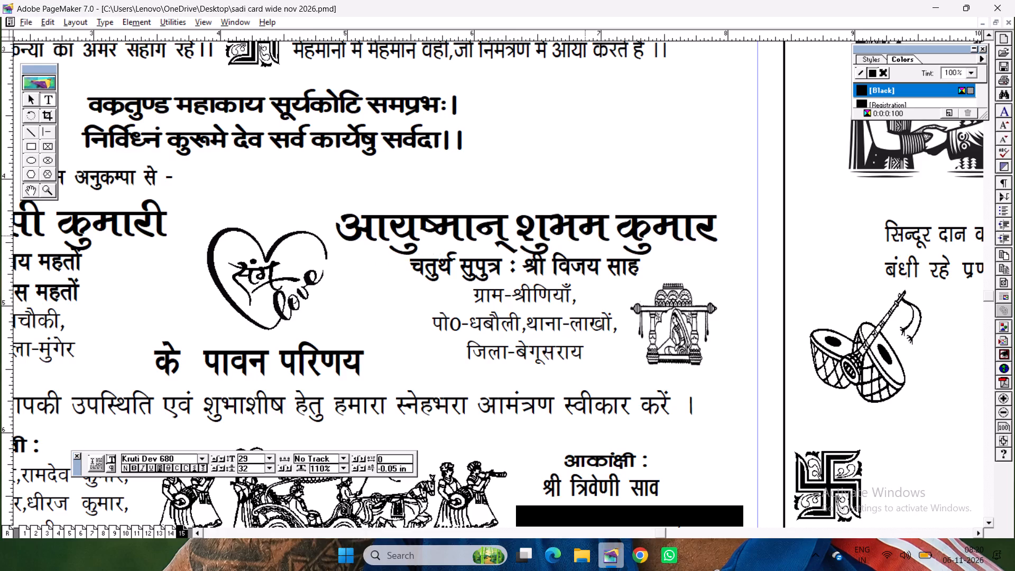
Change चतुर्थ to तृतीय before सुपुत्र in the groom's parentage line.
left_click_drag(412, 265, 452, 266)
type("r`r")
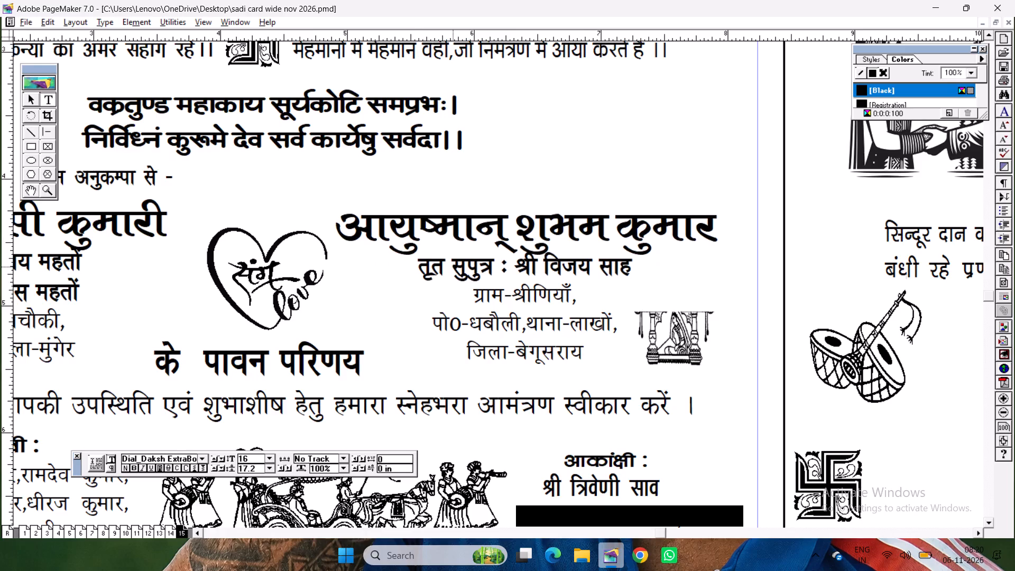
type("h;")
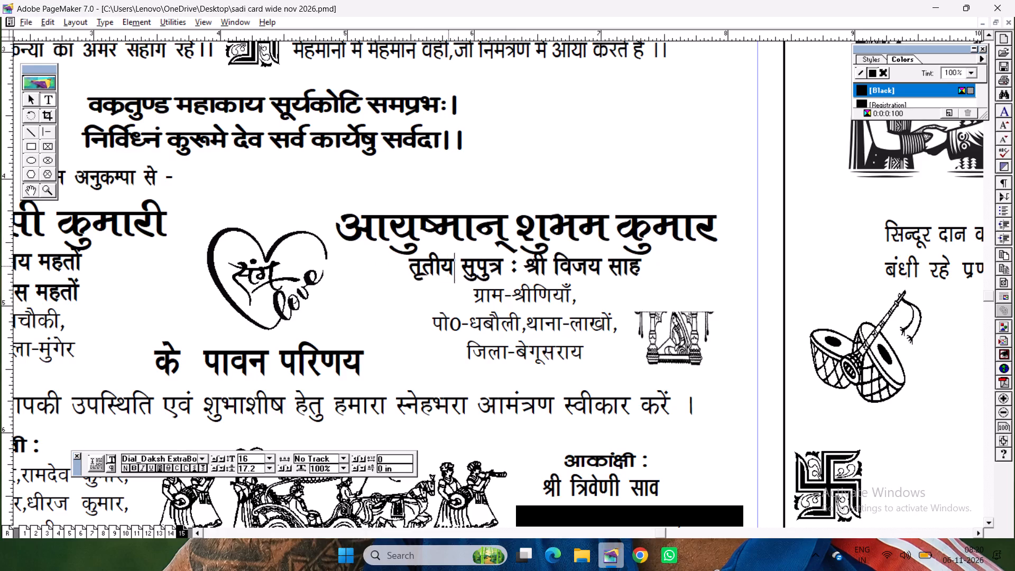
Replace the name after श्री in the groom's सुपुत्र line with his father's name.
left_click_drag(559, 266, 644, 263)
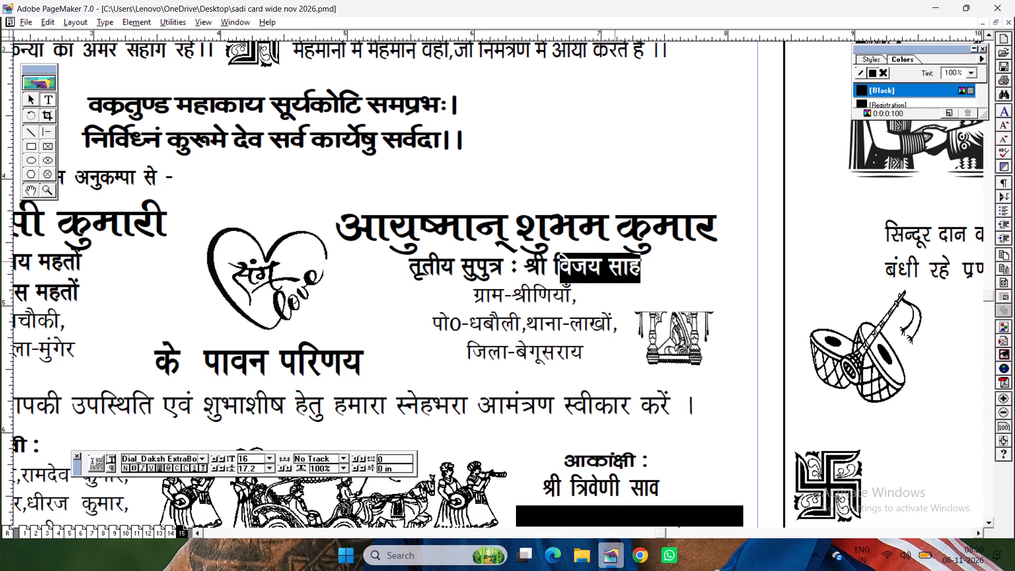
key("BackSpace")
key("BackSpace")
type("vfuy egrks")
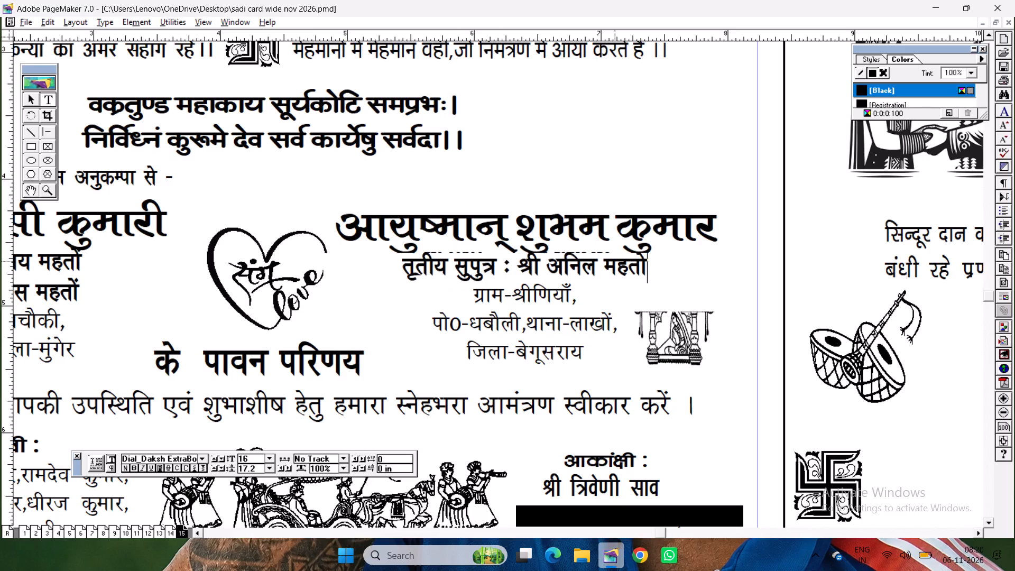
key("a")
Replace the village name after ग्राम- in the groom's address with his two-word village name, separated by a space.
left_click_drag(512, 293, 553, 289)
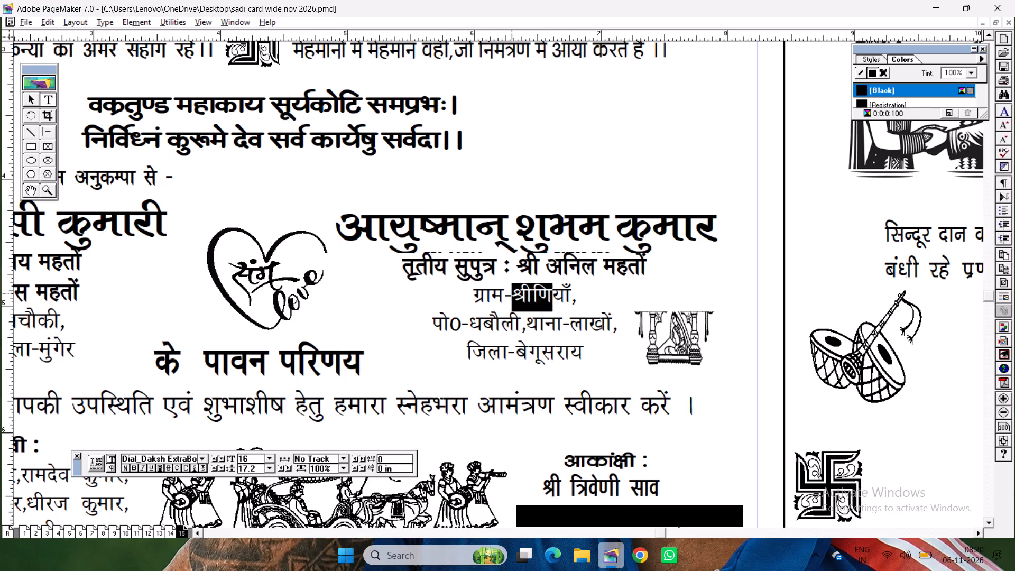
left_click_drag(553, 289, 570, 288)
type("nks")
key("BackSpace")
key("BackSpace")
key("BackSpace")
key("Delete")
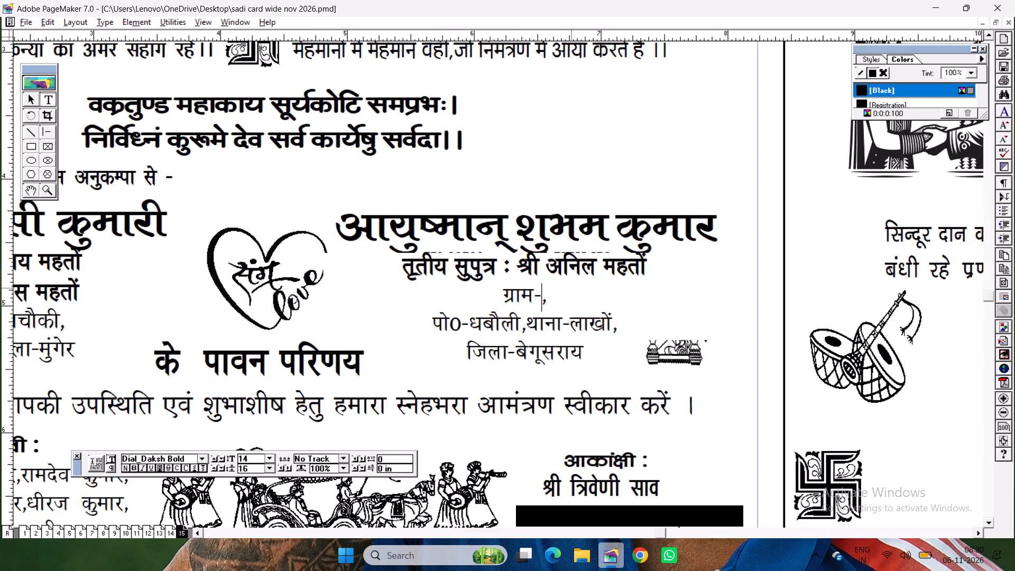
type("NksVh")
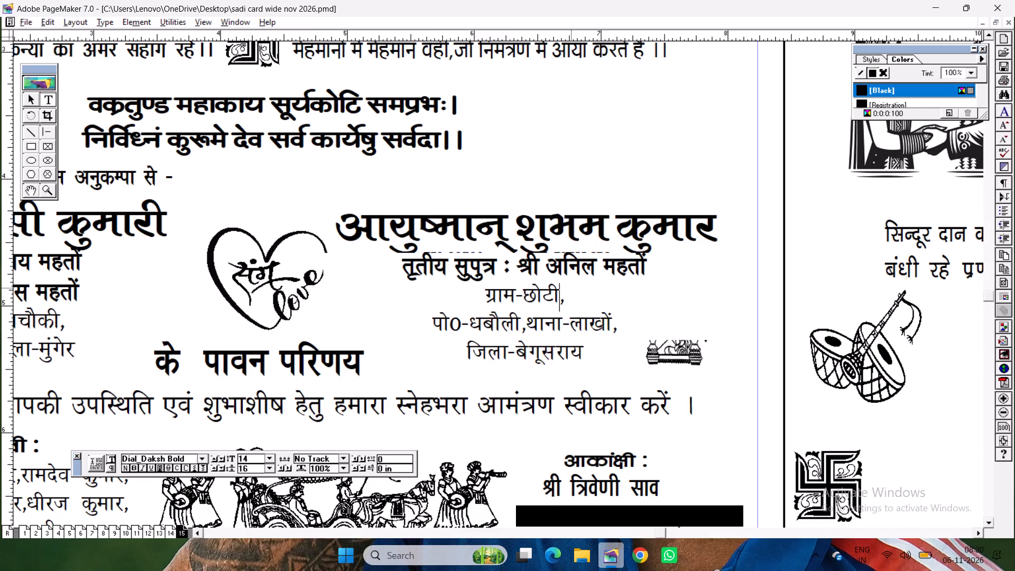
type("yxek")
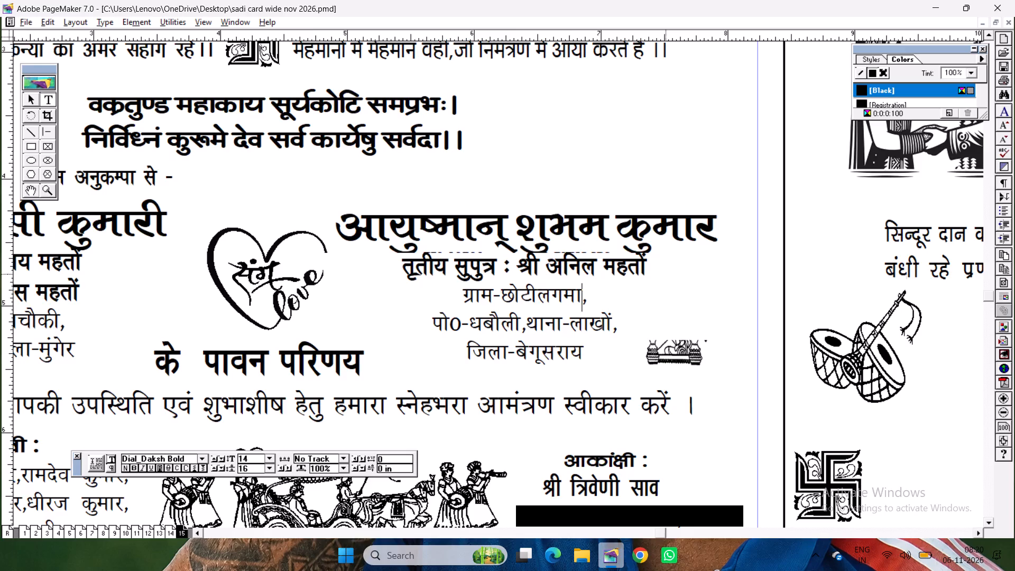
left_click(537, 295)
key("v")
key("BackSpace")
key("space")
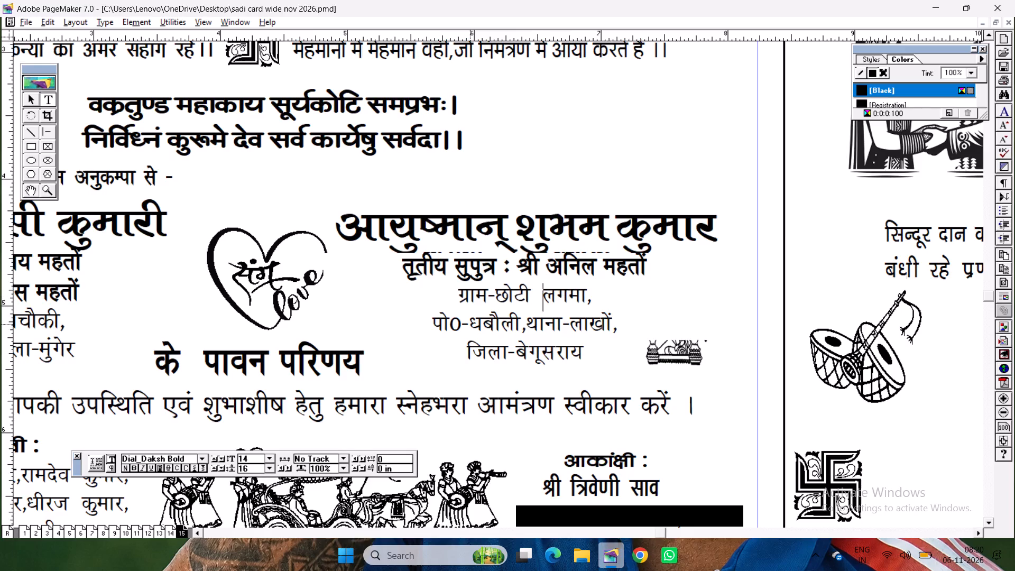
Replace the post office name after पो0- in the groom's address with his own post office name.
left_click_drag(470, 324, 518, 319)
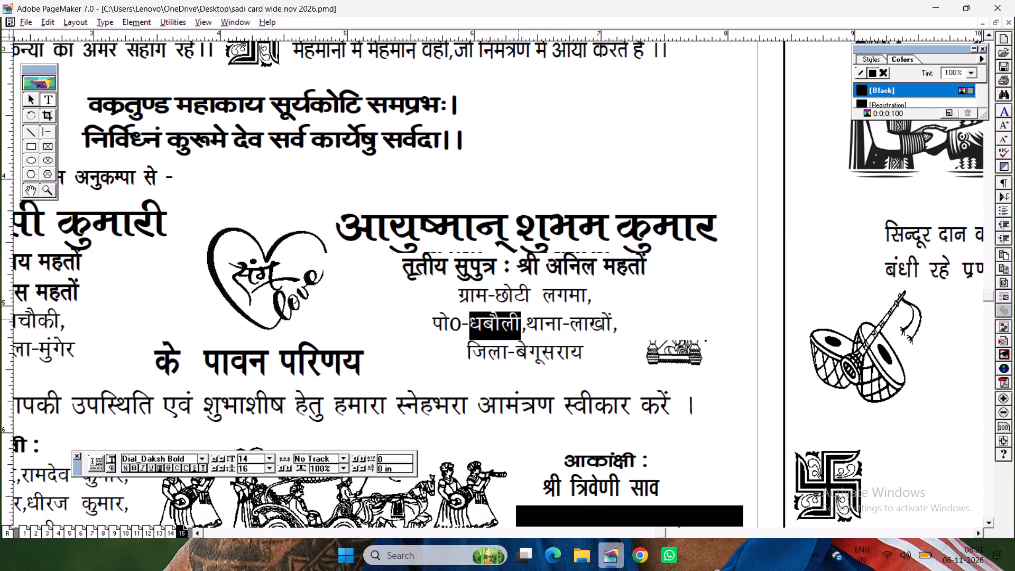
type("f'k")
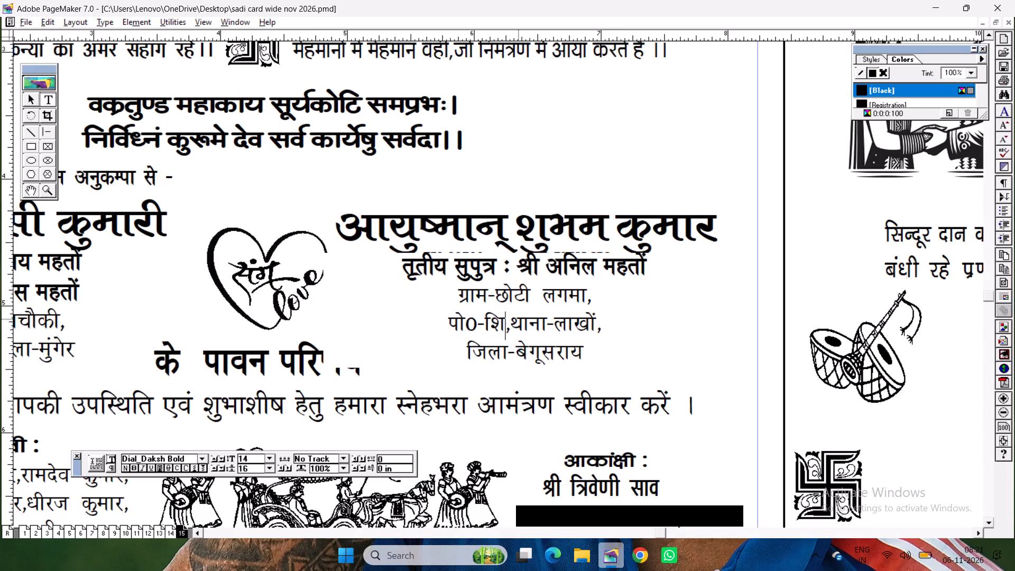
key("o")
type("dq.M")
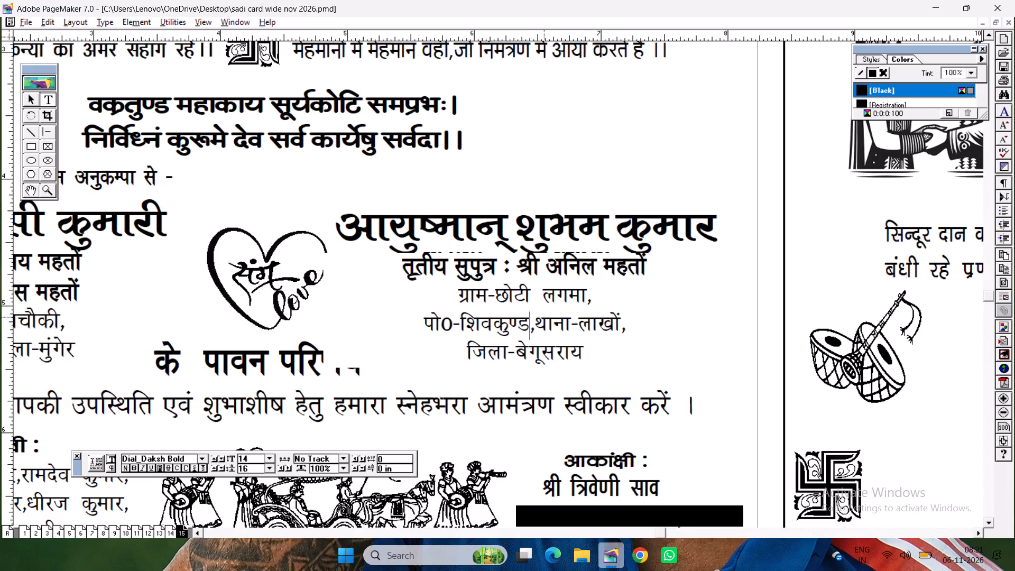
Change the groom's थाना and जिला names to match those in the bride's address, and save the document.
left_click_drag(582, 324, 620, 327)
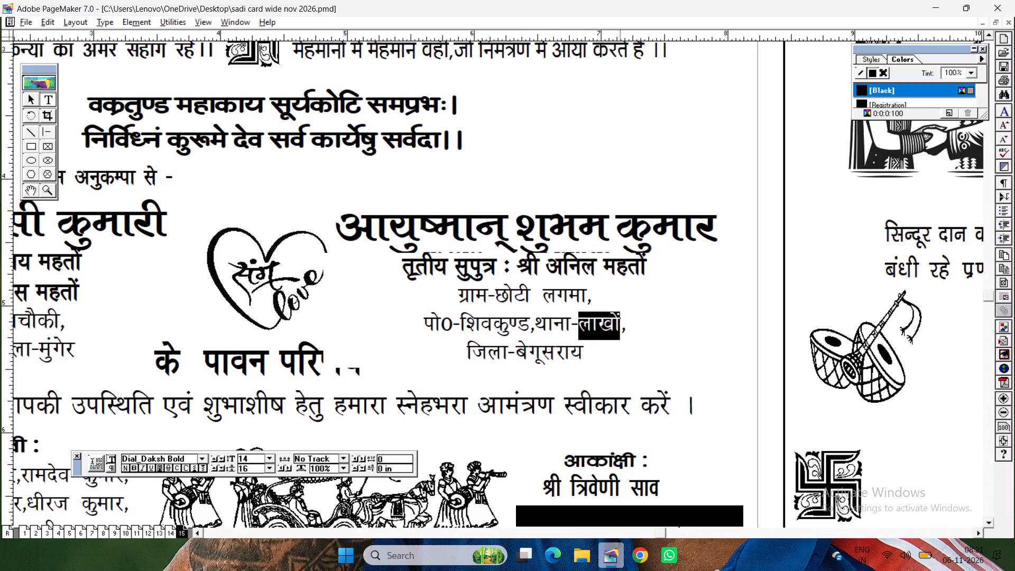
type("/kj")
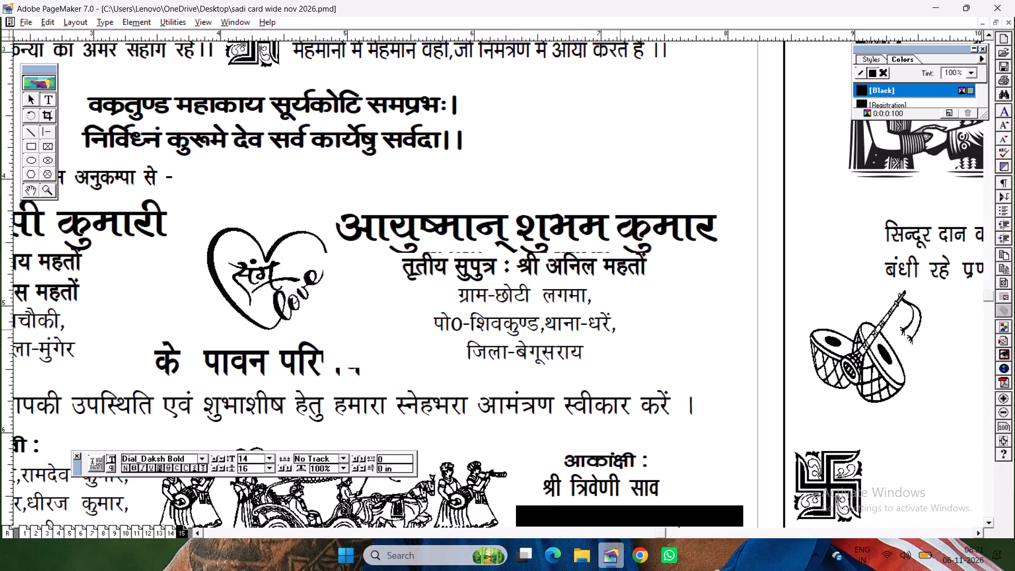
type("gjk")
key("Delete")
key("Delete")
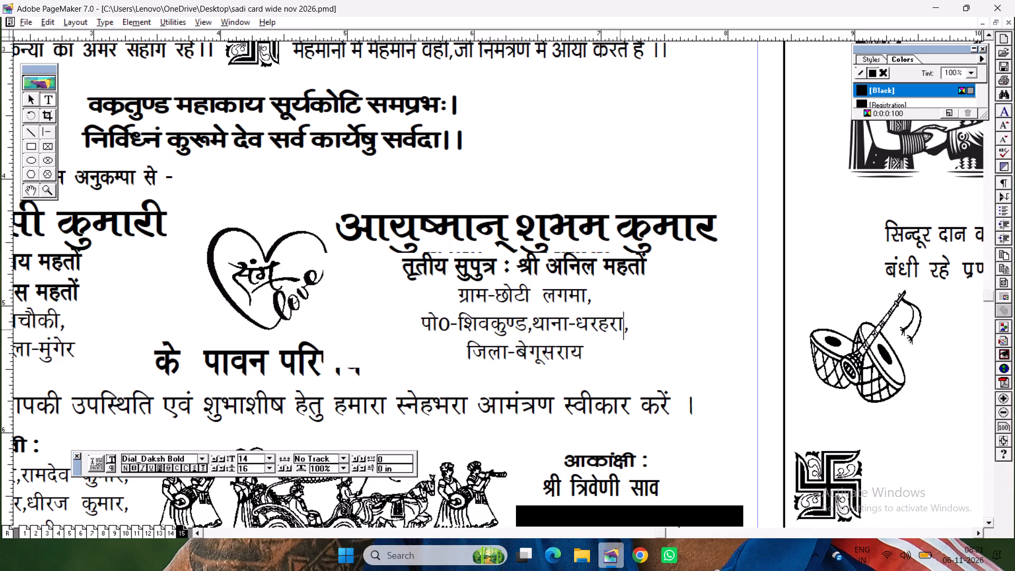
left_click_drag(518, 346, 525, 346)
left_click_drag(525, 346, 593, 351)
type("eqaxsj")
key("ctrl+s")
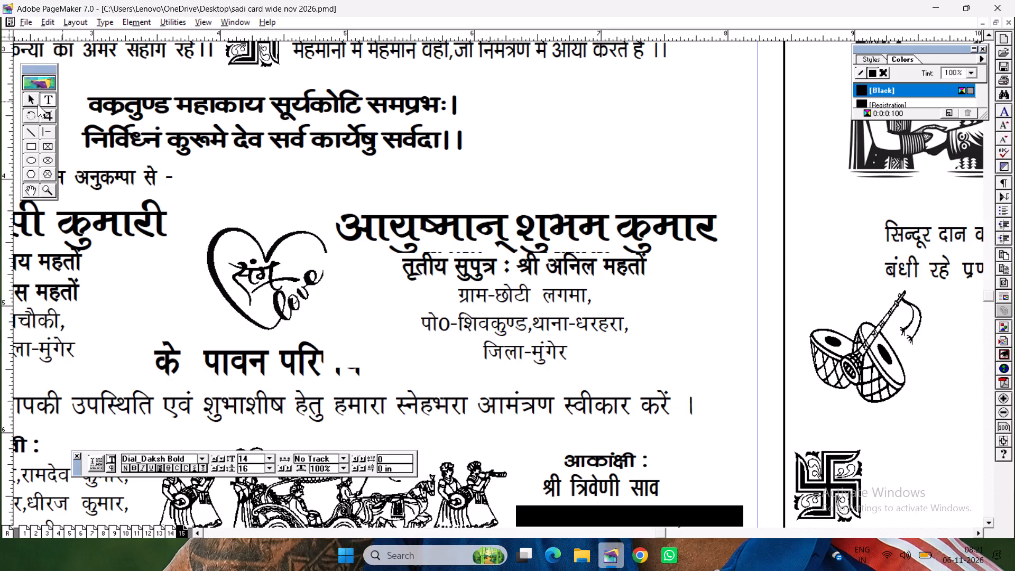
Shift the groom's text block slightly, to about X 4.86 in, Y 4.12 in.
left_click(34, 101)
left_click_drag(545, 302, 545, 307)
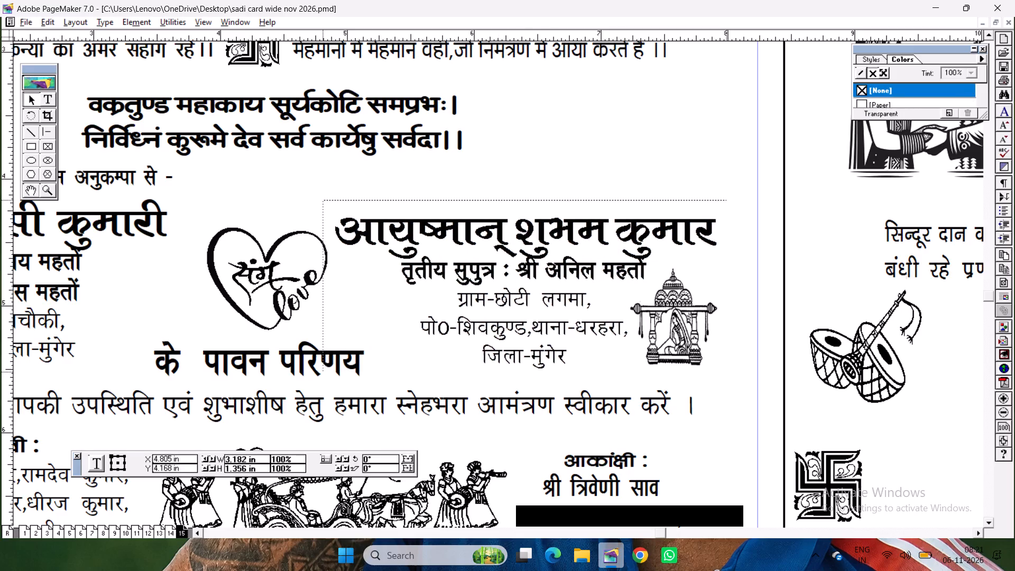
left_click_drag(545, 307, 551, 301)
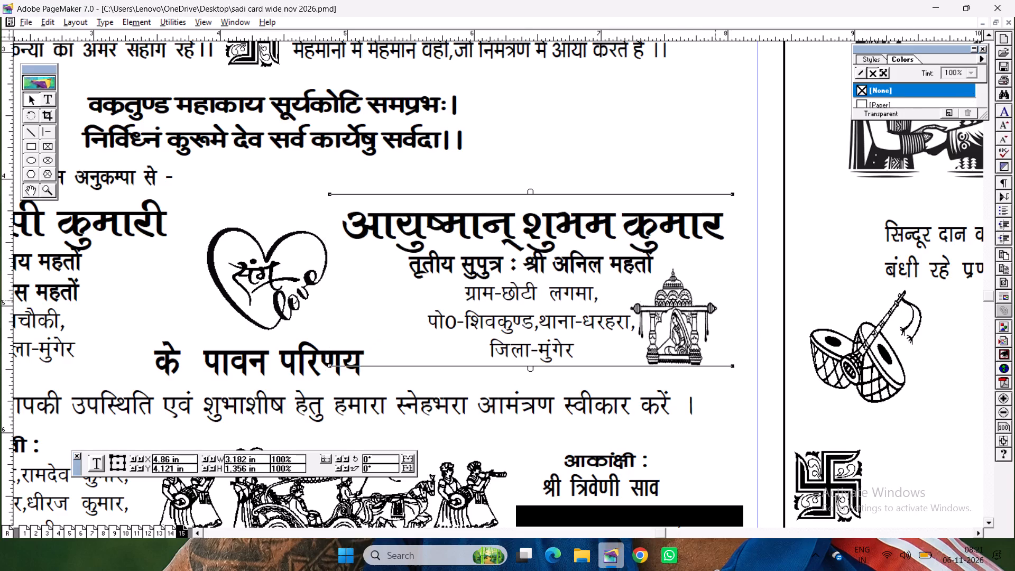
Flip the doli graphic beside the groom's address horizontally and move it across to the bride's side of the card.
left_click(706, 306)
left_click_drag(799, 251, 795, 252)
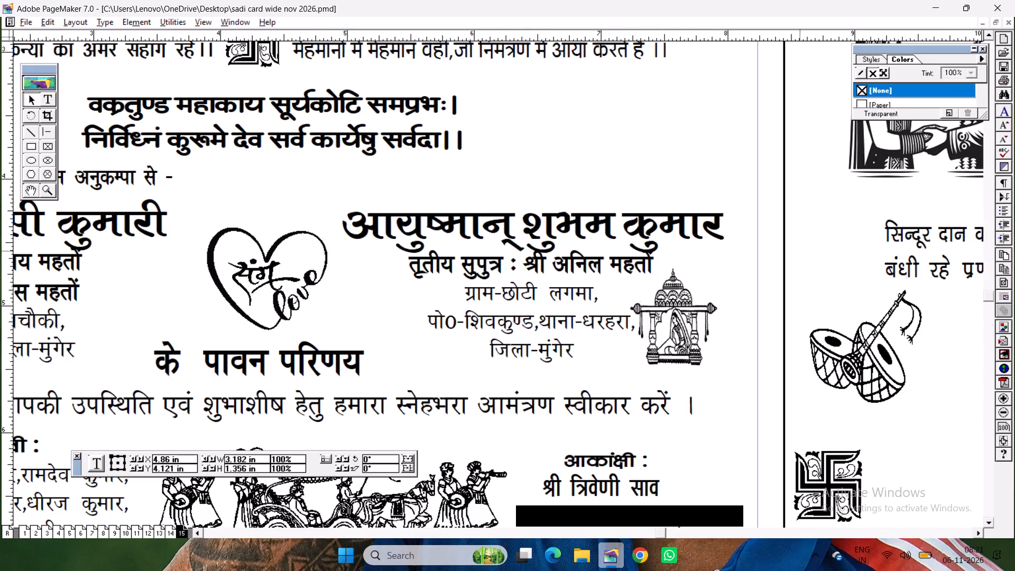
left_click_drag(795, 252, 602, 375)
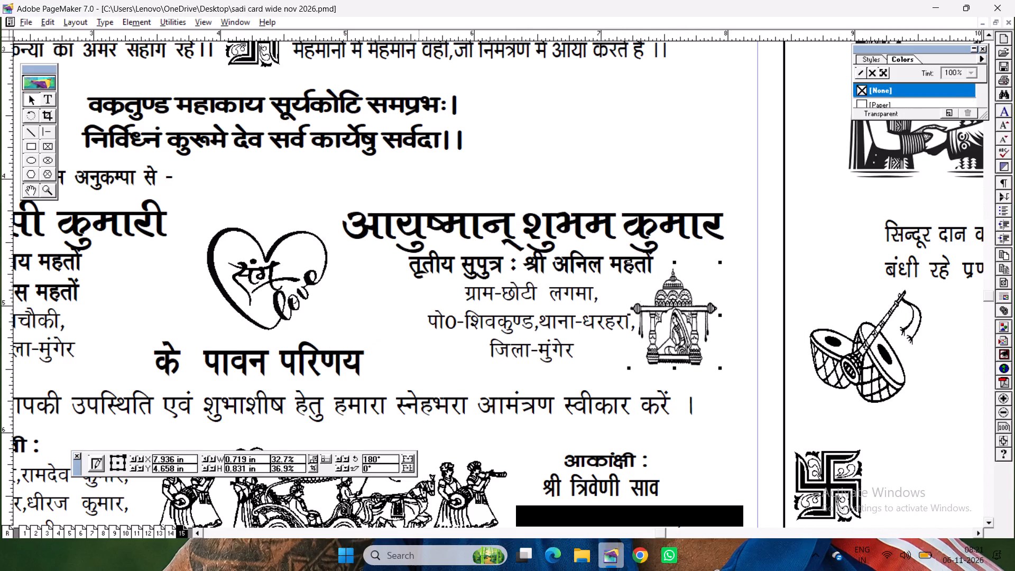
left_click(410, 458)
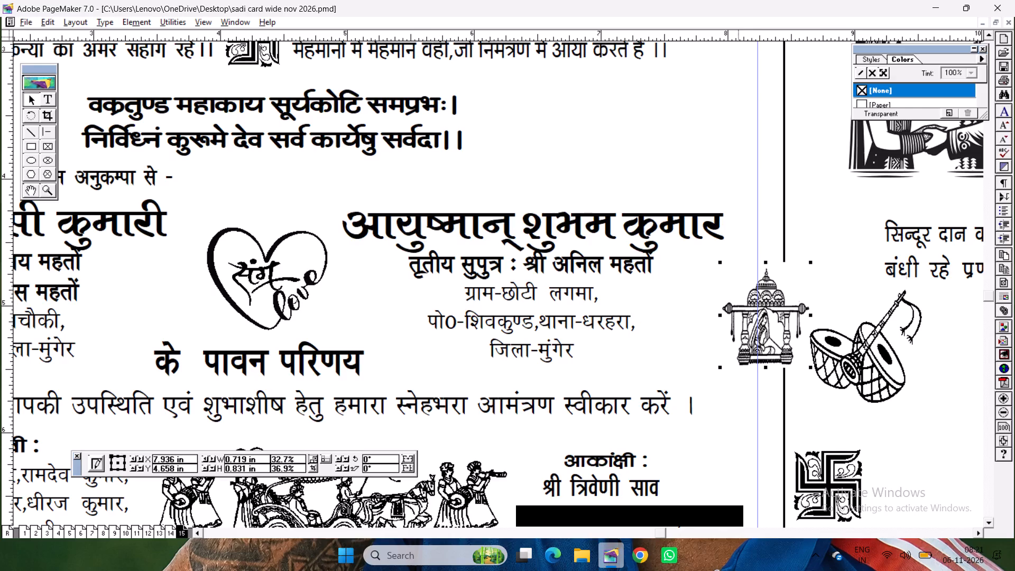
left_click_drag(749, 312, 13, 333)
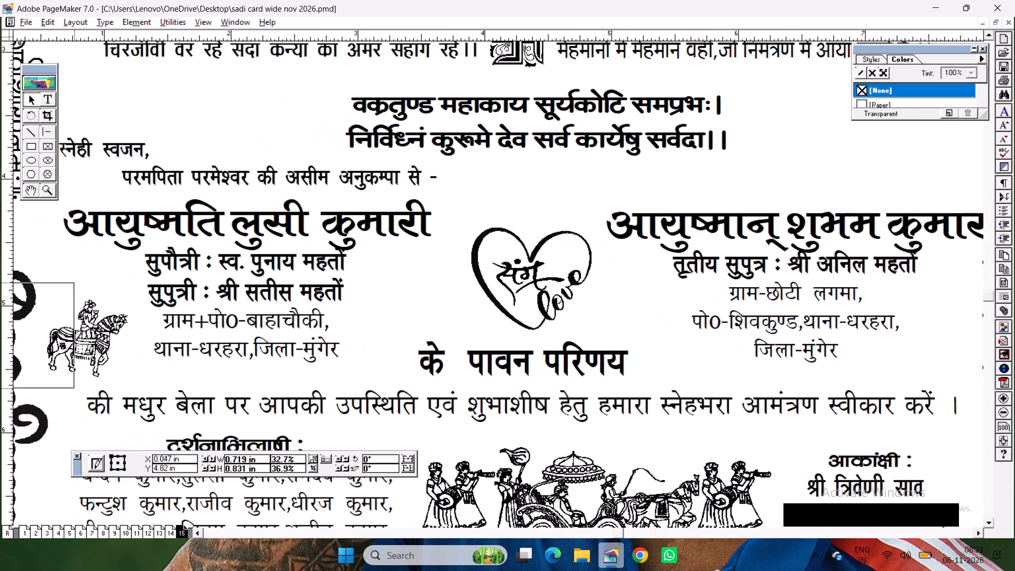
left_click_drag(13, 333, 91, 277)
Flip the horse rider graphic horizontally and move it beside the groom's address, at about X 7.96 in, Y 4.98 in.
left_click(145, 354)
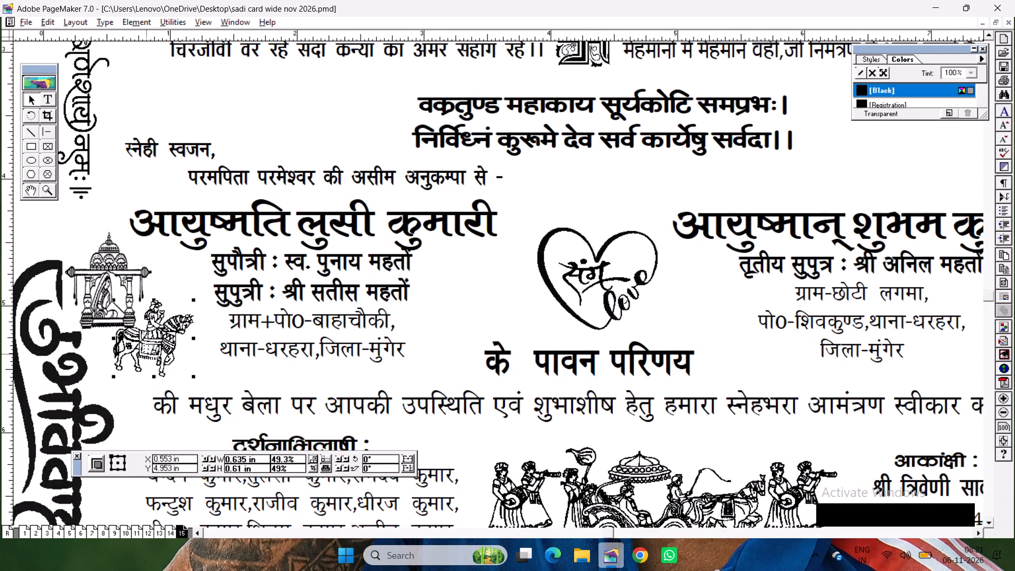
left_click(411, 457)
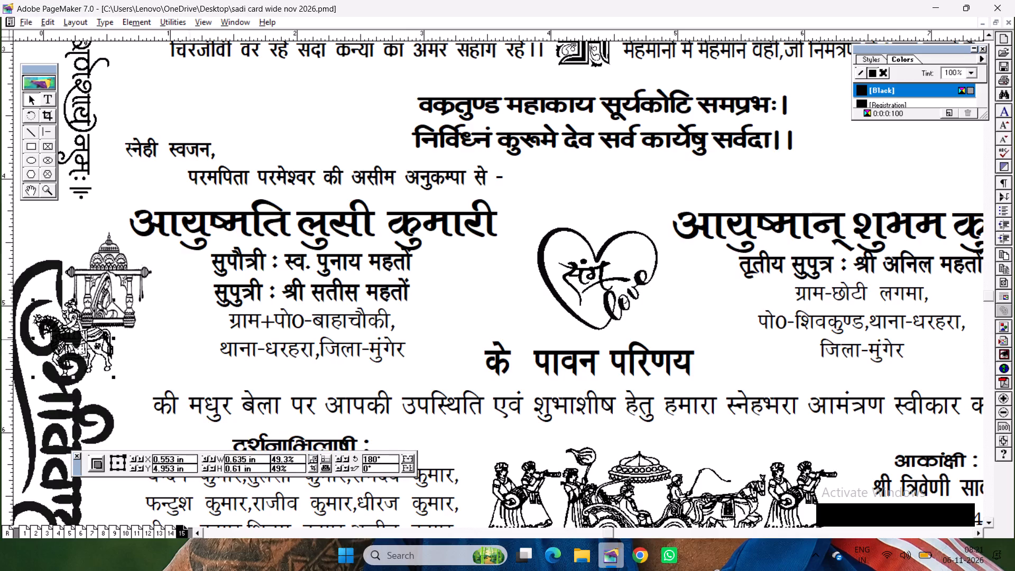
left_click_drag(93, 334, 1002, 373)
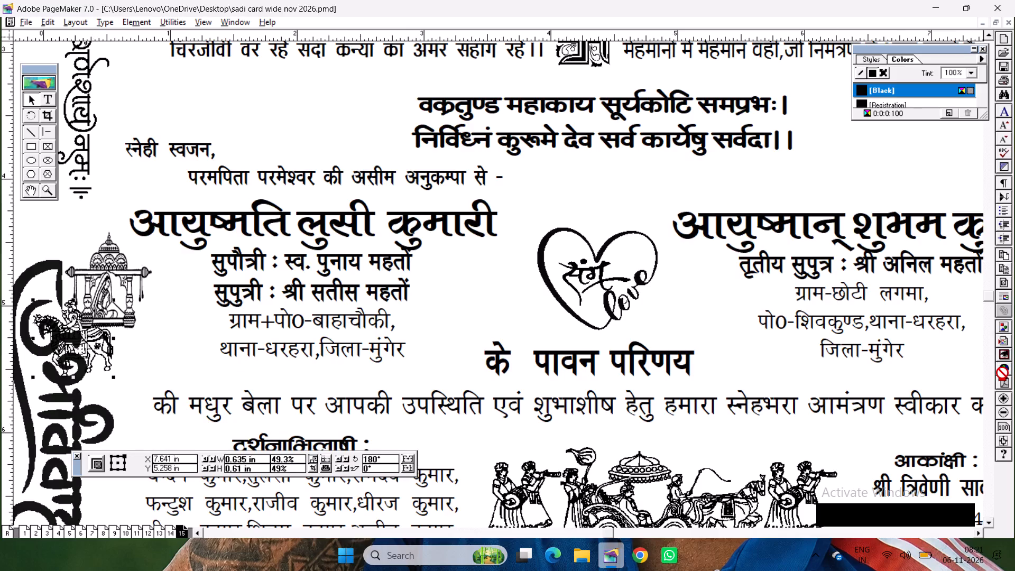
left_click_drag(1002, 373, 982, 375)
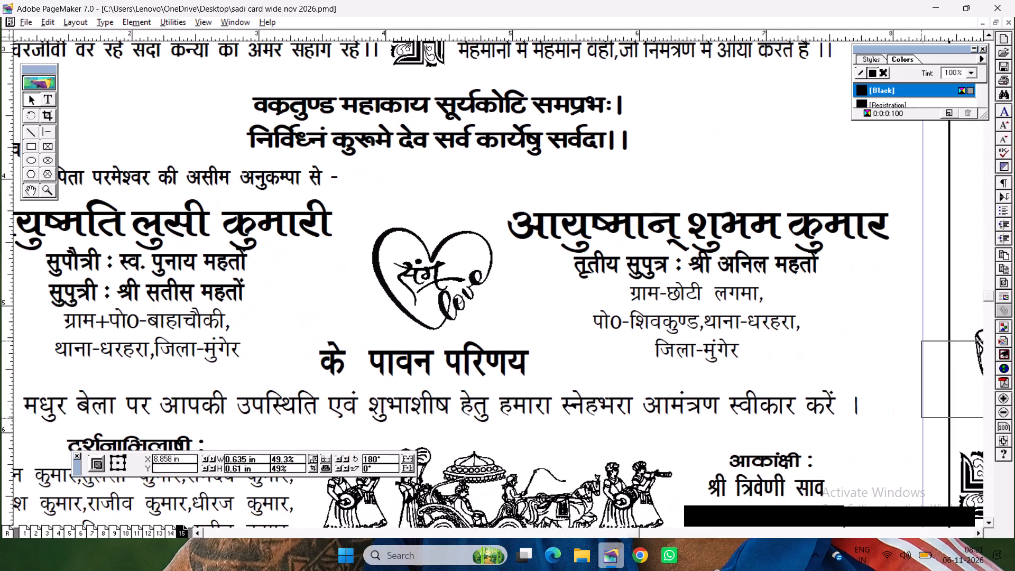
left_click_drag(982, 375, 835, 337)
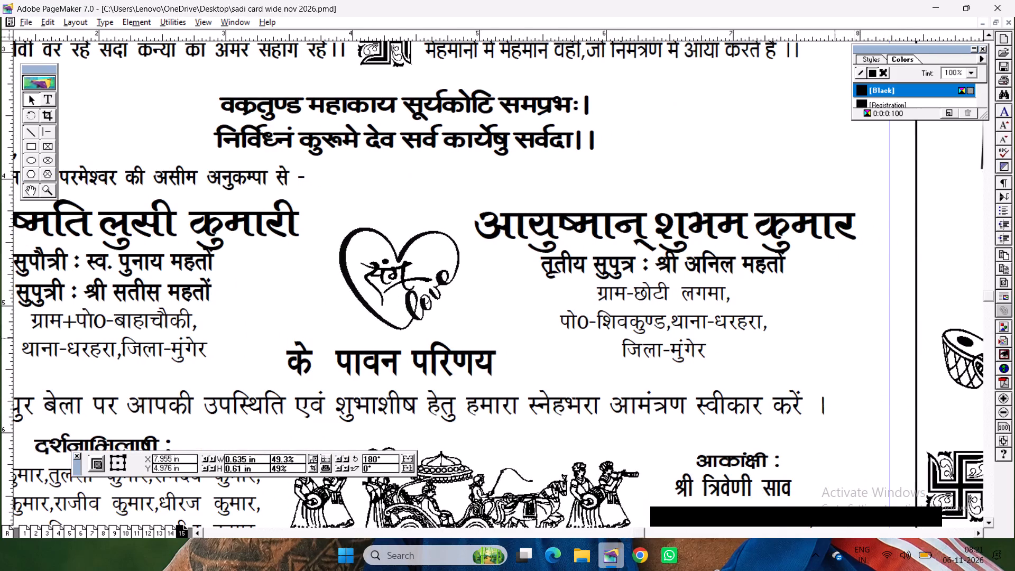
left_click(848, 405)
Reposition the doli graphic between the शुभविवाह title and the bride's address, at about X 0.53 in, Y 4.75 in.
left_click(26, 187)
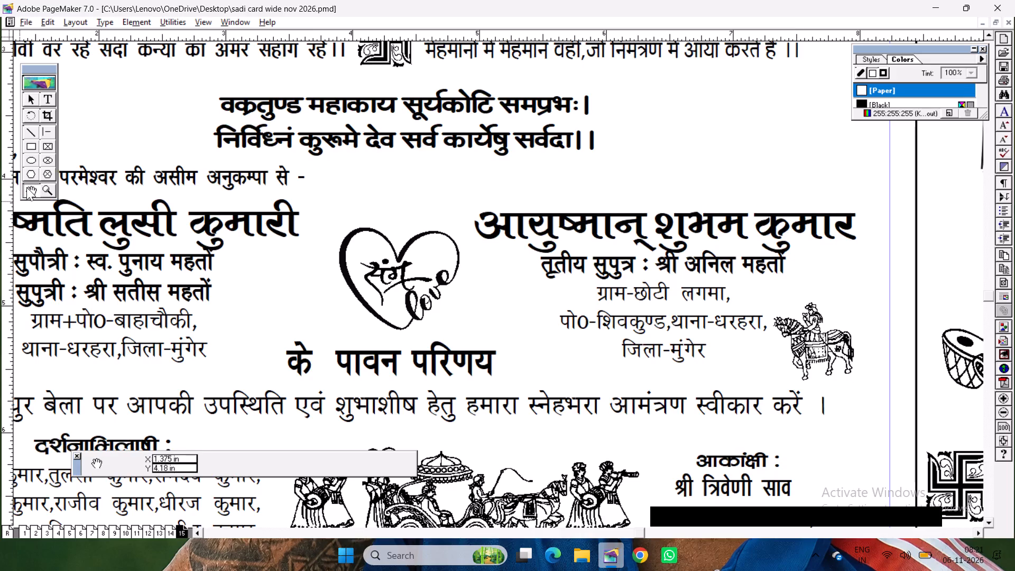
left_click_drag(79, 343, 483, 291)
left_click(31, 100)
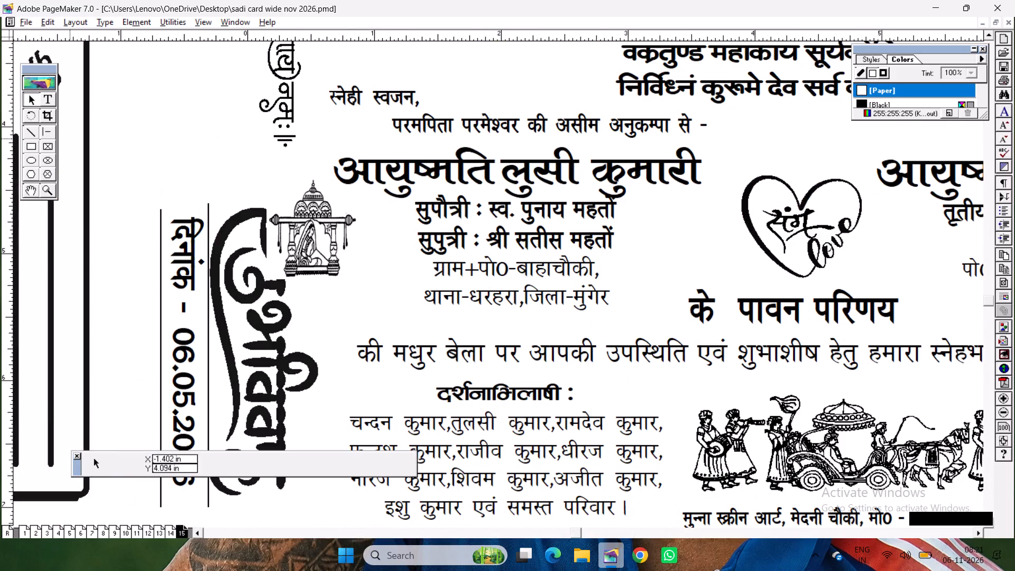
left_click(326, 234)
left_click(305, 235)
left_click_drag(305, 231, 351, 282)
left_click(352, 280)
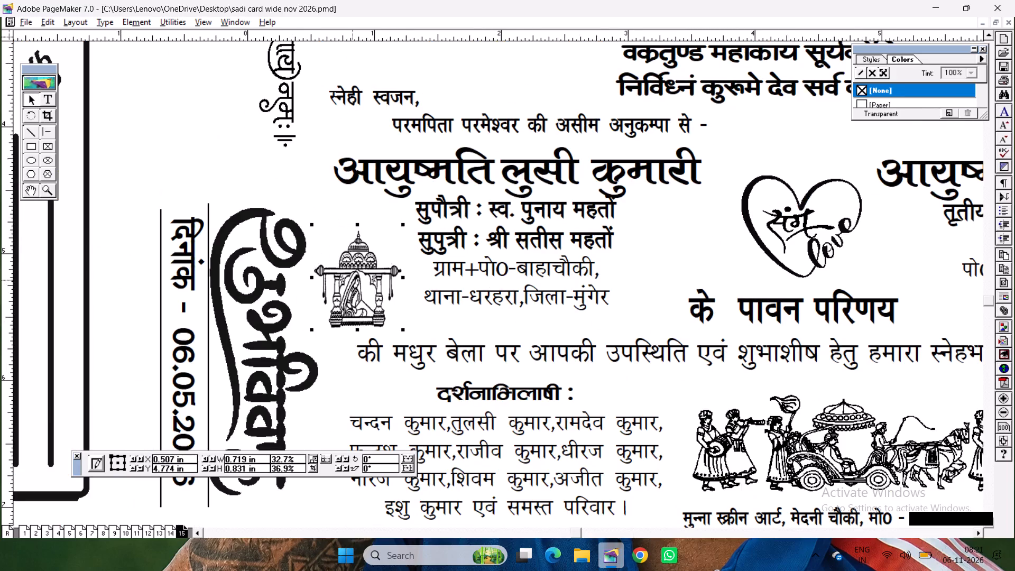
Replace the old names before एवं समस्त परिवार under दर्शनाभिलाषी with the first two relatives' names, both surnamed महतों and comma-separated.
key("ctrl+5")
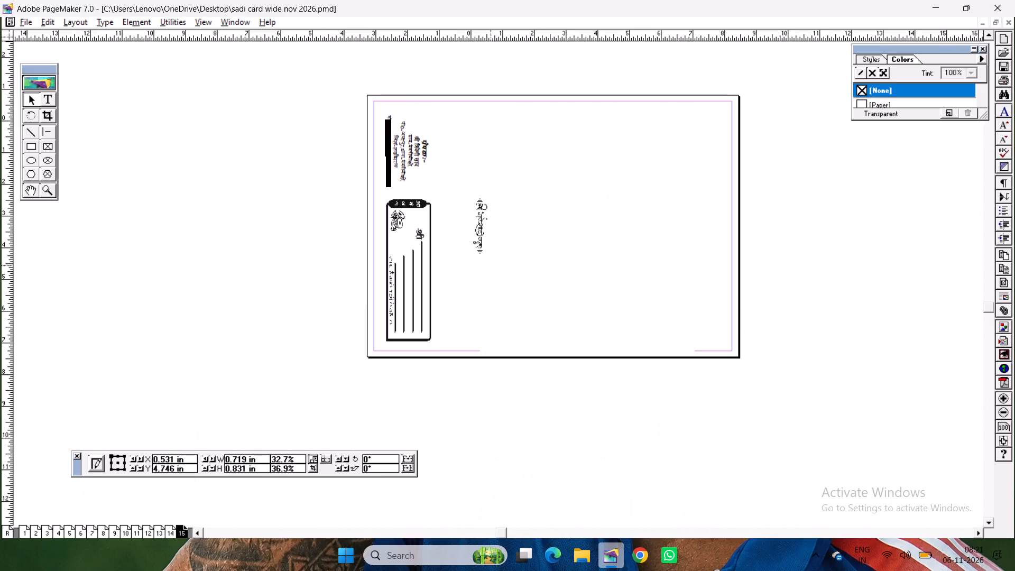
left_click(533, 375)
left_click(534, 333)
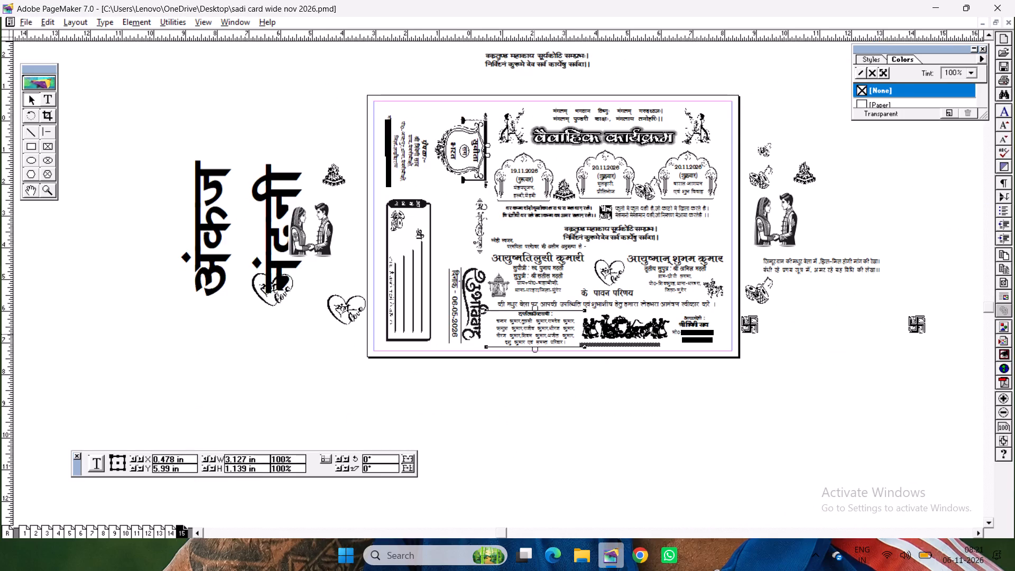
key("ctrl+2")
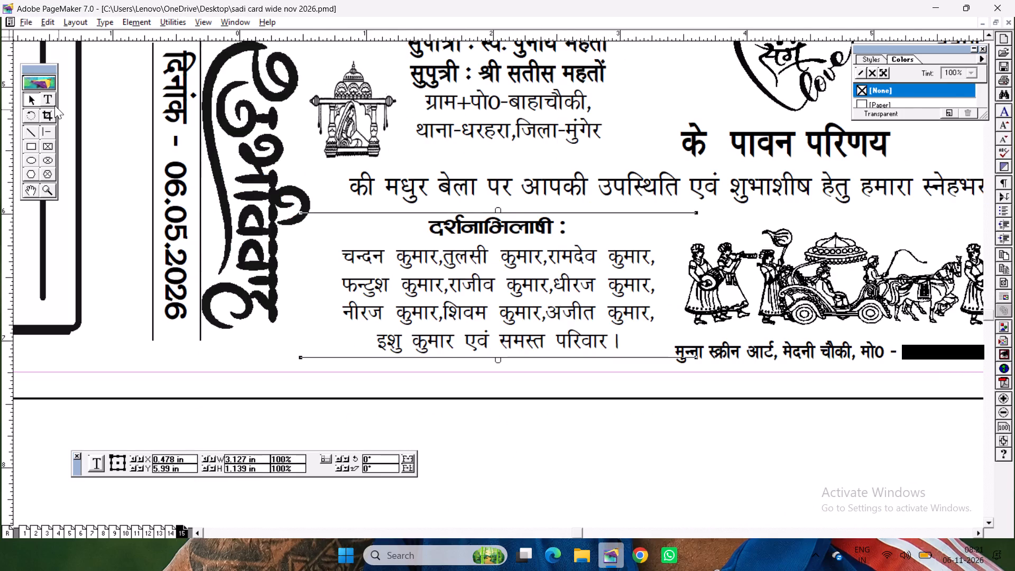
left_click(48, 101)
left_click_drag(334, 252, 450, 319)
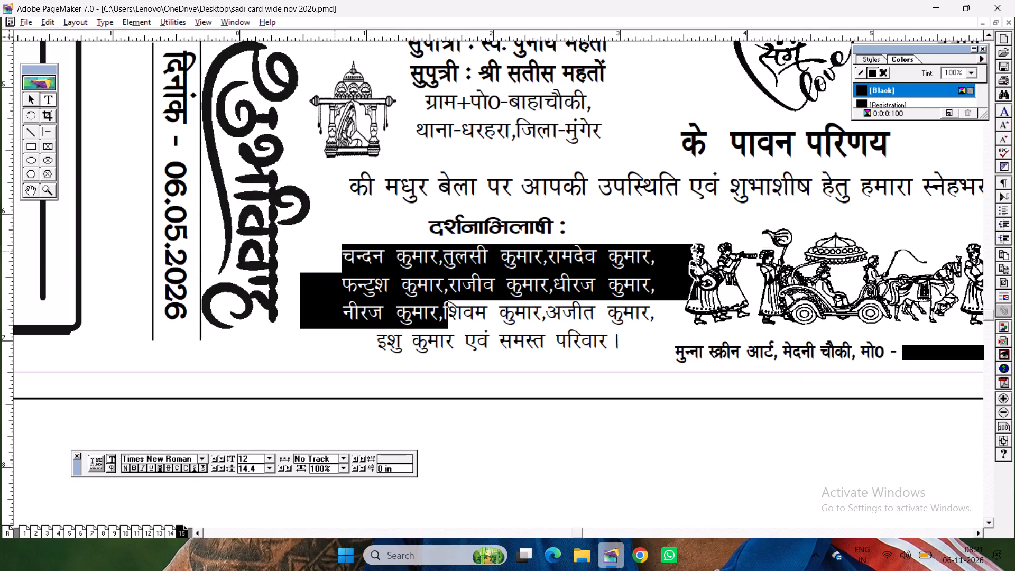
left_click_drag(450, 319, 464, 337)
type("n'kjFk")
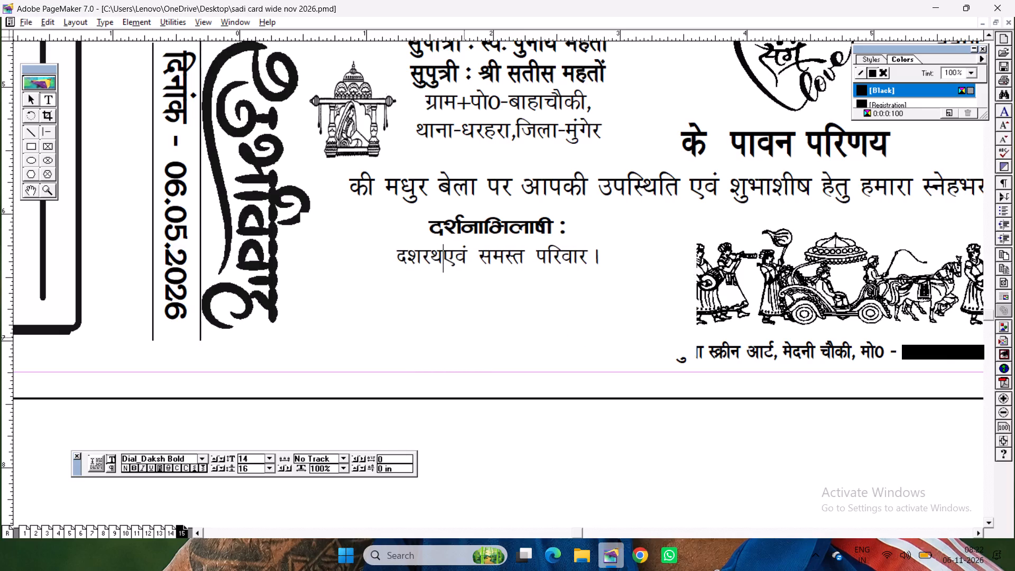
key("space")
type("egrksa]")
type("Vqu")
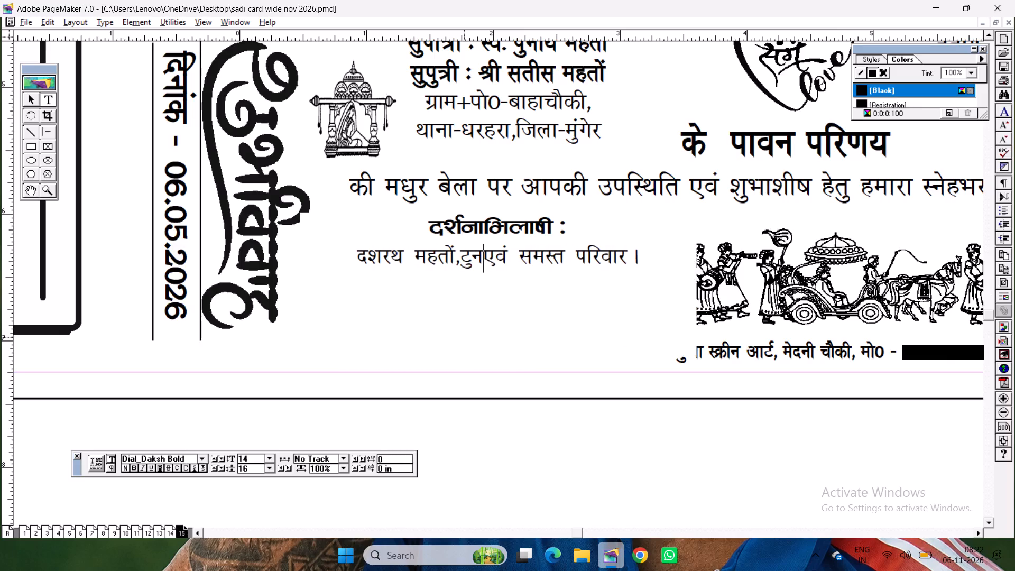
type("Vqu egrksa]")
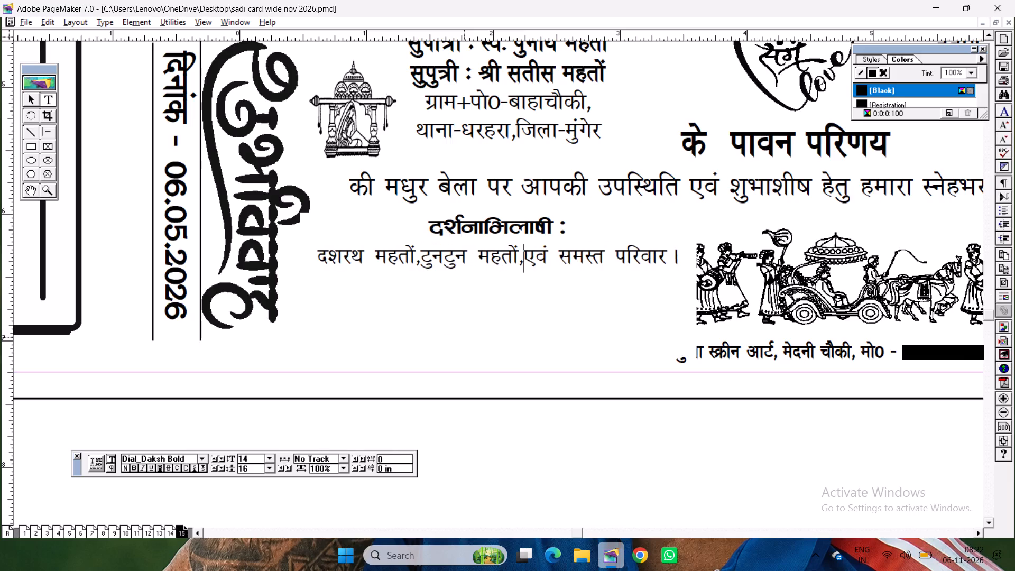
Add the next three relatives' names, all surnamed महतों and comma-separated, before एवं समस्त परिवार in the दर्शनाभिलाषी list.
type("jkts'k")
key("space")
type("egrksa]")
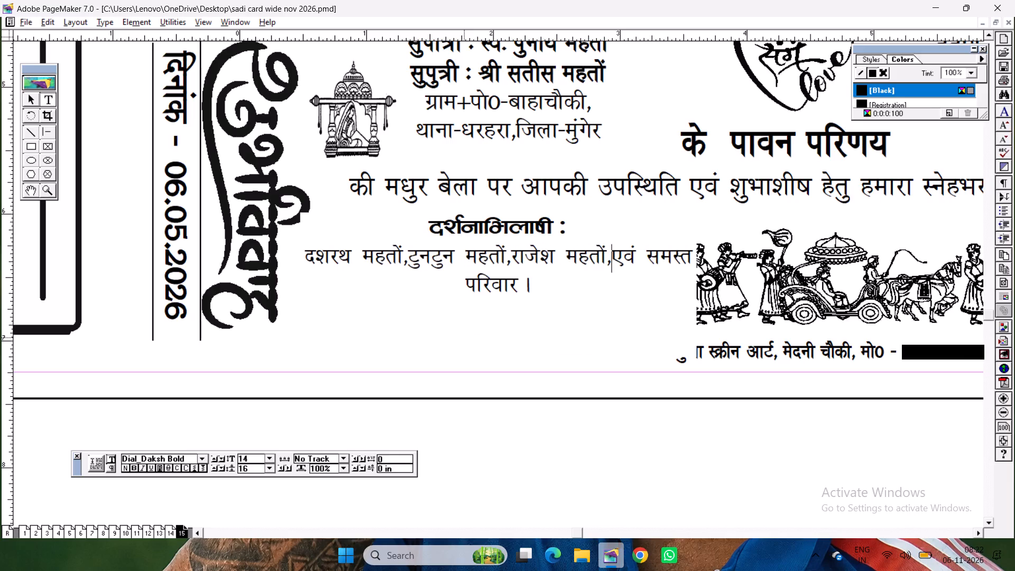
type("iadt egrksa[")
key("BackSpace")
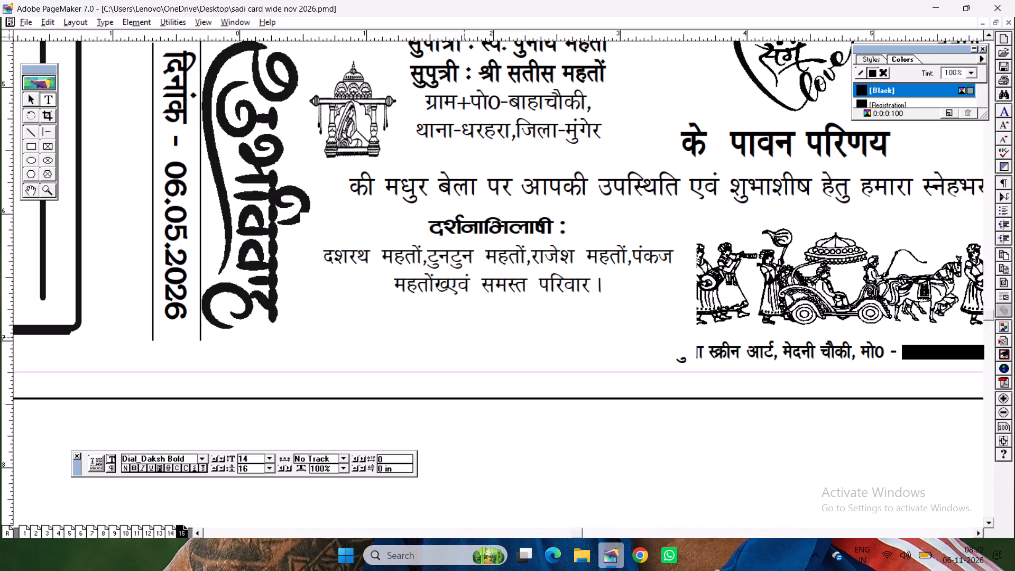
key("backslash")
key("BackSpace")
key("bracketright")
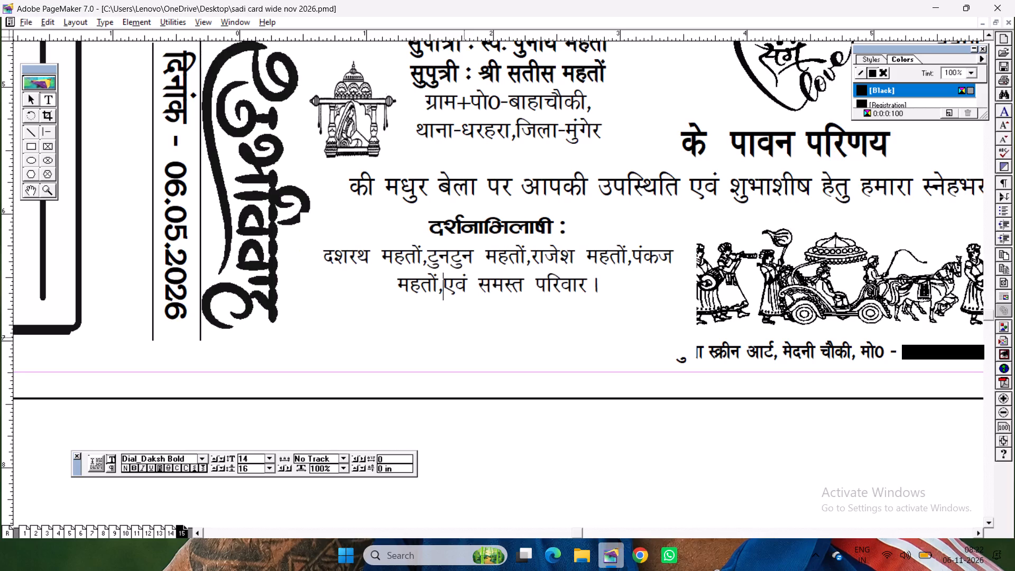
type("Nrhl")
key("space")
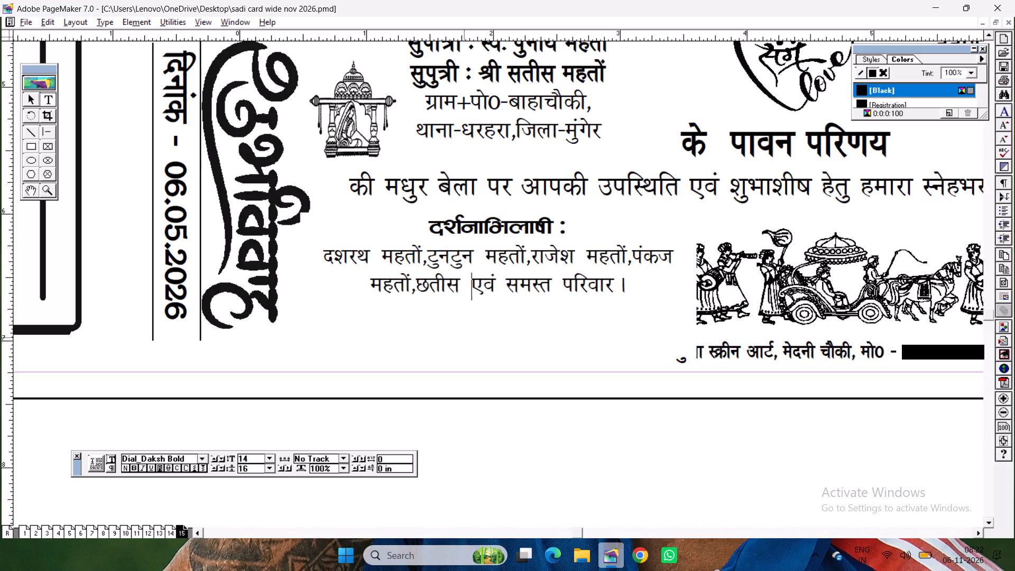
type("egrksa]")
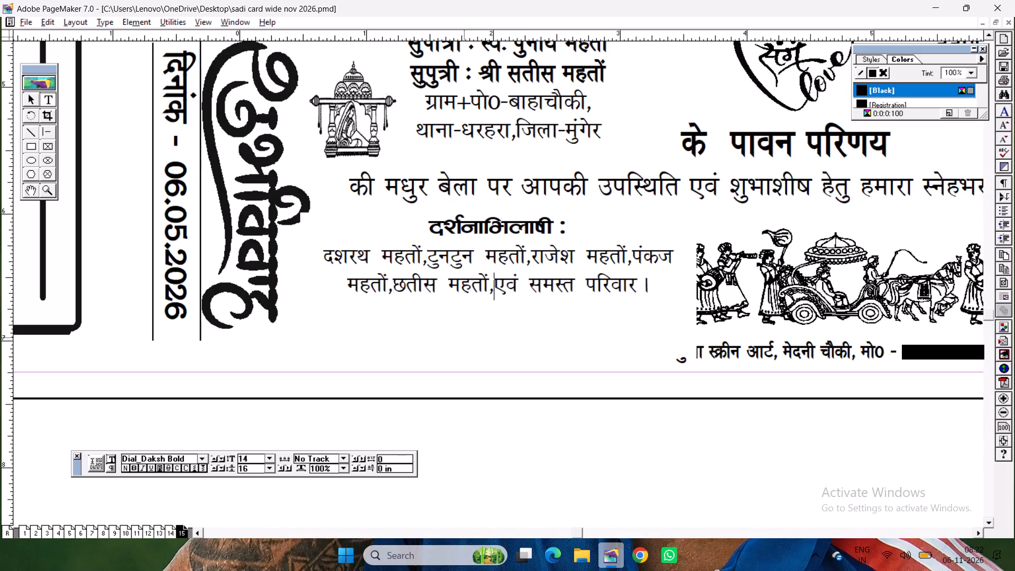
Add the last two relatives' names, both ending in कुमार, and start एवं समस्त परिवार on its own line.
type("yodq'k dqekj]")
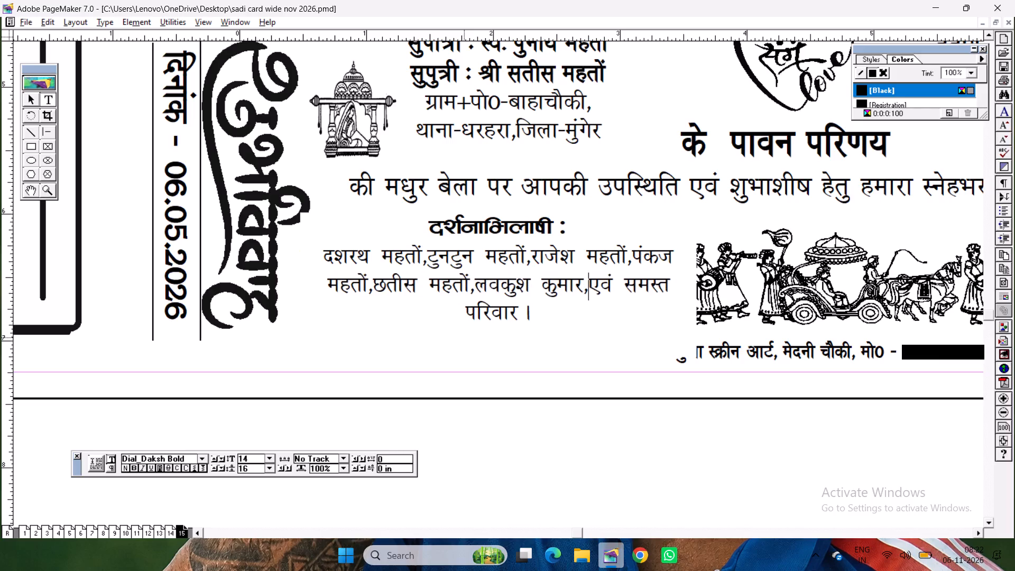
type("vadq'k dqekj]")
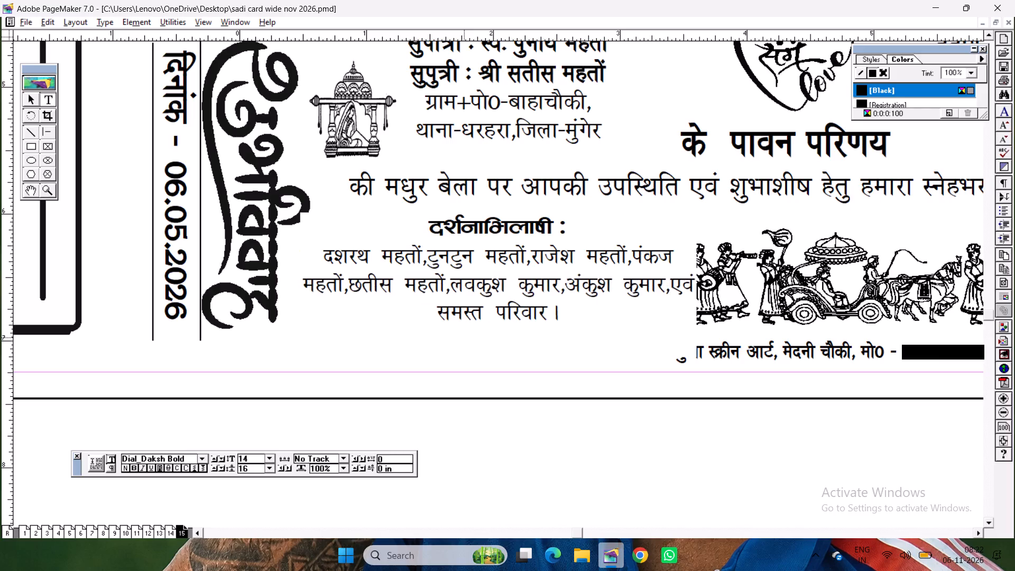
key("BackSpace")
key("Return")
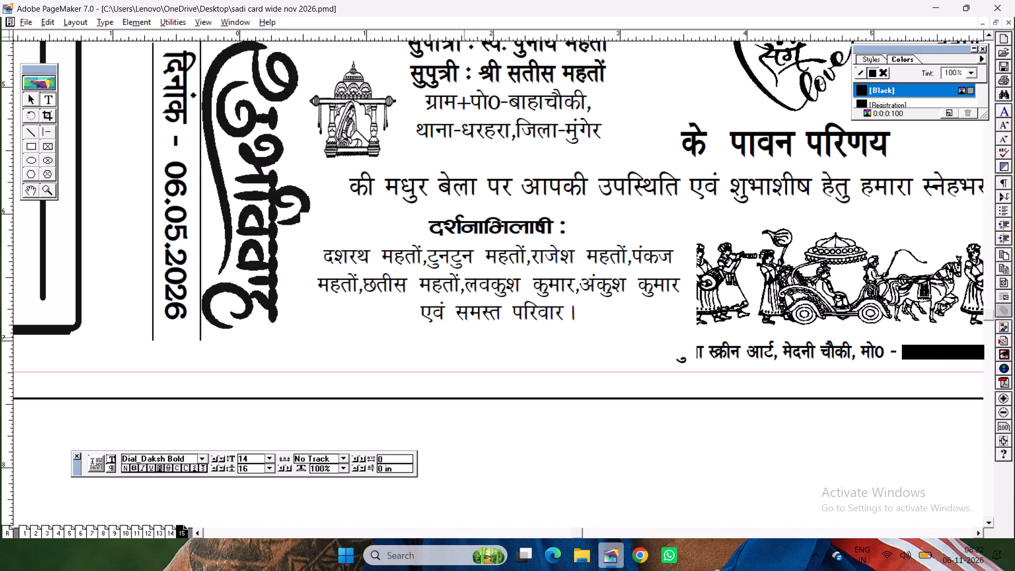
left_click(633, 260)
Shift the दर्शनाभिलाषी text block slightly, to about X 0.52 in, Y 6.02 in.
left_click(31, 94)
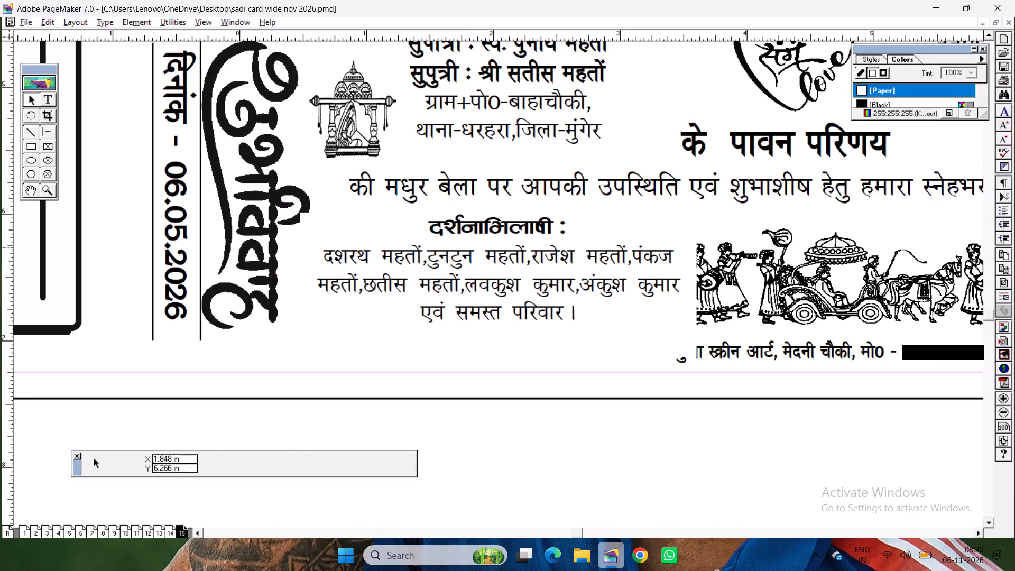
left_click_drag(480, 251, 486, 254)
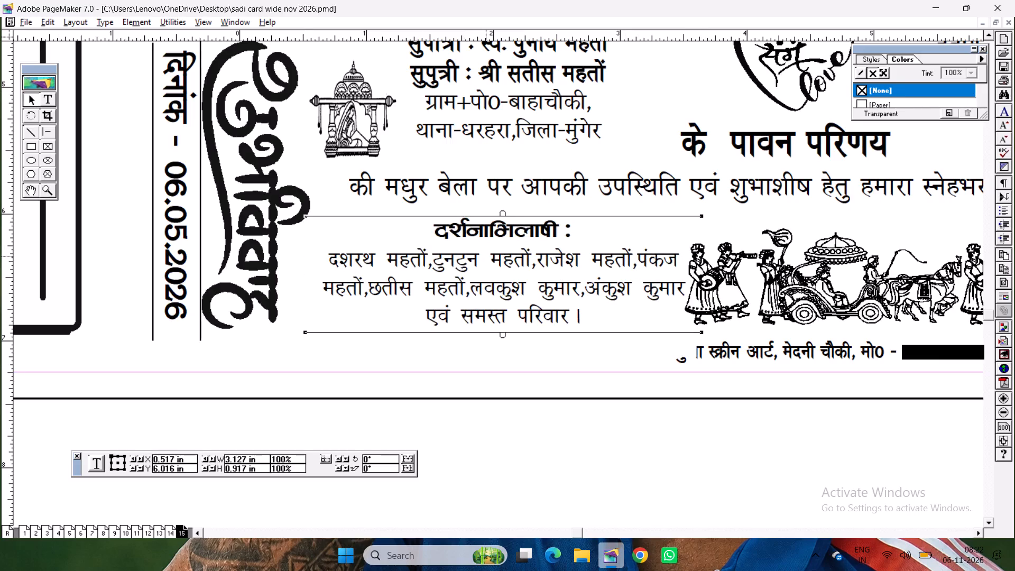
Move the wedding procession graphic away from the relatives list, to about X 3.65 in, Y 6.12 in.
key("ctrl+2")
left_click_drag(760, 271, 780, 273)
left_click_drag(728, 439, 985, 461)
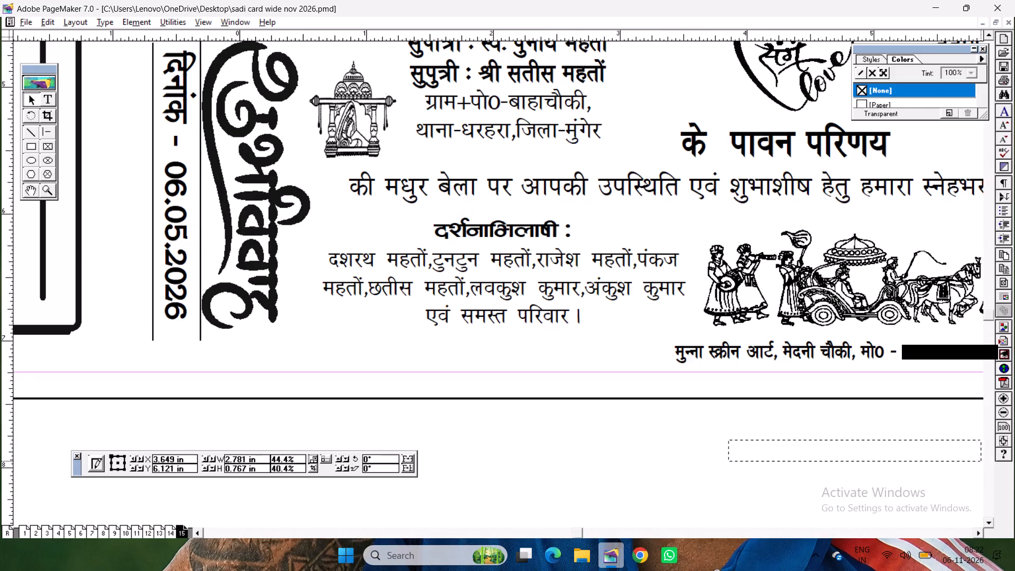
left_click_drag(985, 461, 993, 462)
Replace the old name after श्री under आकांक्षी with the bride's father's name, surnamed महतों.
key("ctrl+1")
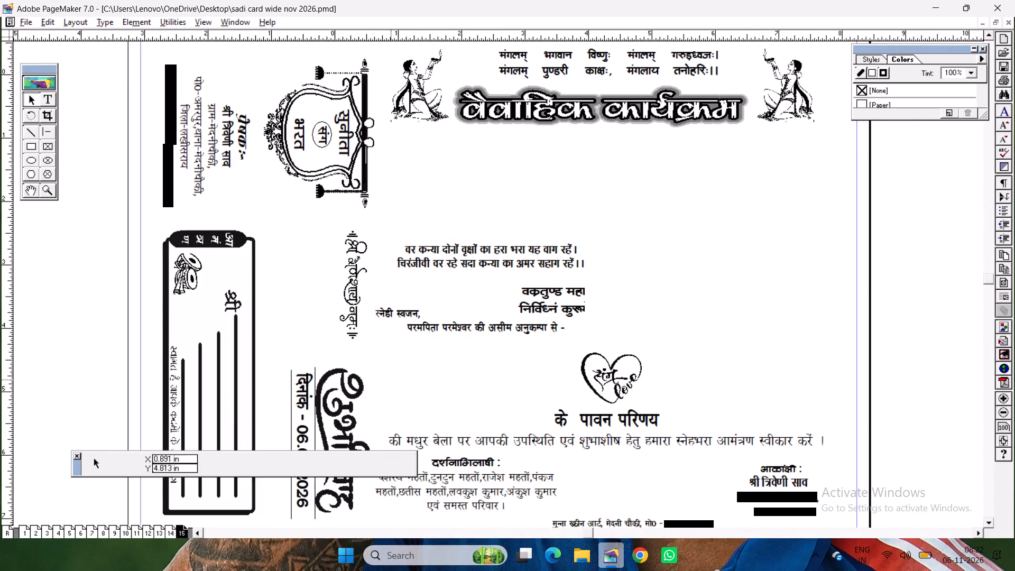
left_click(809, 487)
key("ctrl+2")
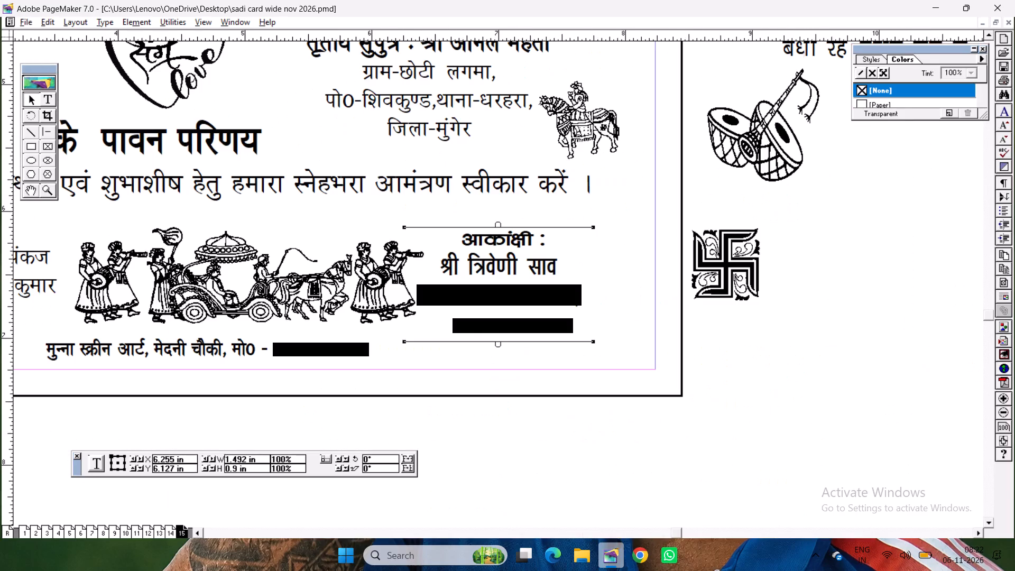
left_click(43, 102)
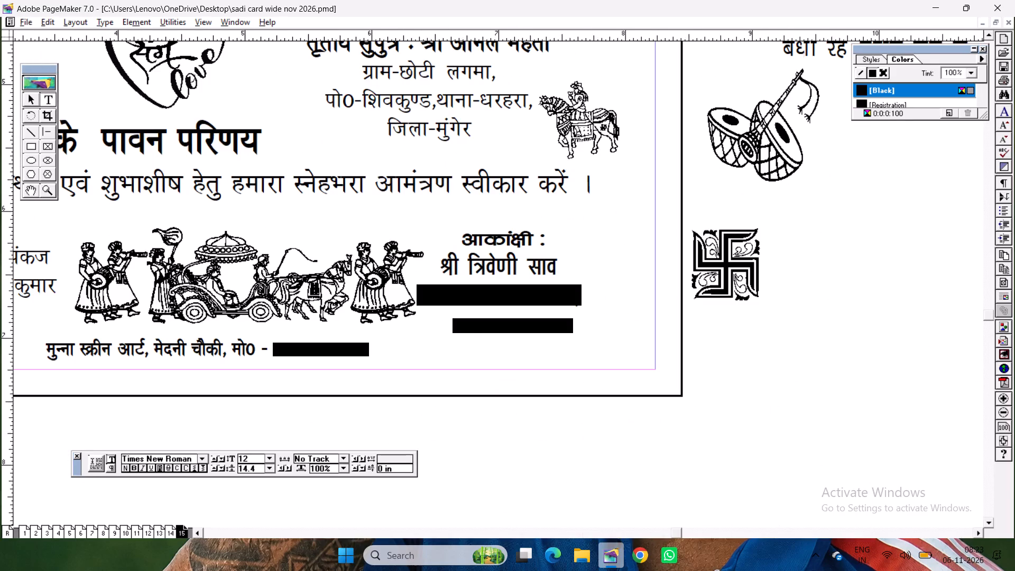
left_click_drag(469, 265, 592, 272)
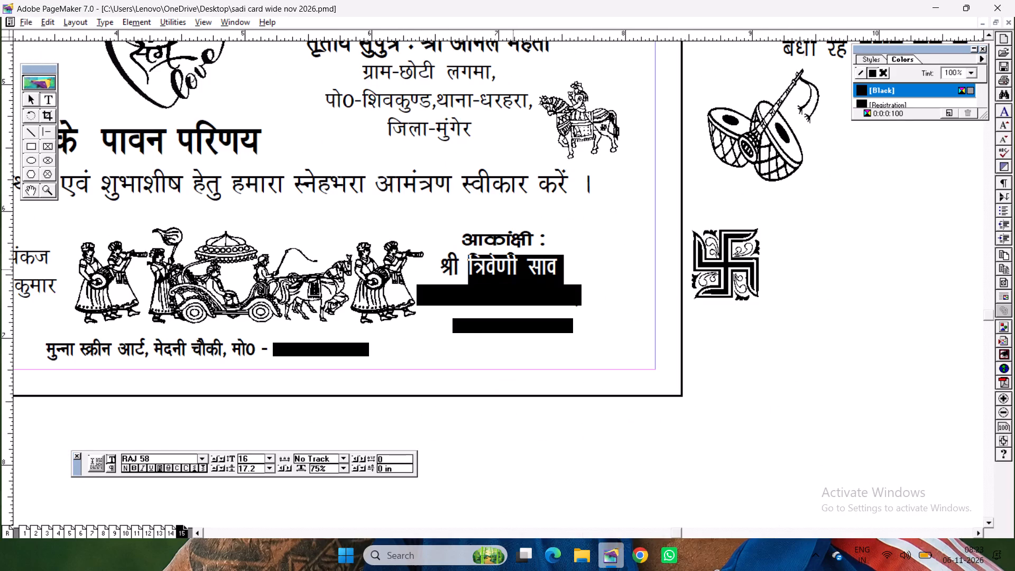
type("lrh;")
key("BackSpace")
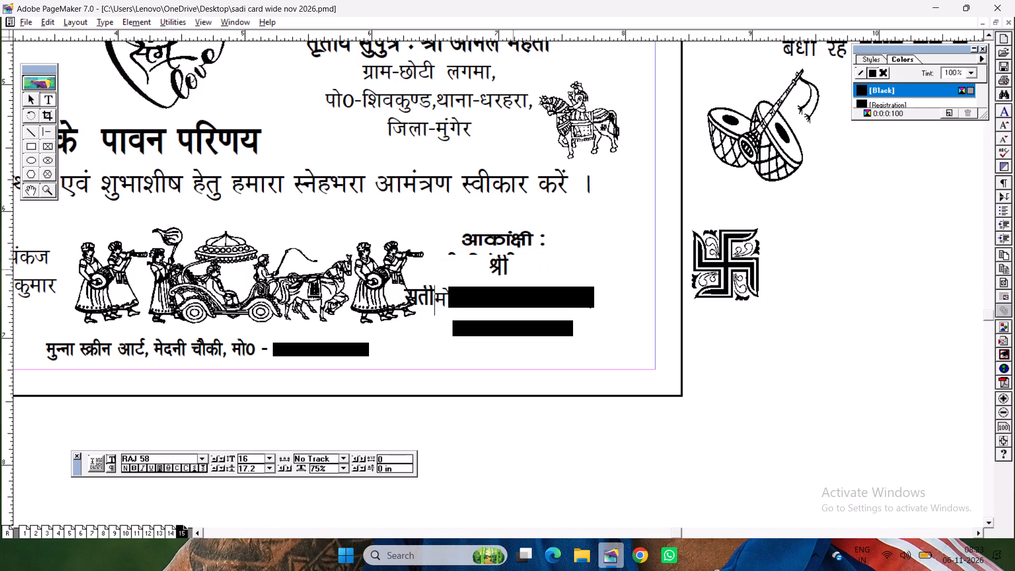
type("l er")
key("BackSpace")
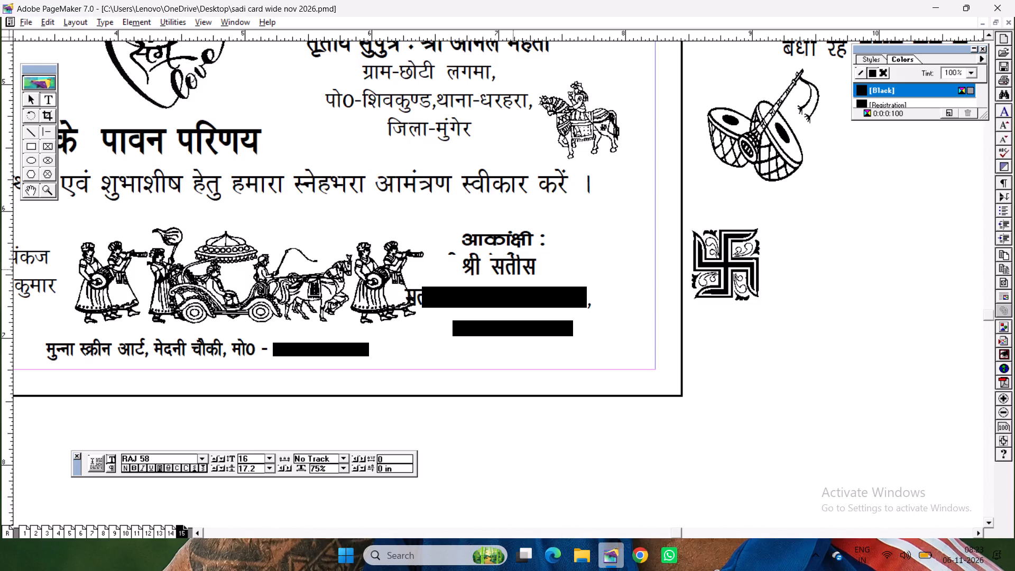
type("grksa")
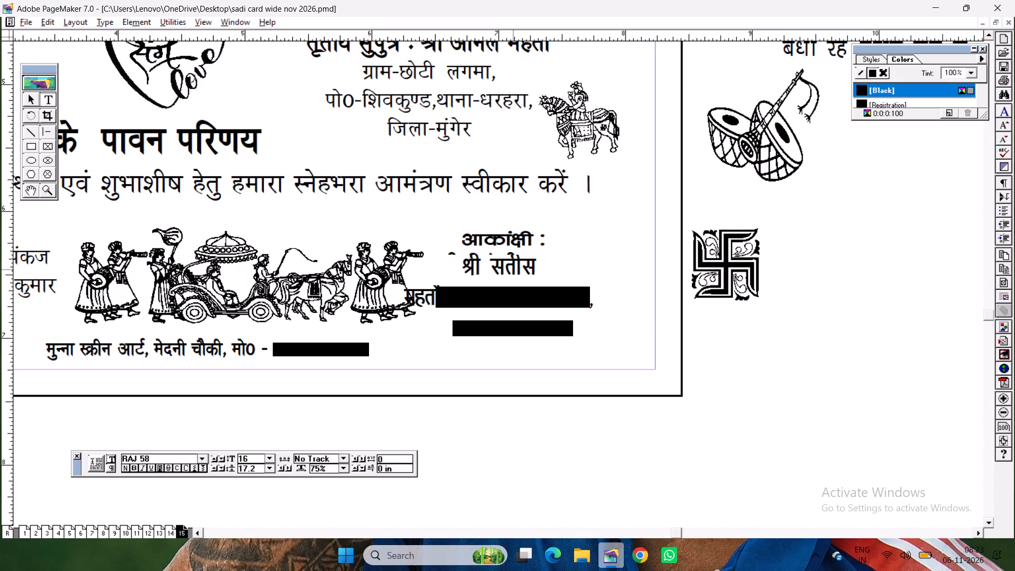
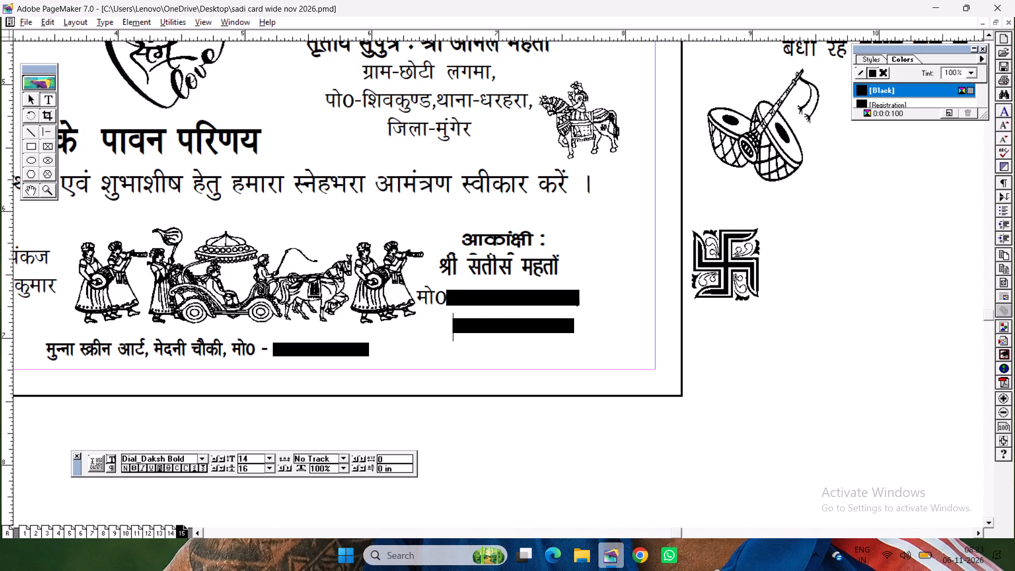
Shrink the wedding procession graphic to about 2.67 in wide by 0.72 in high and move it up to about Y 6.12 in.
left_click(24, 99)
left_click(318, 316)
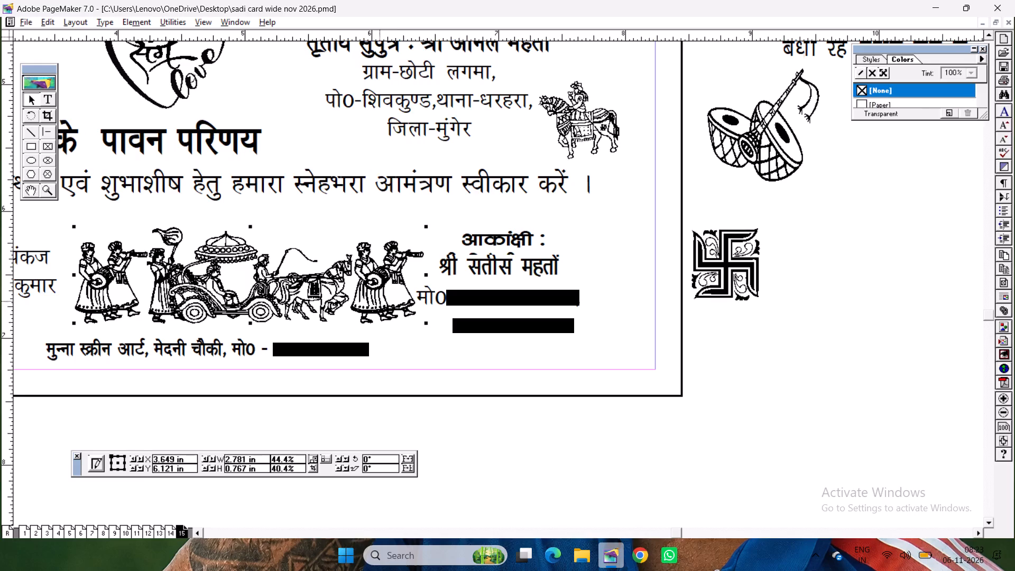
left_click_drag(427, 277, 412, 277)
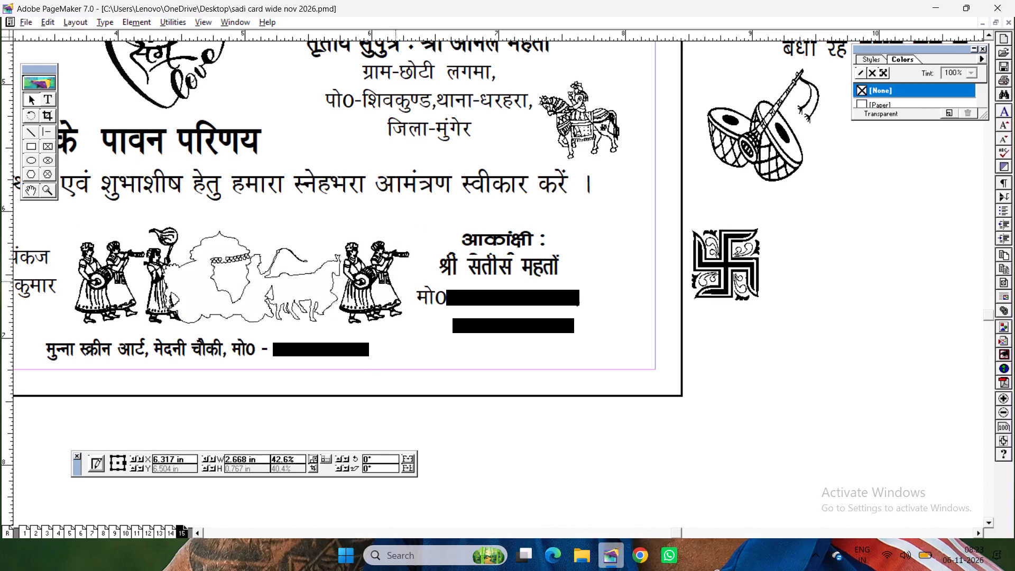
left_click_drag(244, 225, 245, 231)
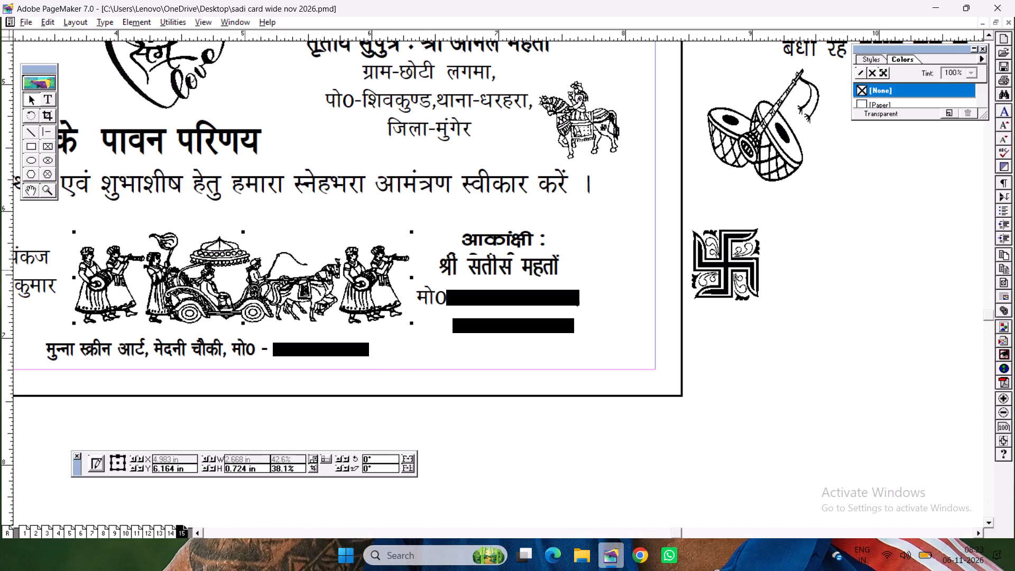
left_click(244, 269)
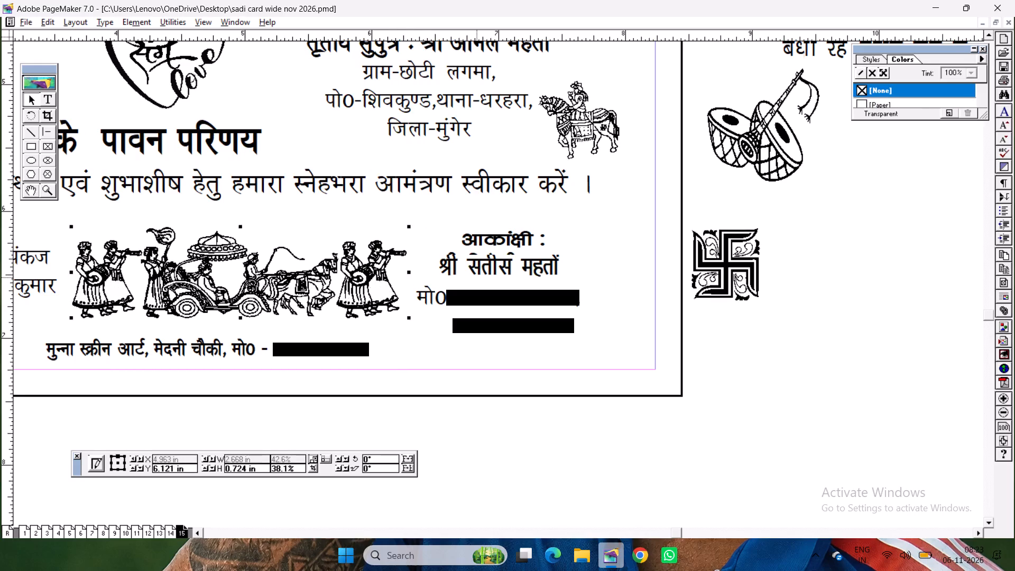
Move the आकांक्षी text block slightly up and away from the procession graphic.
left_click_drag(476, 277, 482, 273)
left_click(466, 417)
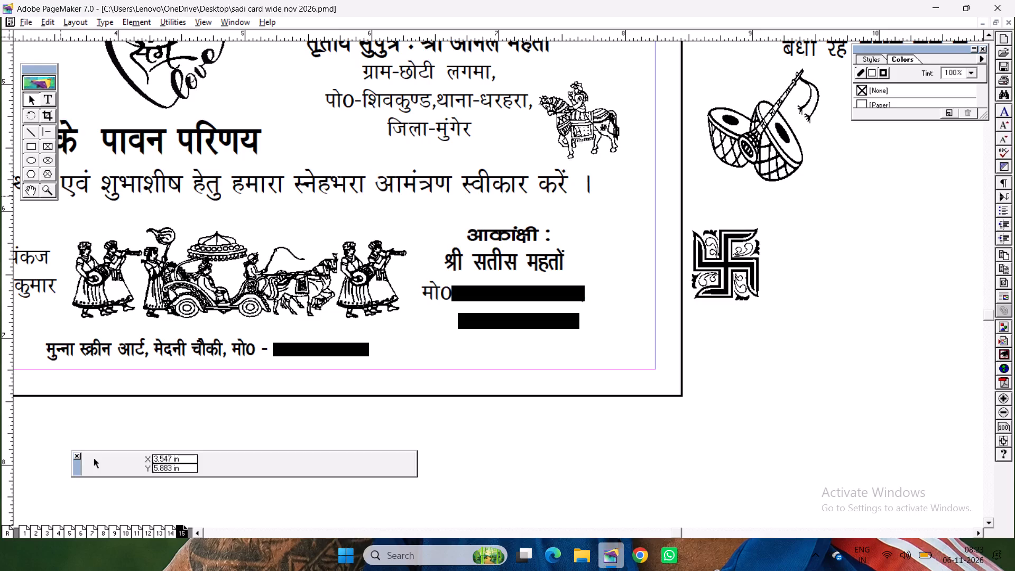
Re-break the दर्शनाभिलाषी list after the third and sixth names, and join एवं समस्त परिवार onto the last name's line.
left_click(28, 189)
left_click_drag(132, 270, 468, 255)
left_click_drag(276, 270, 397, 243)
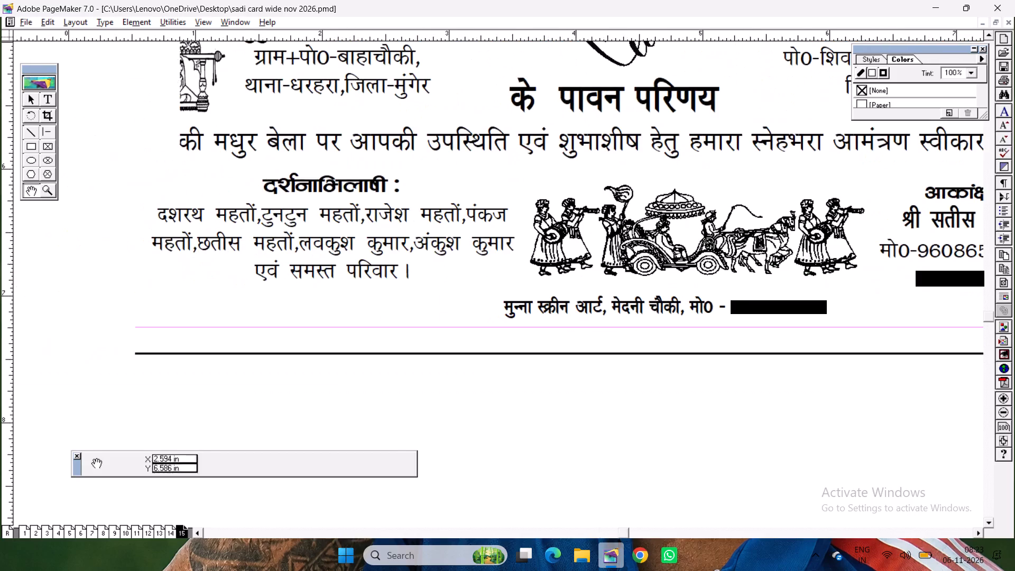
left_click_drag(436, 265, 489, 291)
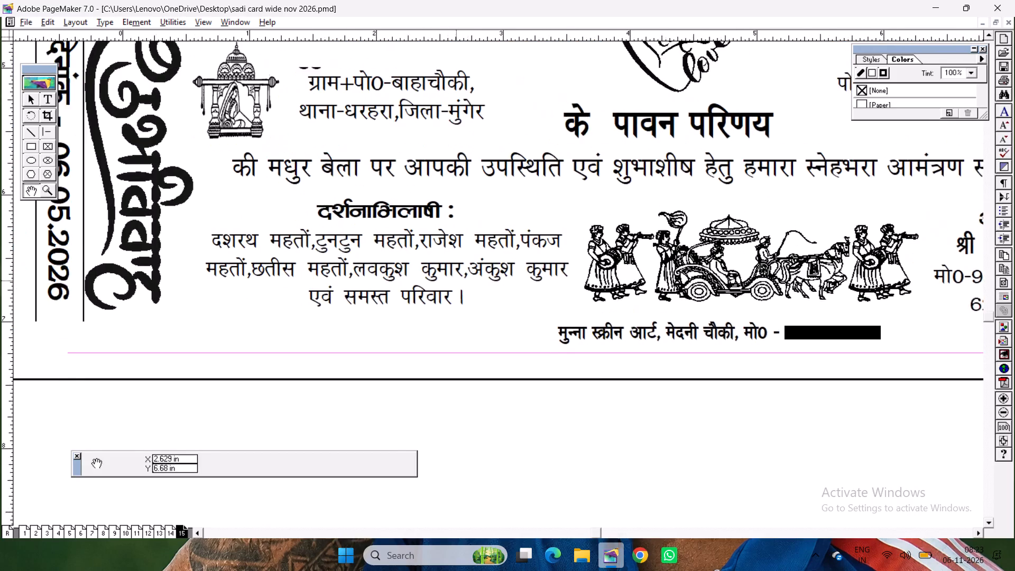
left_click_drag(448, 273, 453, 296)
left_click_drag(447, 292, 453, 292)
left_click(47, 103)
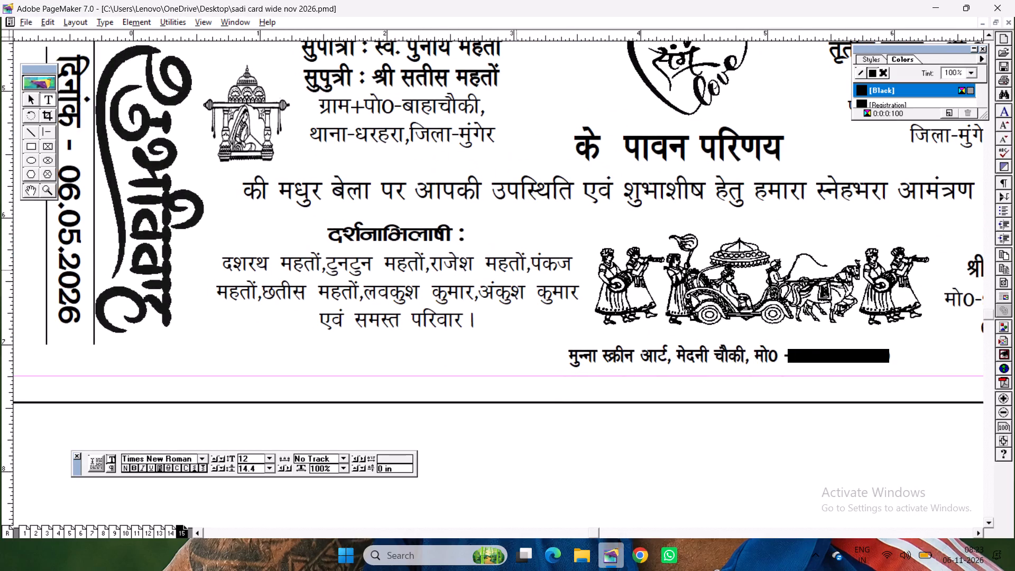
left_click(533, 266)
key("Return")
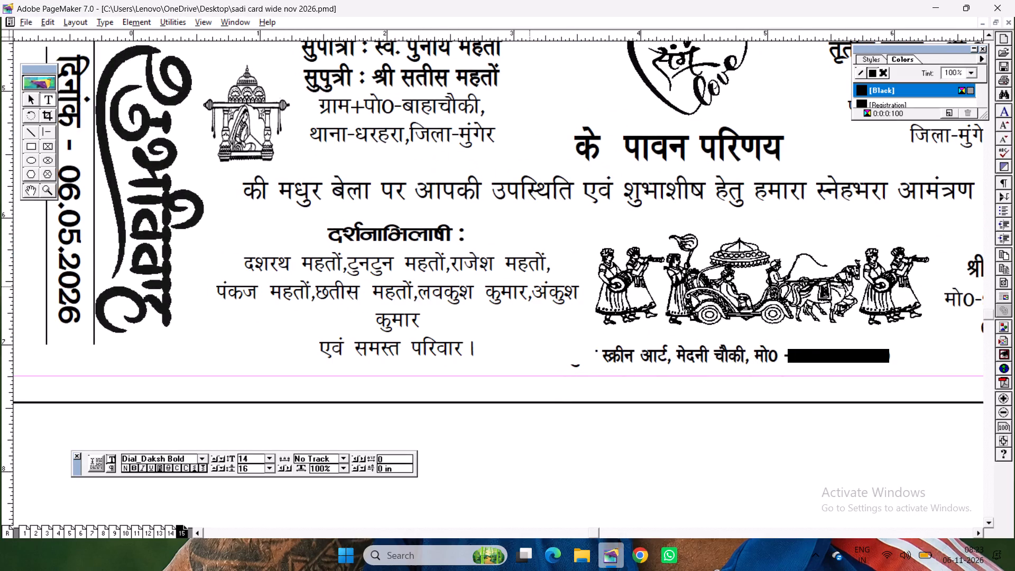
left_click(538, 292)
key("Return")
left_click(307, 329)
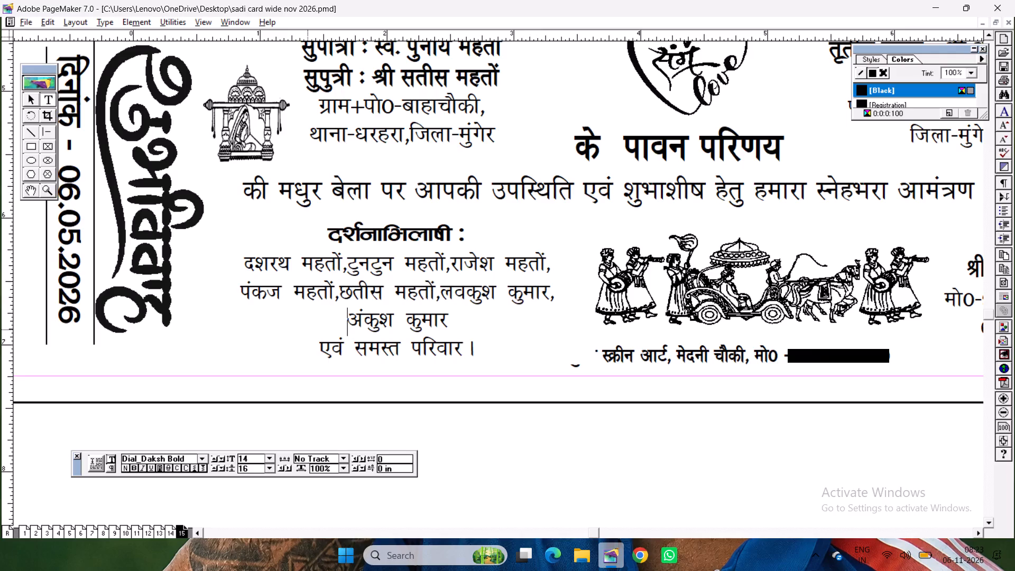
left_click(301, 345)
key("BackSpace")
key("space")
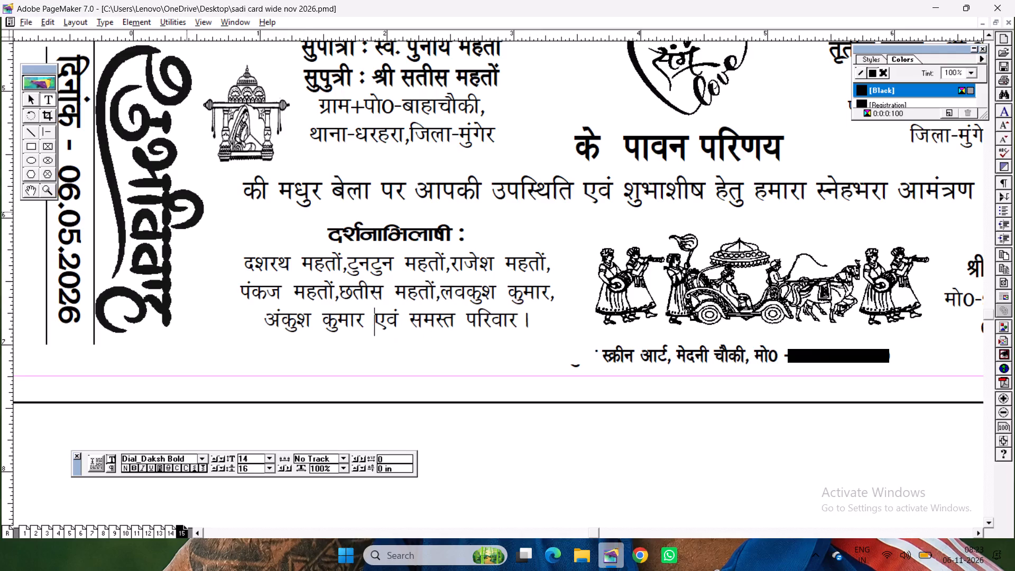
left_click(32, 101)
left_click(393, 317)
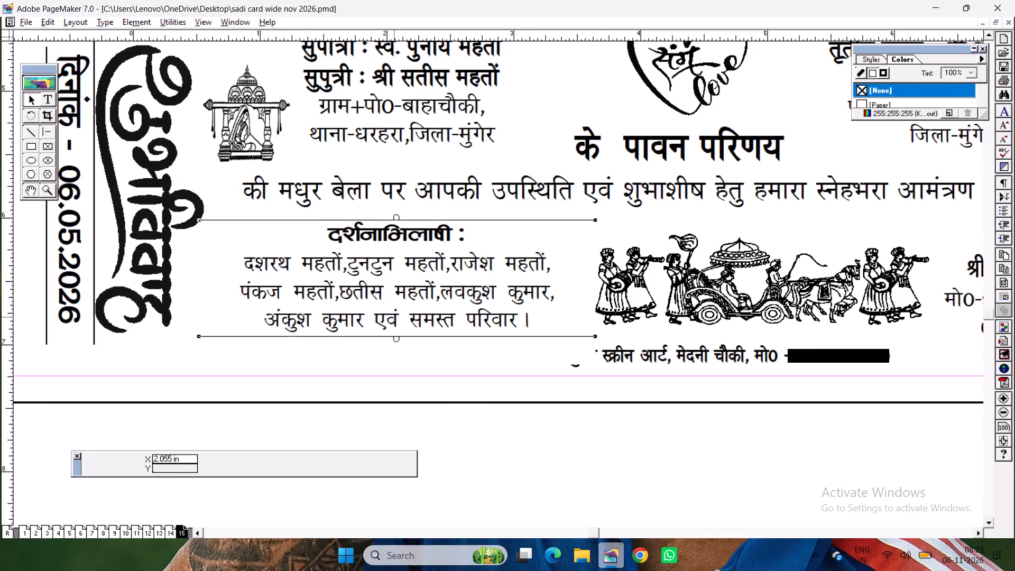
left_click(622, 363)
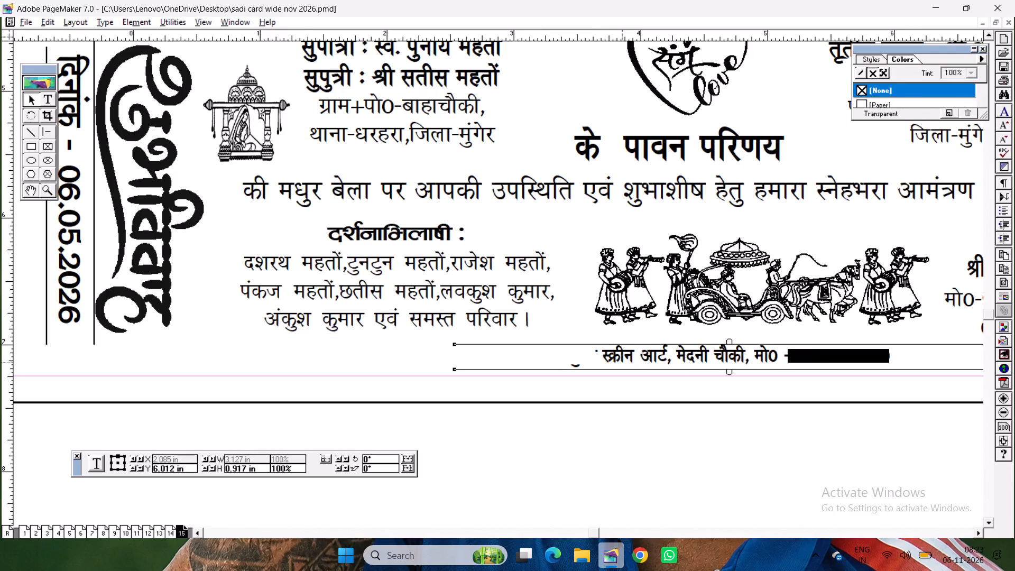
left_click(617, 426)
Change the vertical दिनांक date beside शुभविवाह to 20.11.2026.
left_click(46, 101)
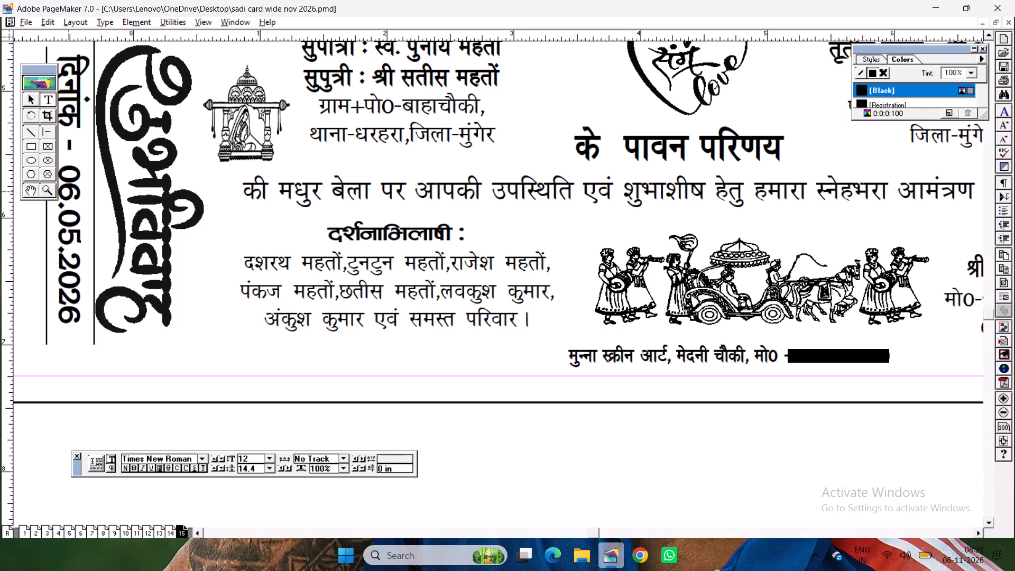
left_click_drag(73, 191, 76, 171)
key("2")
key("0")
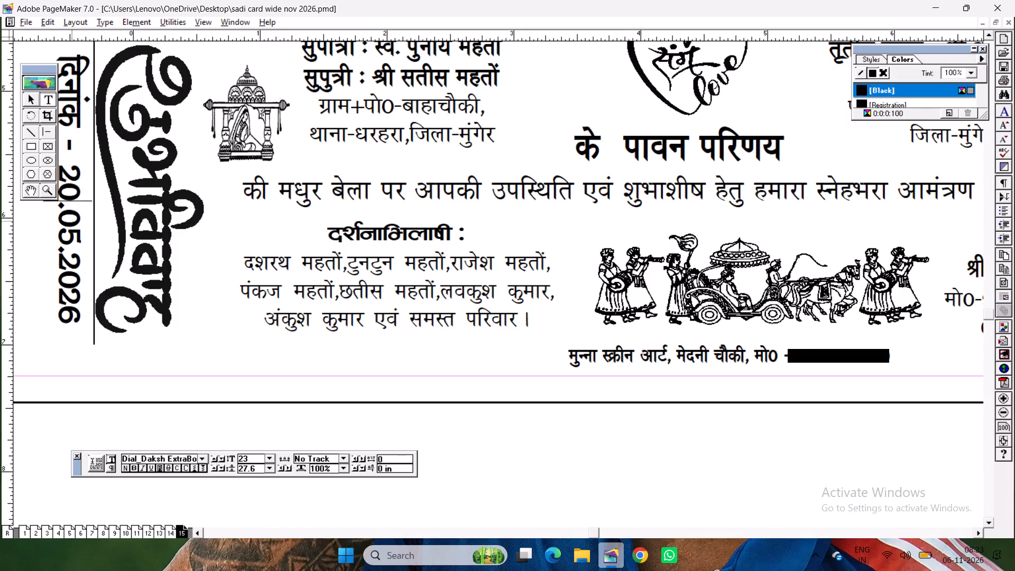
left_click(78, 231)
key("BackSpace")
key("Delete")
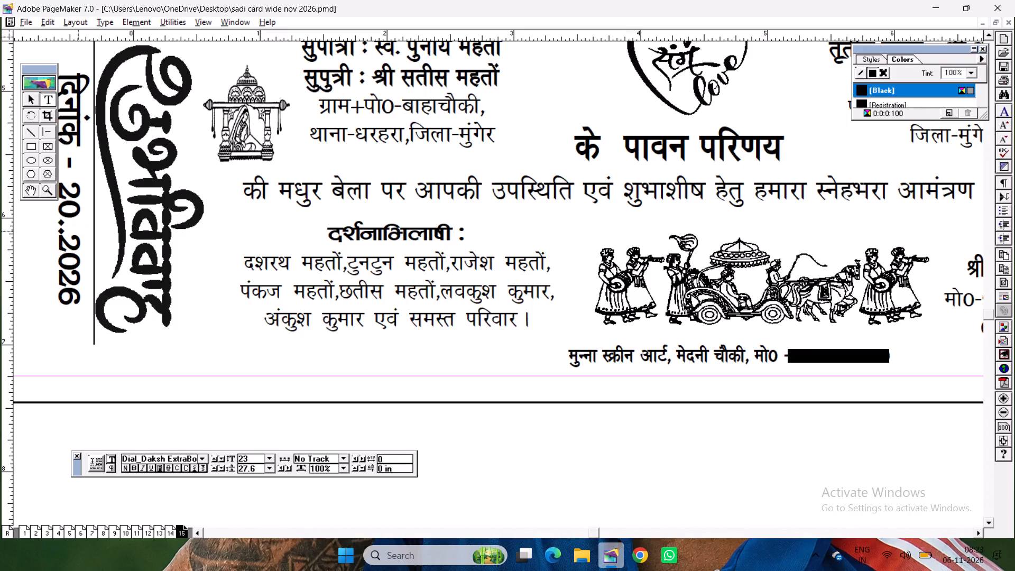
type("11")
Replace the old sender details under प्रेषक with the bride's father's name and address copied from the bride's details.
left_click(27, 192)
left_click_drag(209, 227, 304, 402)
left_click_drag(310, 313, 316, 377)
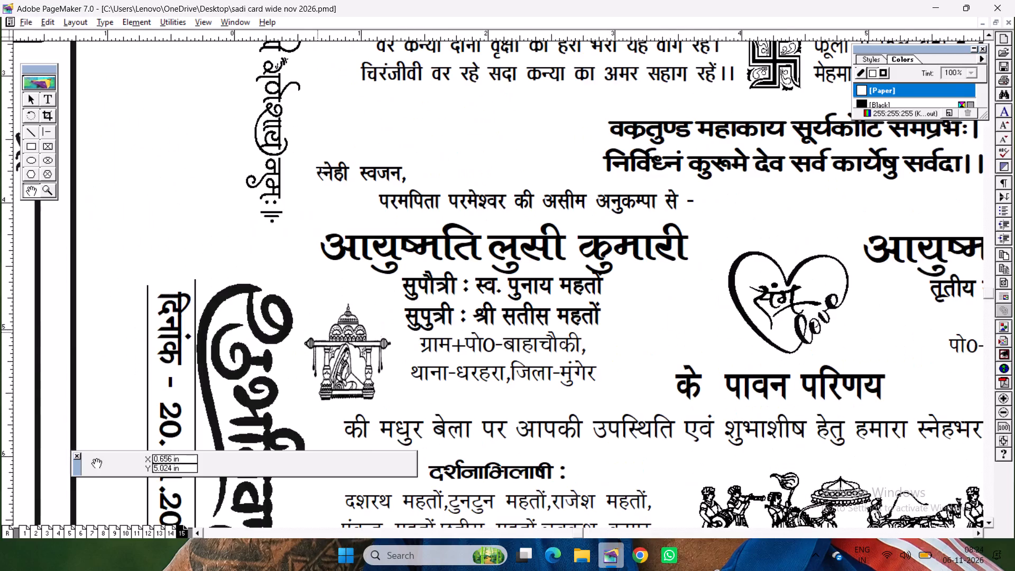
left_click(45, 99)
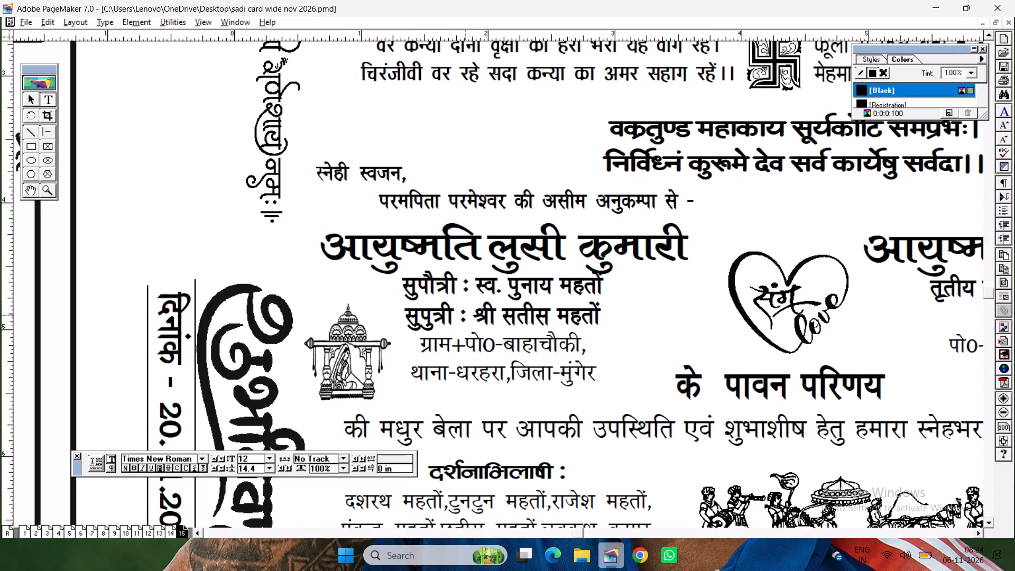
left_click_drag(470, 315, 621, 374)
key("ctrl+c")
left_click(29, 191)
left_click_drag(123, 194, 187, 425)
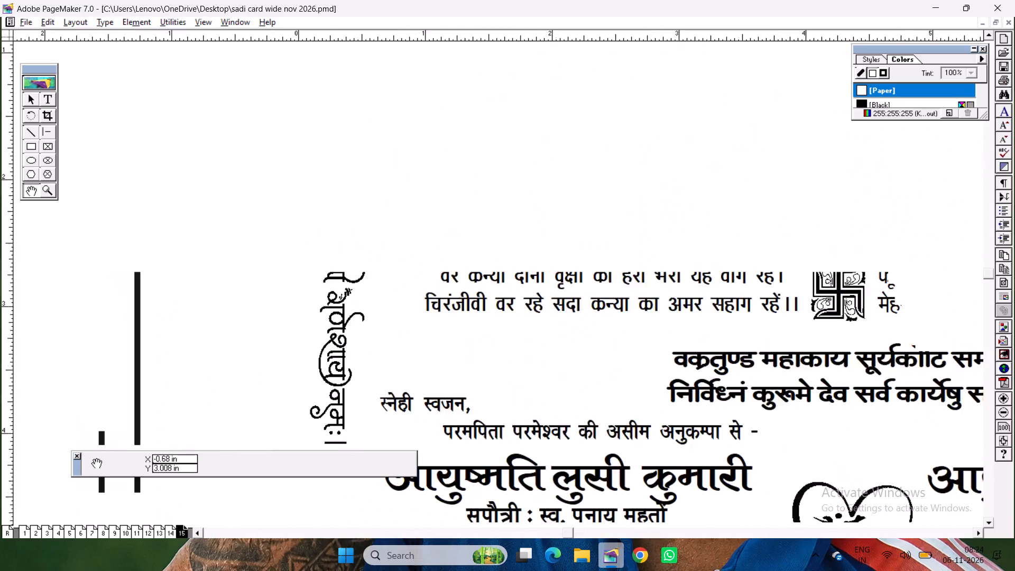
left_click_drag(215, 301, 247, 419)
left_click_drag(228, 286, 296, 380)
left_click_drag(184, 281, 432, 310)
left_click_drag(346, 295, 375, 240)
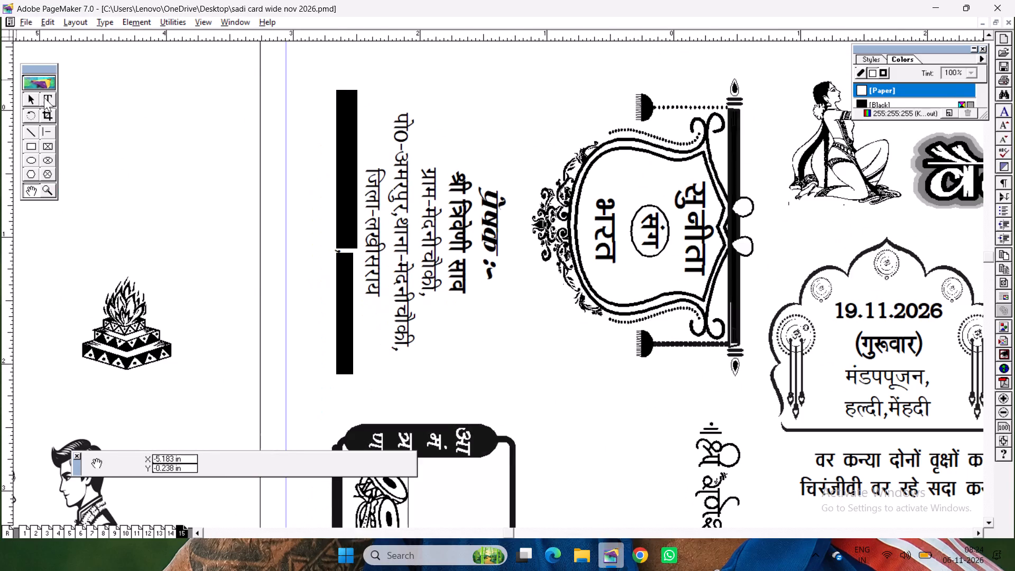
left_click(48, 97)
left_click_drag(455, 164, 249, 292)
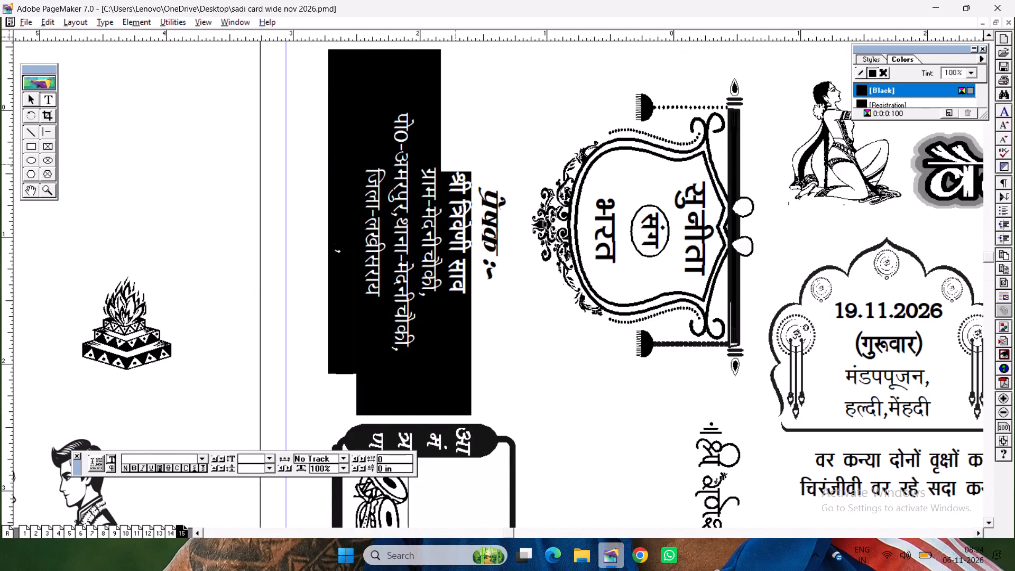
key("ctrl+v")
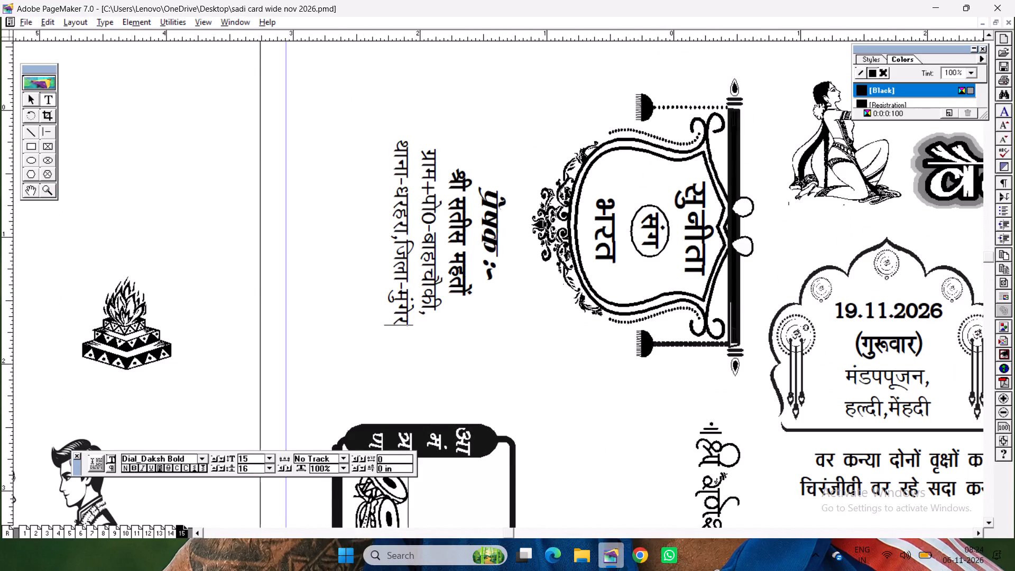
Copy the मो0 line with both mobile numbers from the आकांक्षी block and add it below the address under प्रेषक.
left_click(36, 189)
left_click_drag(568, 379, 43, 277)
left_click_drag(364, 397, 190, 60)
left_click_drag(320, 278, 88, 159)
left_click_drag(446, 327, 383, 242)
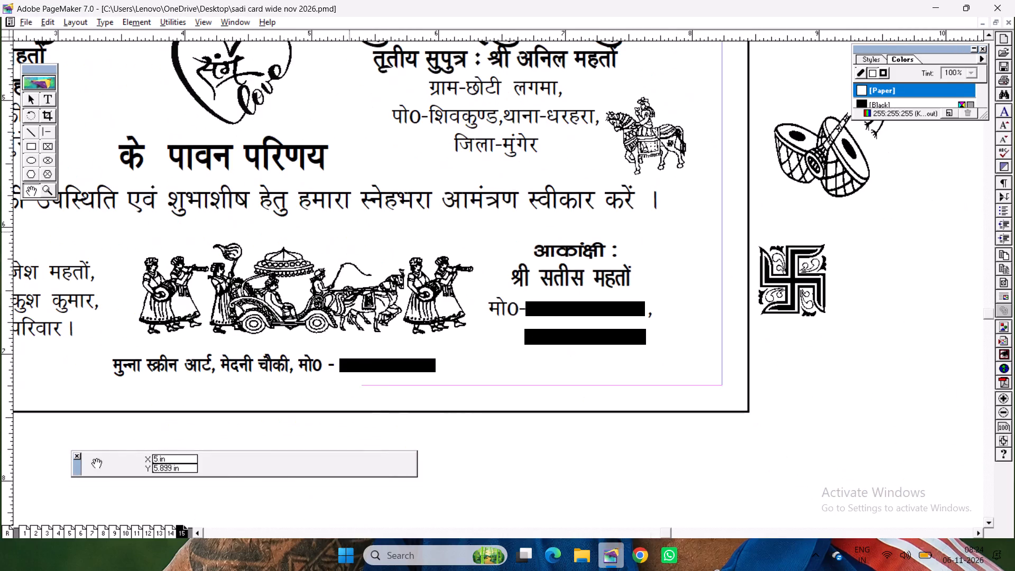
left_click(49, 103)
left_click_drag(492, 301, 657, 332)
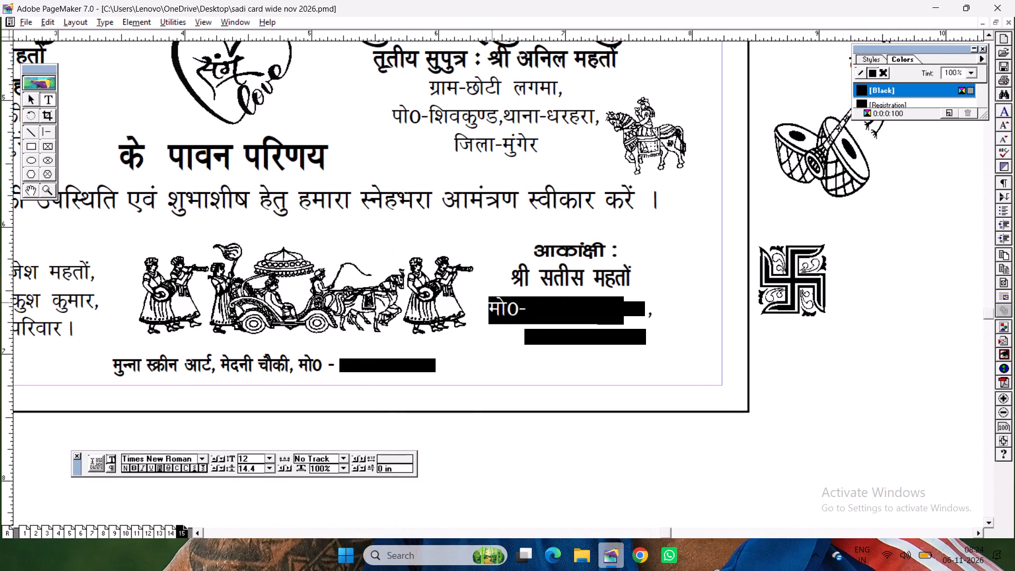
left_click_drag(657, 332, 659, 333)
key("ctrl+c")
key("5")
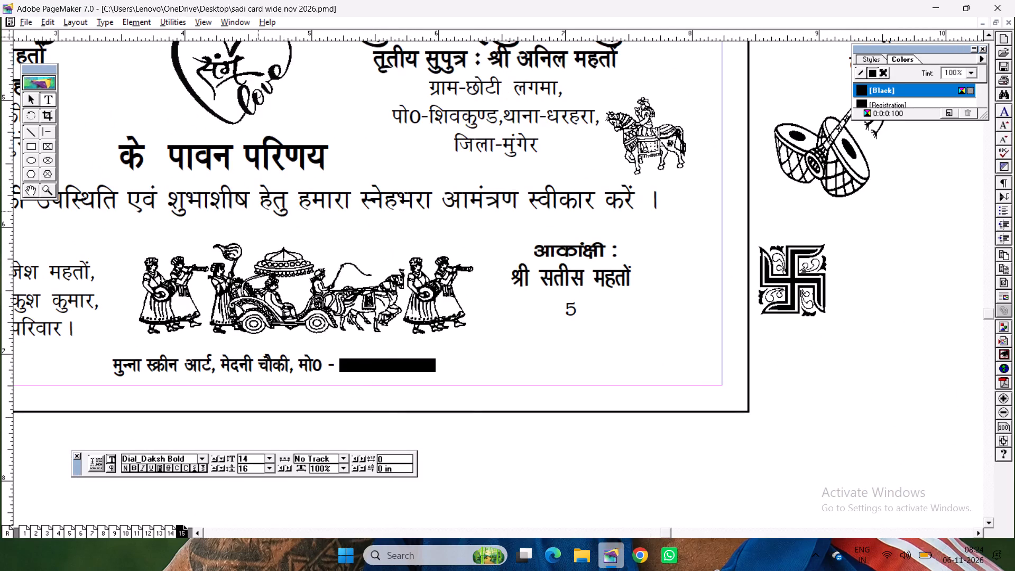
key("ctrl+z")
key("ctrl+5")
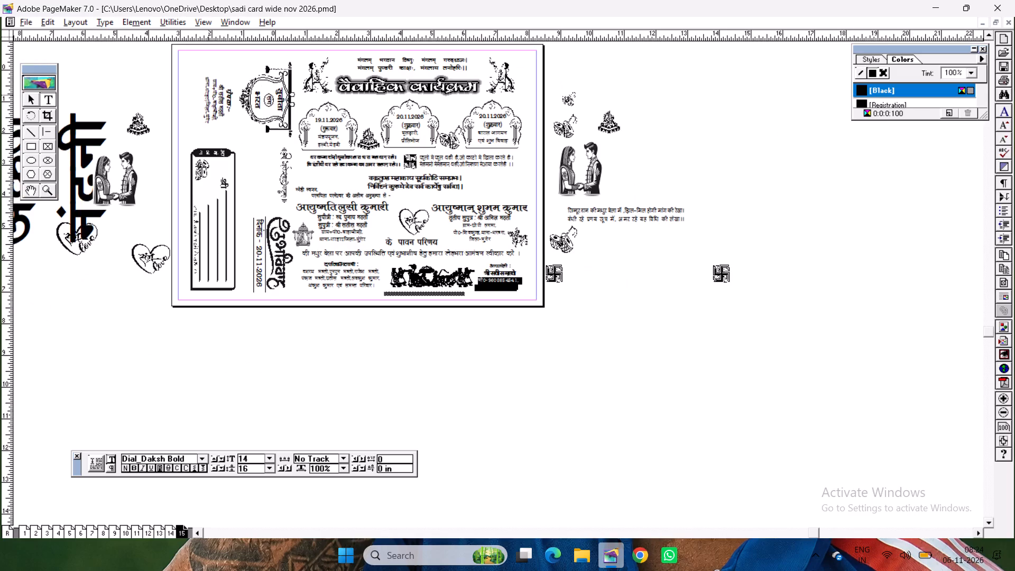
left_click(202, 127)
key("Return")
key("ctrl+v")
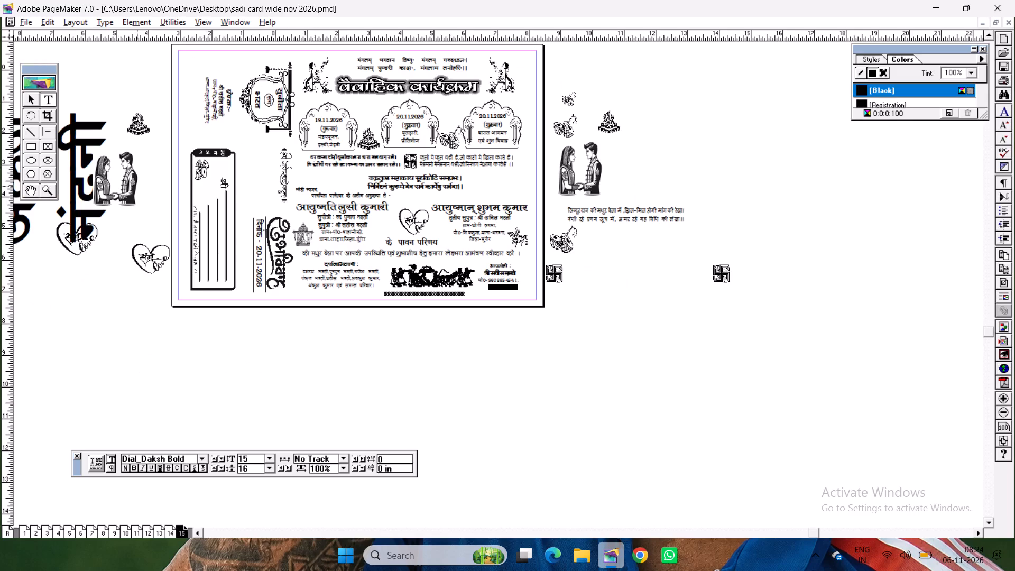
Join the second mobile number onto the मो0 line under प्रेषक, directly after the first number's comma.
key("ctrl+2")
left_click(489, 159)
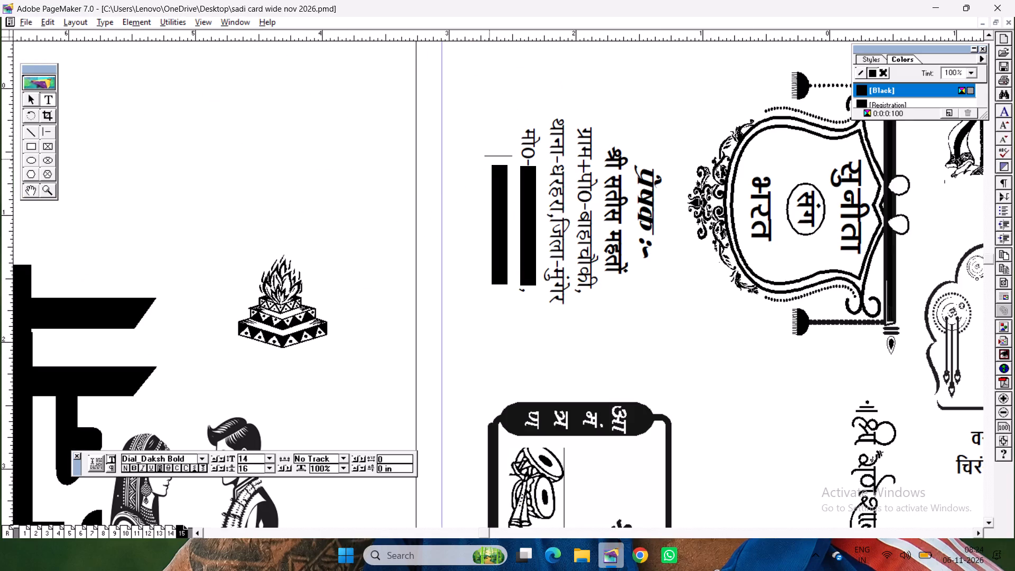
key("Delete")
key("BackSpace")
key("BackSpace")
key("BackSpace")
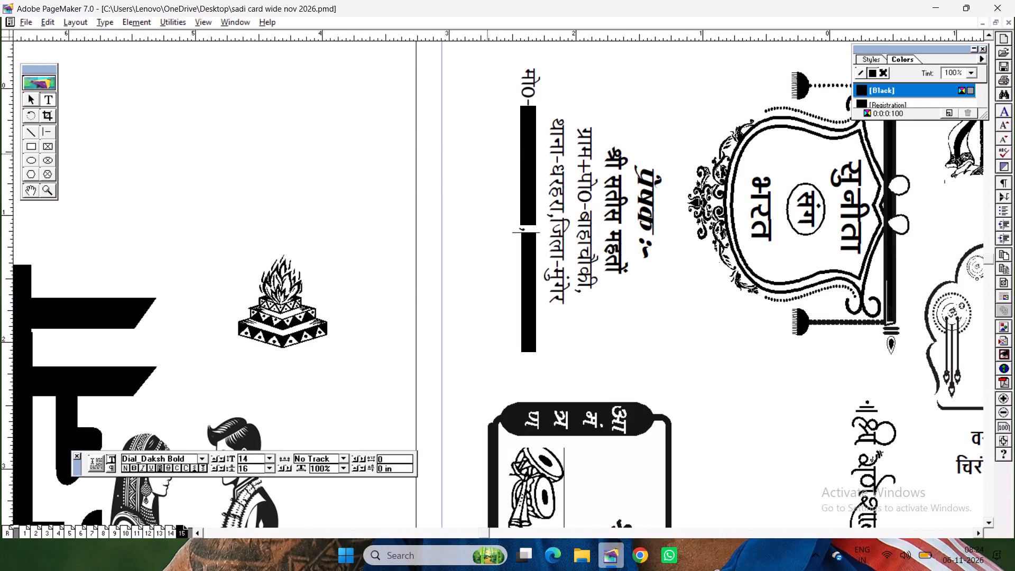
Move the rotated प्रेषक text block away from the ornamental name frame, to about X -1.49 in.
left_click(30, 96)
left_click_drag(534, 224, 535, 224)
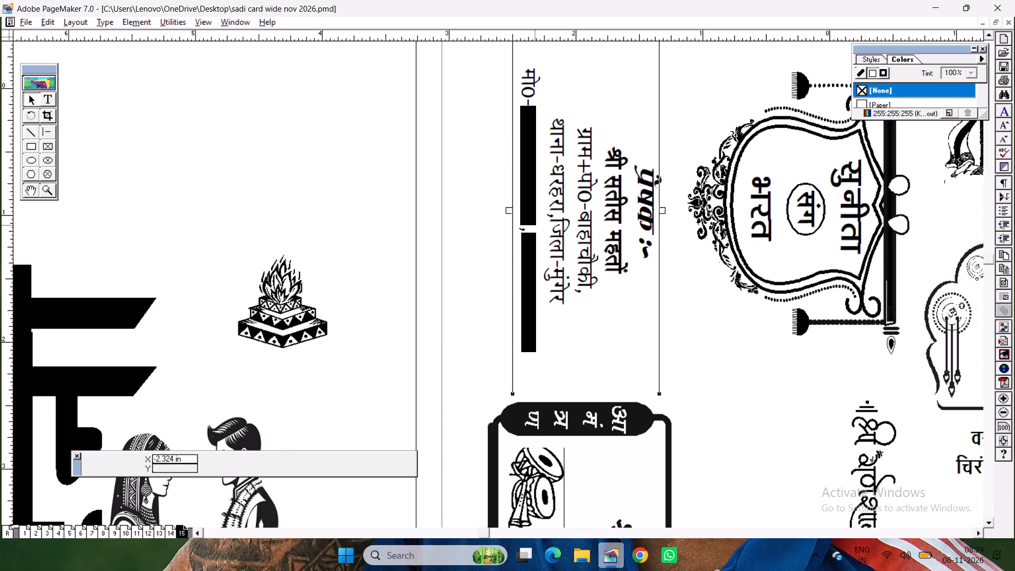
left_click_drag(535, 224, 518, 225)
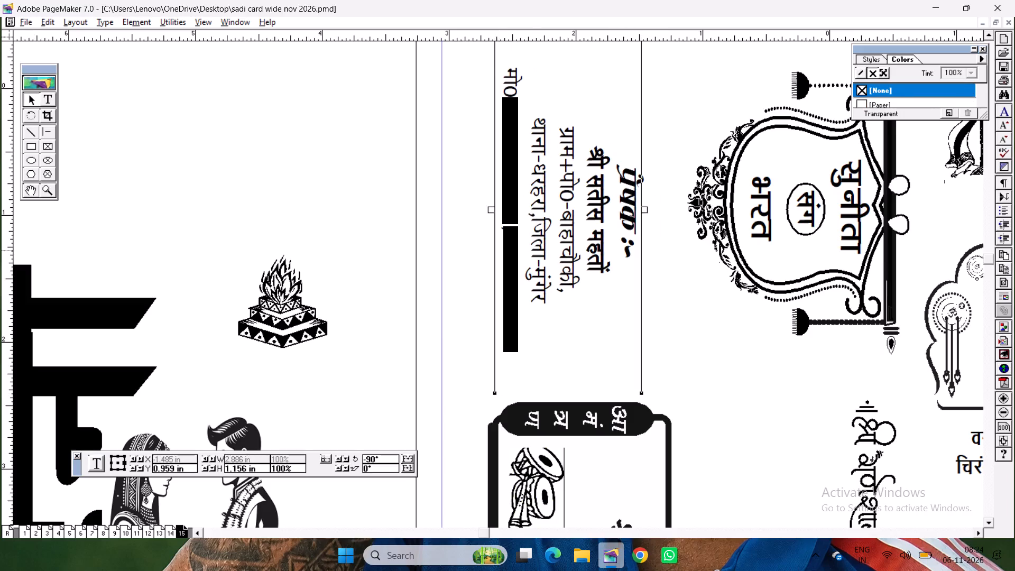
left_click(312, 249)
Replace the bride's name in the ornamental frame with लुसी.
left_click(30, 186)
left_click_drag(474, 270, 142, 256)
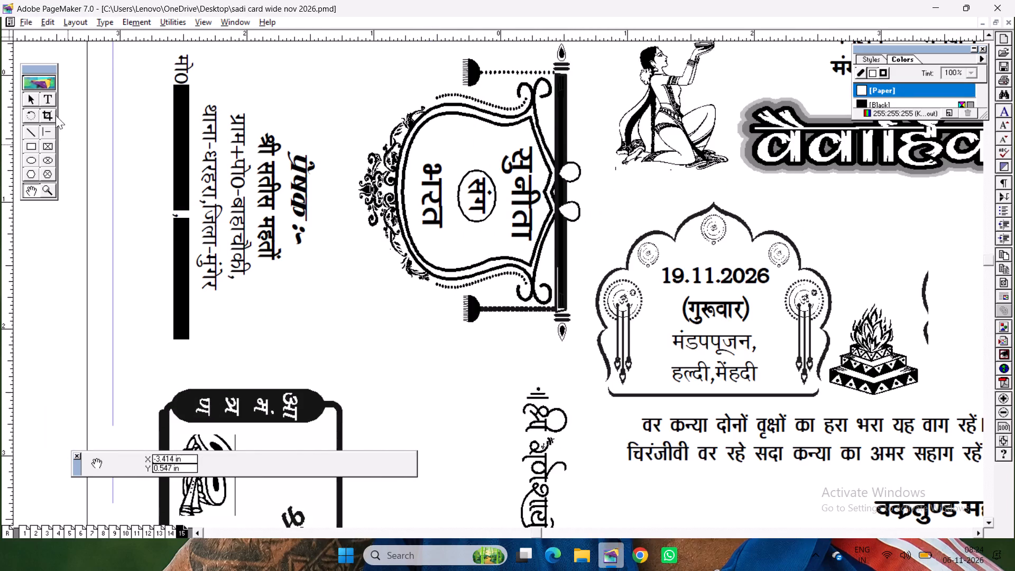
left_click(50, 102)
left_click(524, 205)
key("ctrl+a")
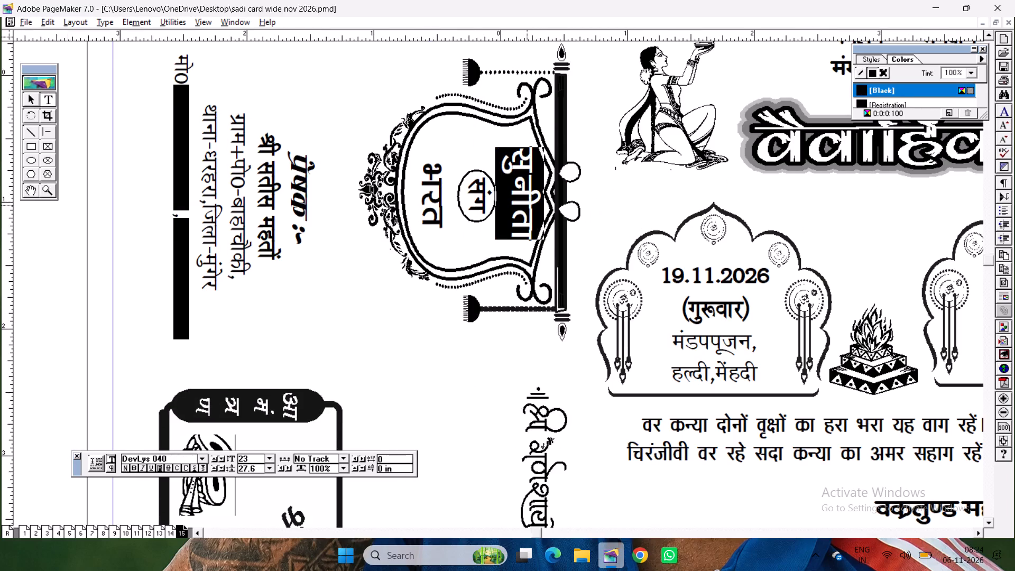
type("yqlh")
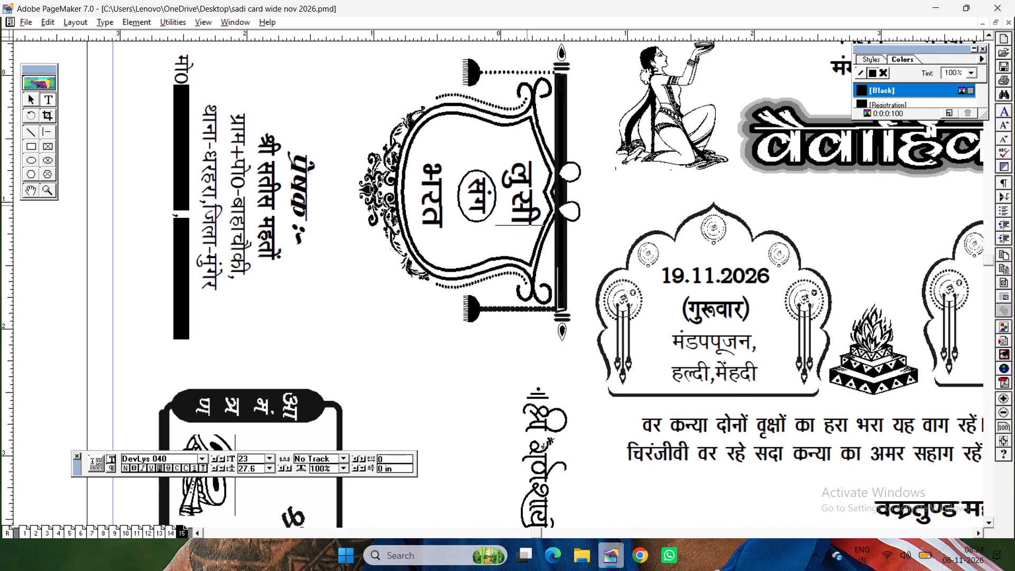
Replace the groom's name भरत in the ornamental frame with शुभम.
left_click(435, 209)
key("ctrl+a")
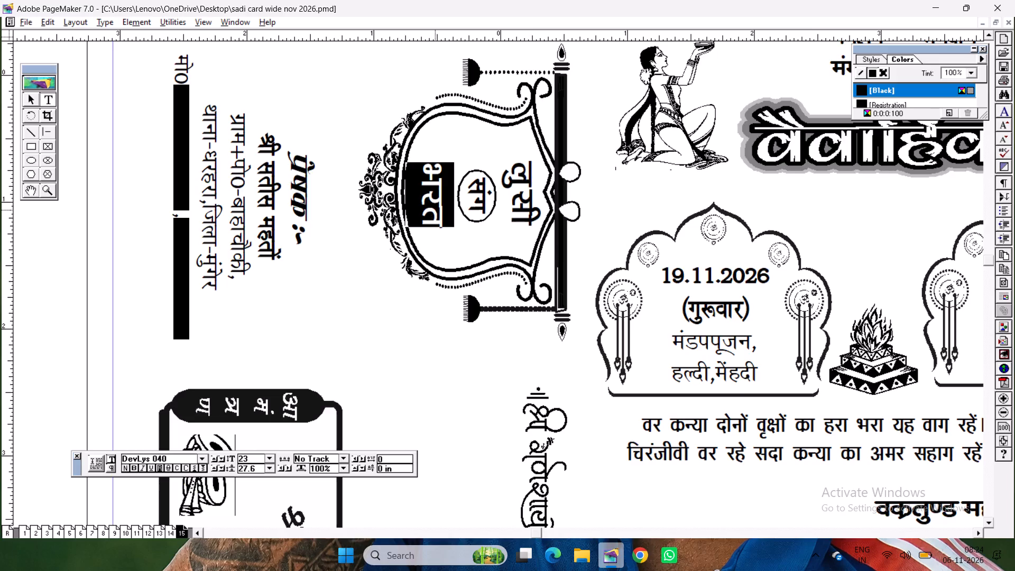
type("''")
key("Left")
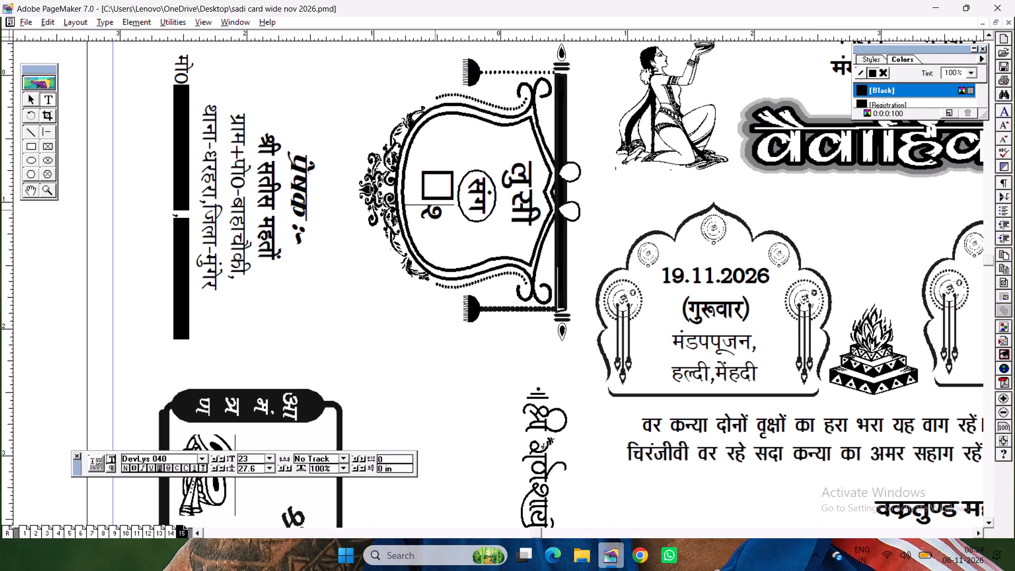
key("q")
key("BackSpace")
key("BackSpace")
key("Right")
type("kqHke")
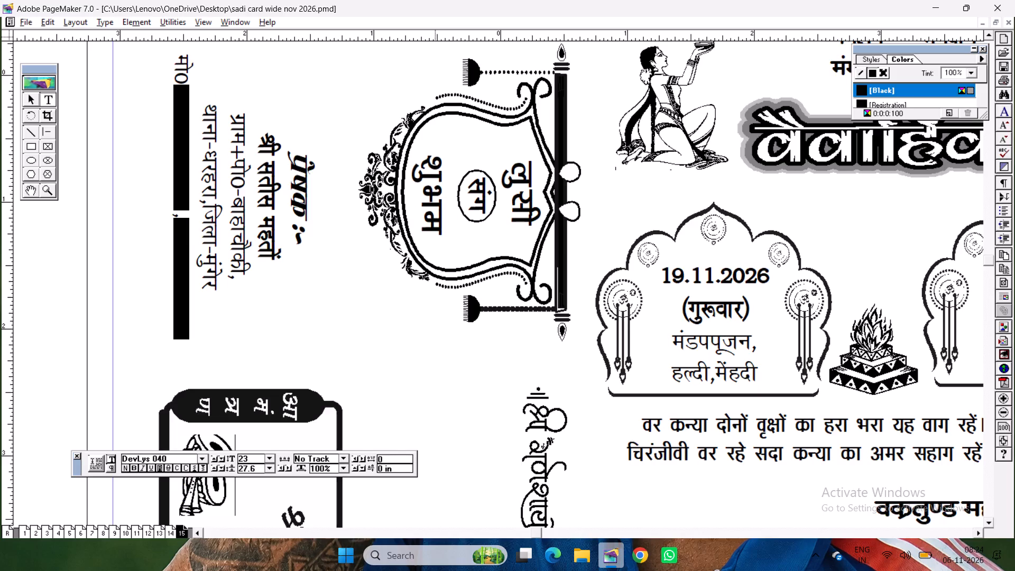
Proofread the whole card on page 15, checking names, dates, addresses, sender details and graphics from top to bottom.
key("ctrl+5")
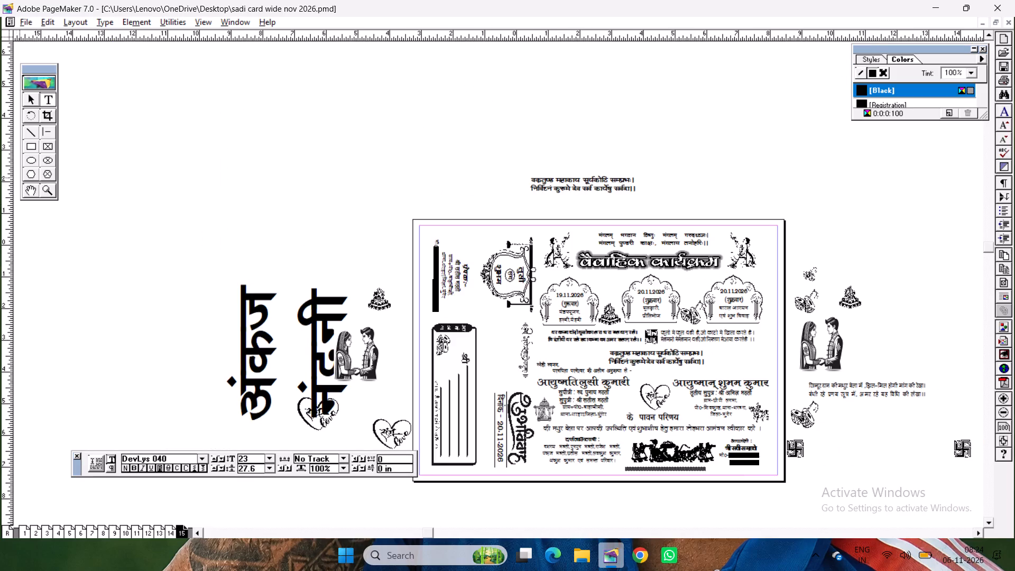
left_click(32, 191)
key("ctrl+1")
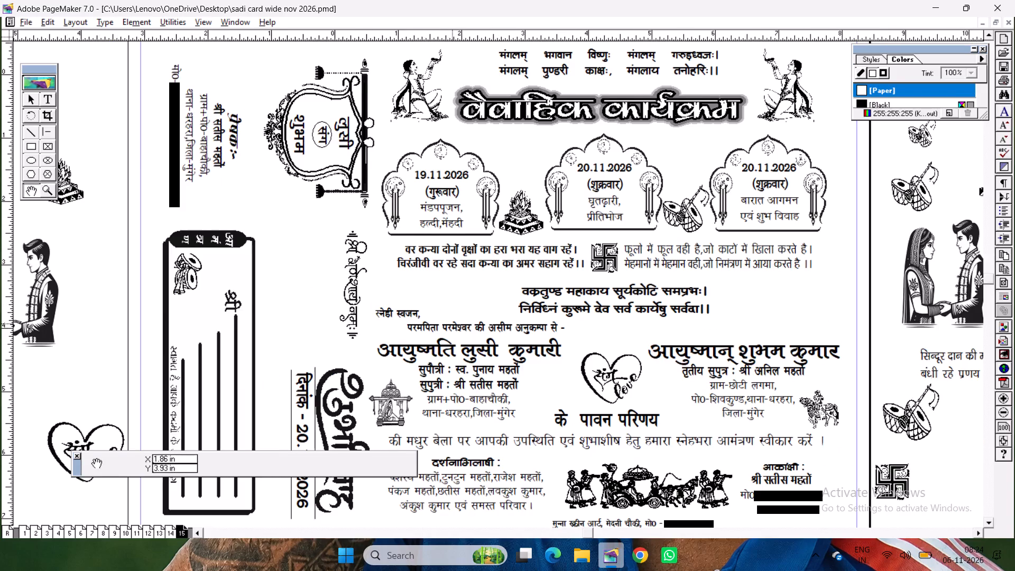
left_click_drag(453, 323, 432, 270)
left_click_drag(440, 301, 439, 329)
left_click_drag(450, 298, 447, 324)
left_click_drag(487, 257, 473, 281)
left_click_drag(491, 292, 492, 288)
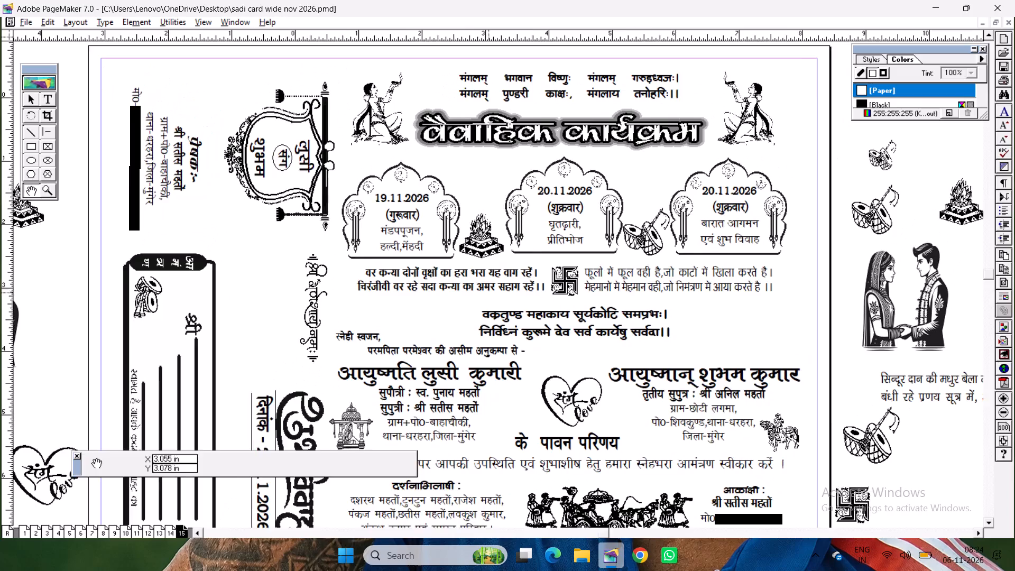
left_click_drag(492, 288, 493, 275)
left_click_drag(496, 283, 497, 272)
left_click(499, 280)
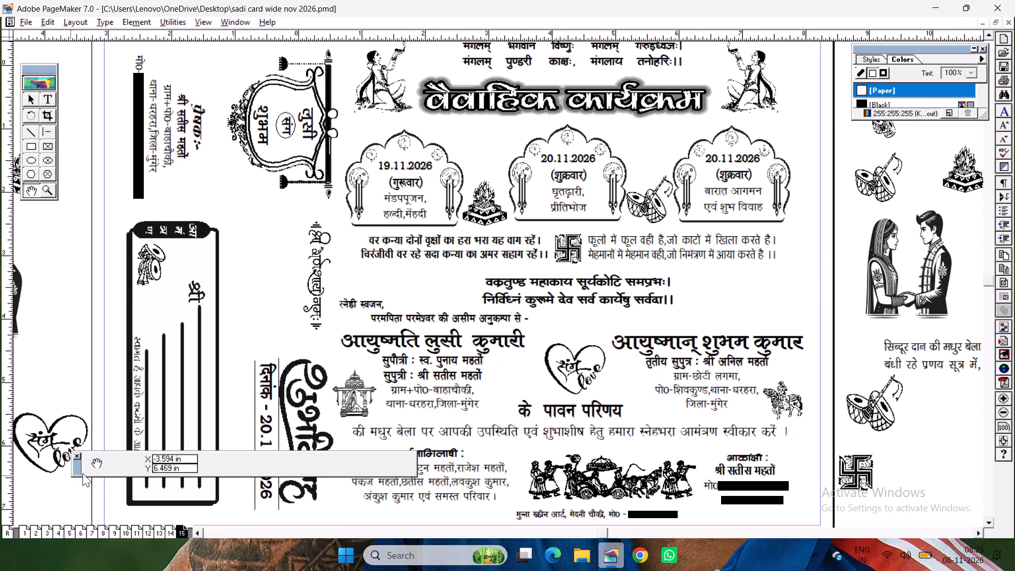
left_click_drag(78, 472, 59, 490)
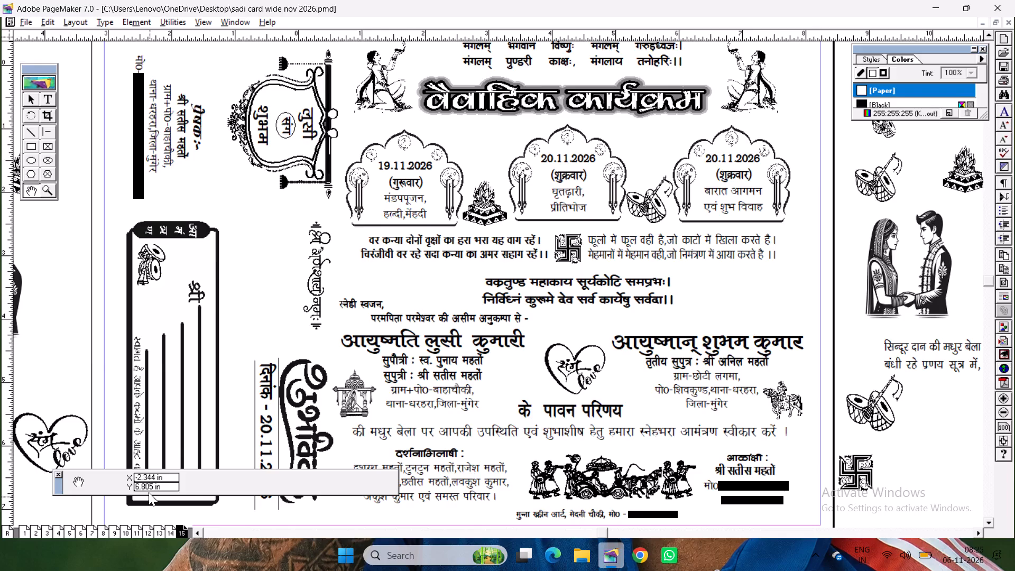
left_click_drag(469, 390, 476, 342)
left_click_drag(467, 393, 460, 325)
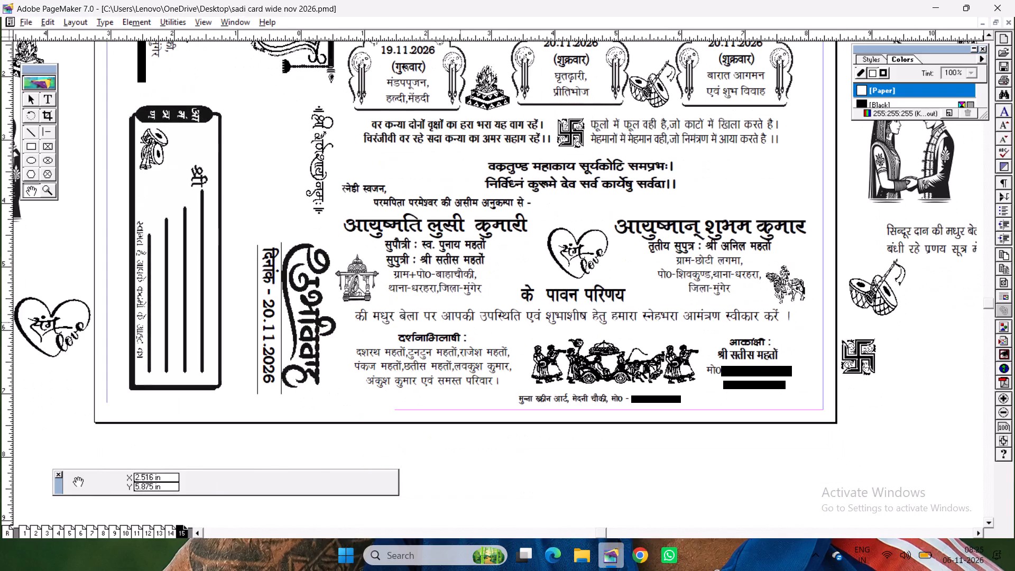
left_click_drag(462, 333, 446, 280)
left_click_drag(451, 291, 440, 330)
left_click_drag(446, 318, 445, 340)
left_click_drag(446, 331, 447, 349)
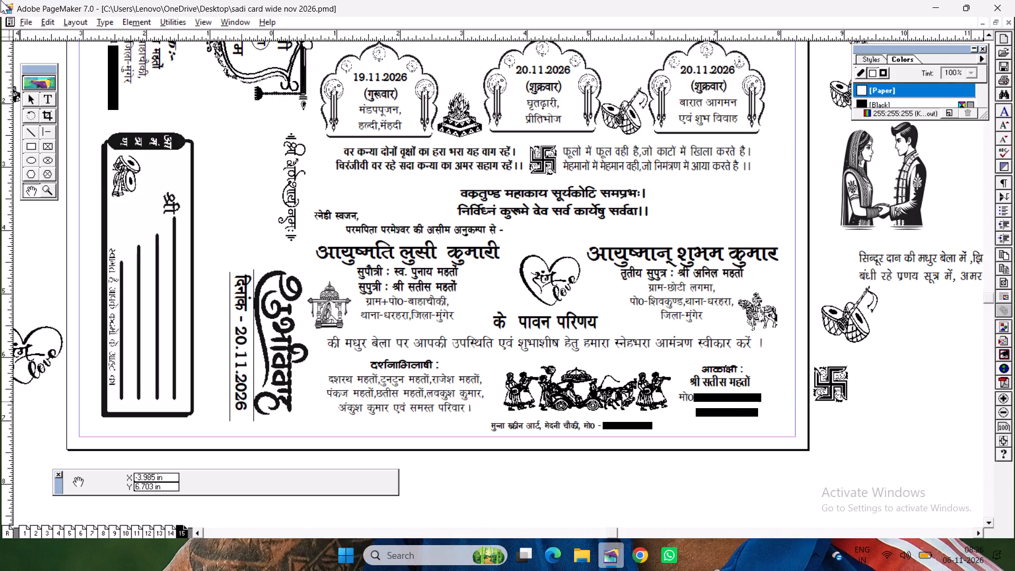
left_click_drag(550, 258, 564, 313)
left_click_drag(563, 300, 565, 329)
left_click_drag(559, 318, 561, 330)
left_click(561, 325)
left_click_drag(562, 328, 566, 336)
left_click_drag(566, 335, 576, 352)
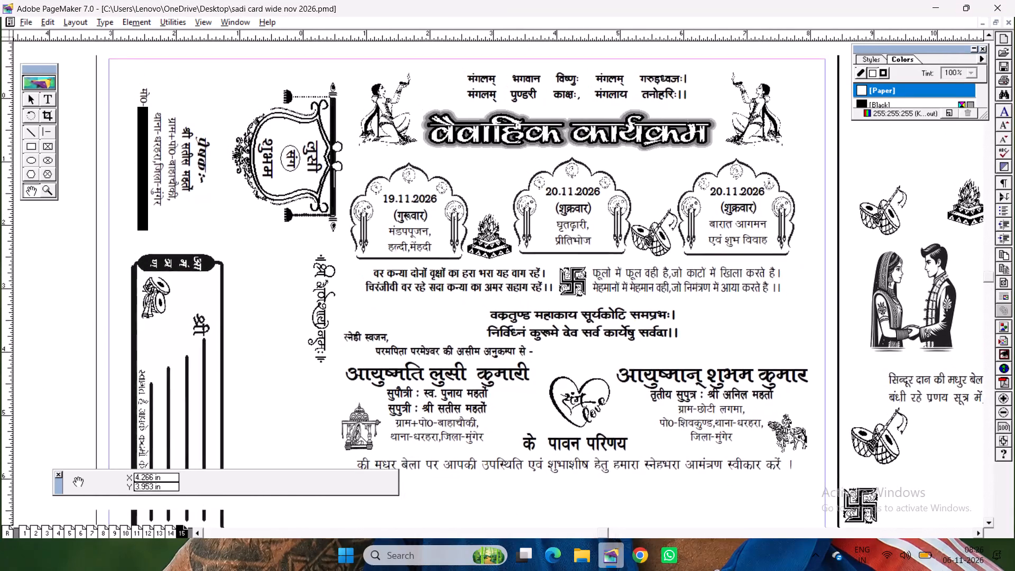
left_click_drag(576, 352, 577, 352)
left_click_drag(586, 337, 578, 303)
left_click_drag(577, 333, 576, 319)
left_click_drag(556, 348, 564, 353)
left_click_drag(571, 346, 574, 353)
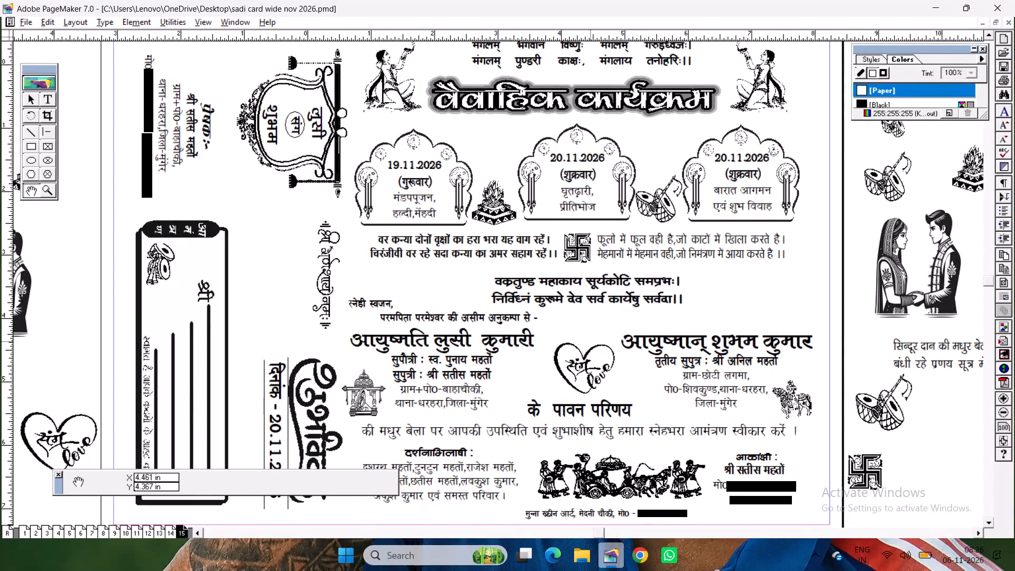
left_click_drag(588, 342, 625, 358)
left_click_drag(597, 365, 589, 366)
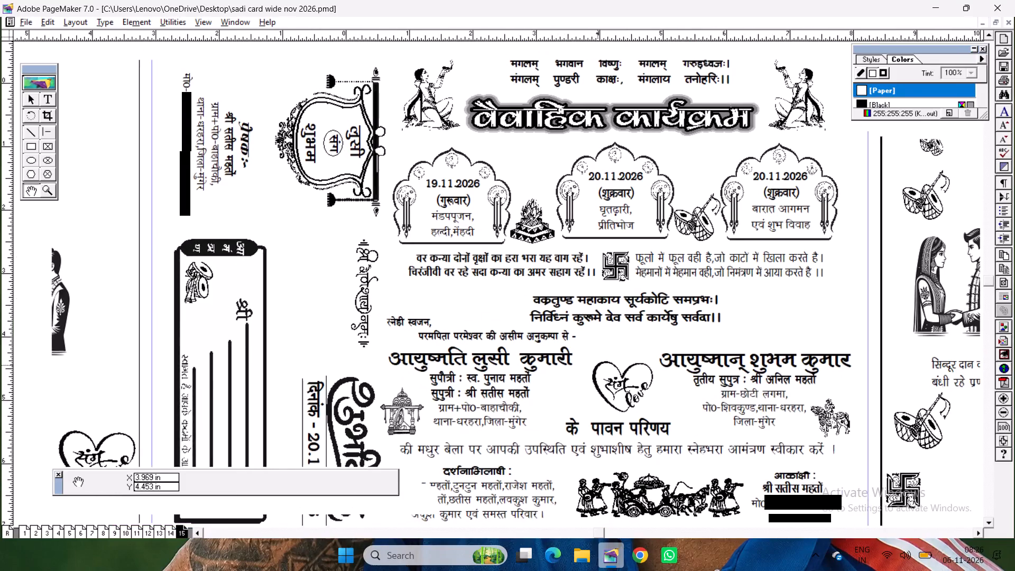
left_click_drag(589, 366, 585, 360)
Save the wedding card publication.
key("ctrl+s")
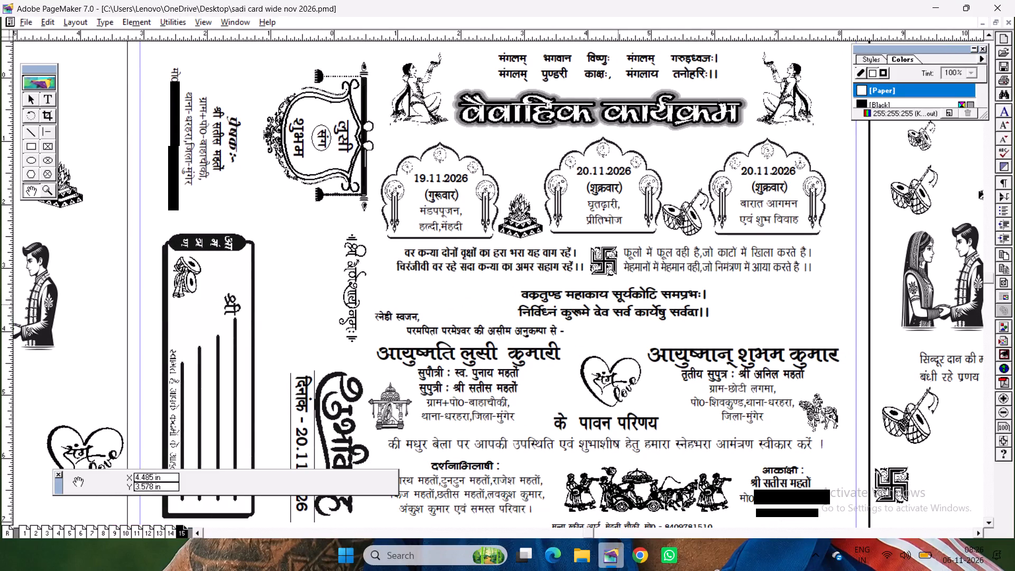
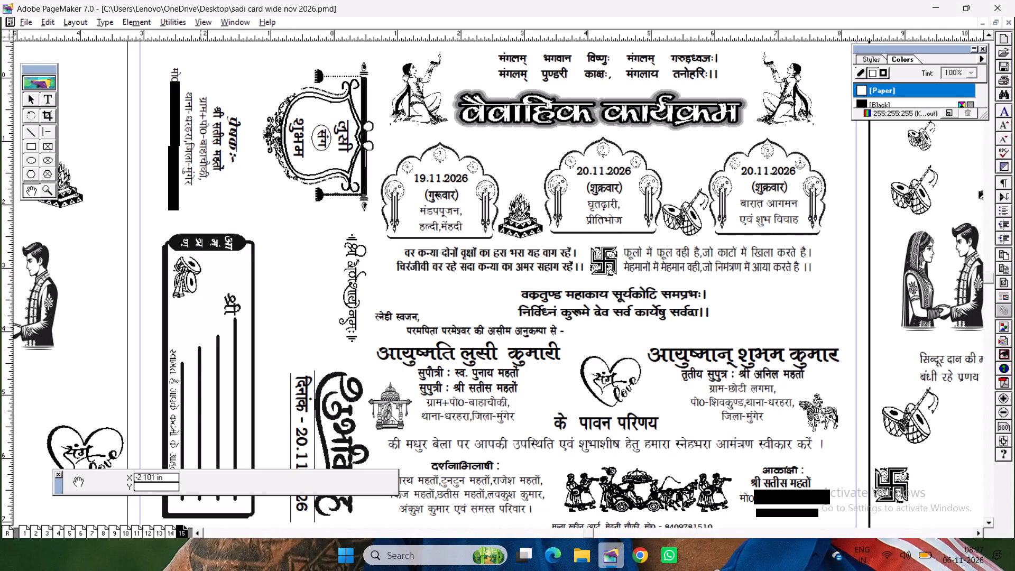
Group all the text blocks and graphics of the main invitation section on page 15.
left_click(36, 193)
left_click_drag(490, 336, 382, 300)
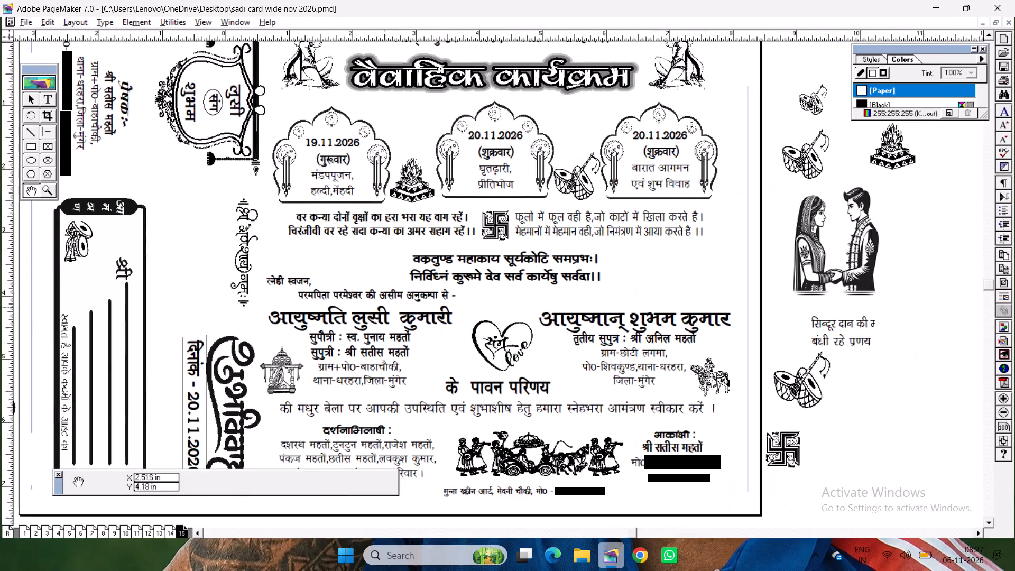
left_click_drag(400, 323, 418, 327)
key("ctrl+7")
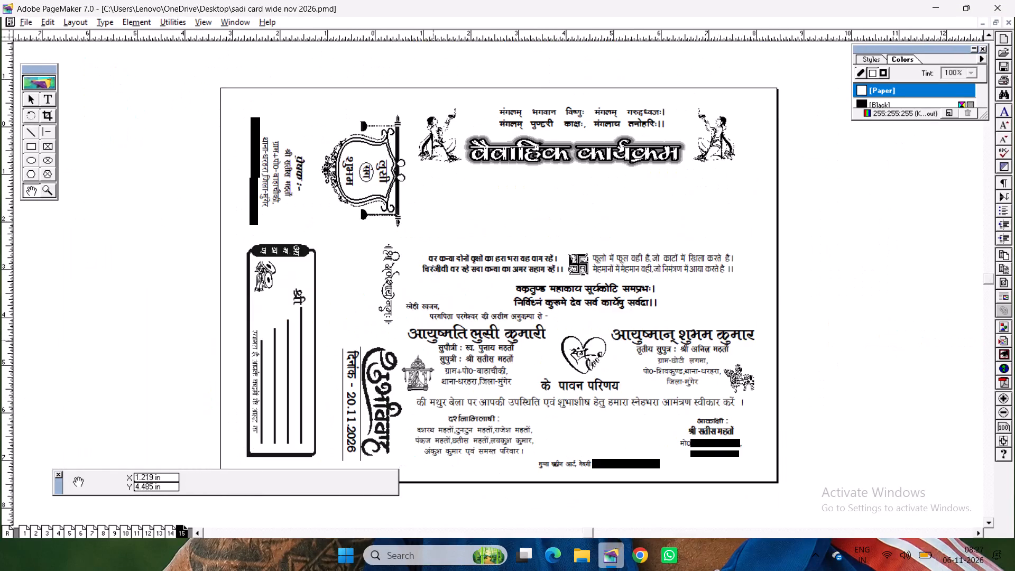
left_click_drag(486, 340, 477, 333)
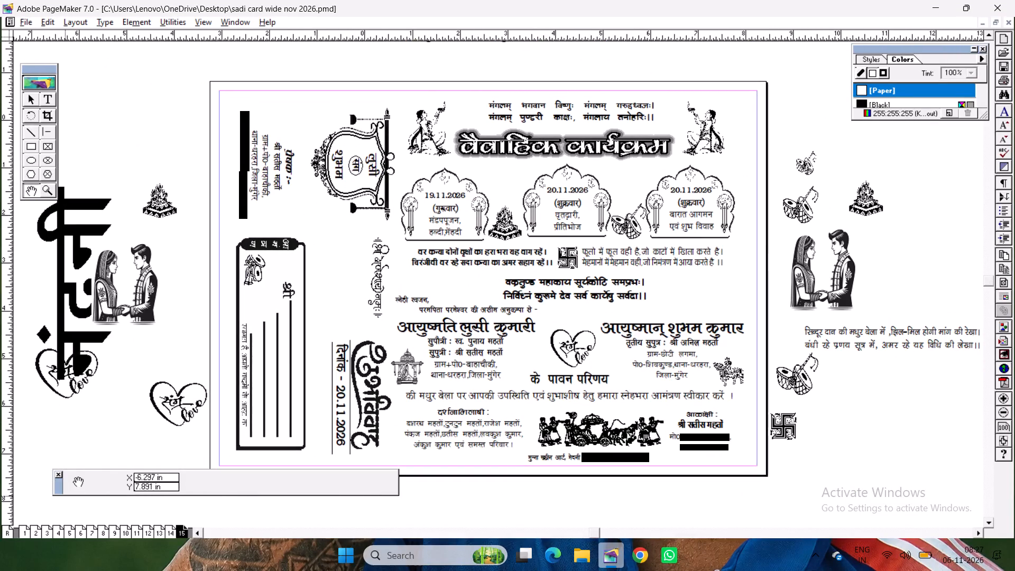
left_click_drag(57, 490, 59, 518)
left_click(32, 99)
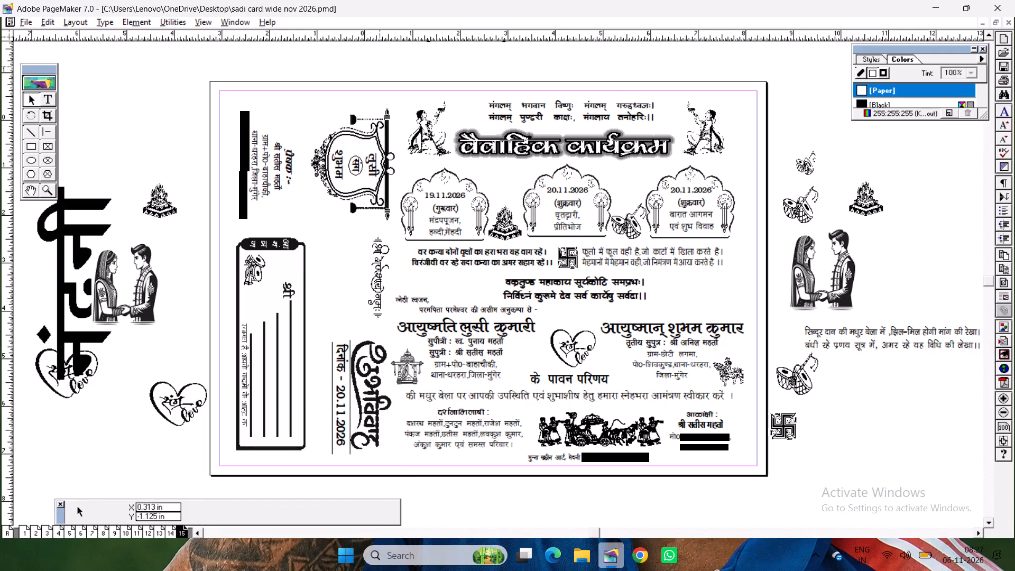
left_click_drag(386, 68, 778, 493)
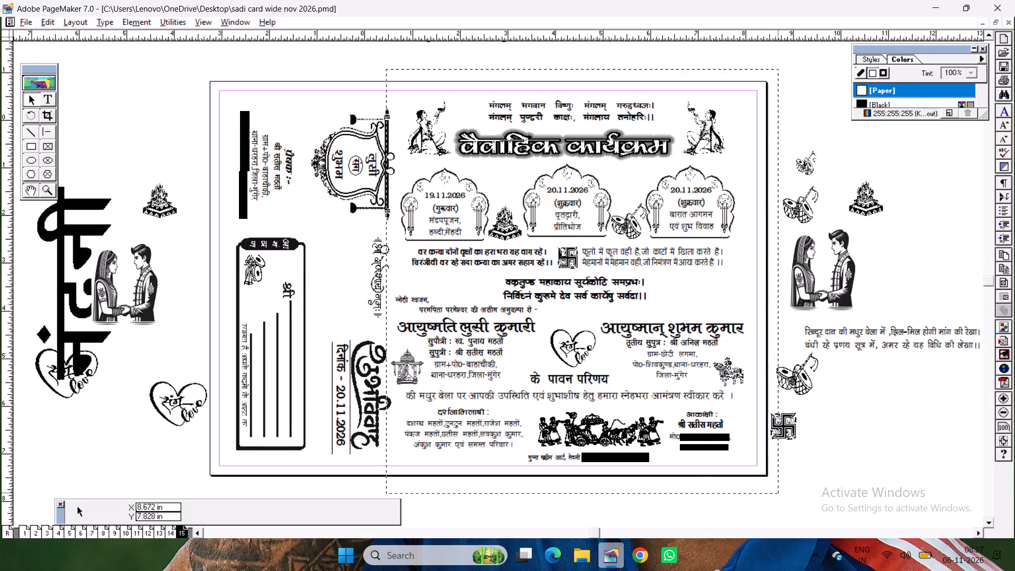
left_click_drag(778, 493, 775, 489)
key("ctrl+g")
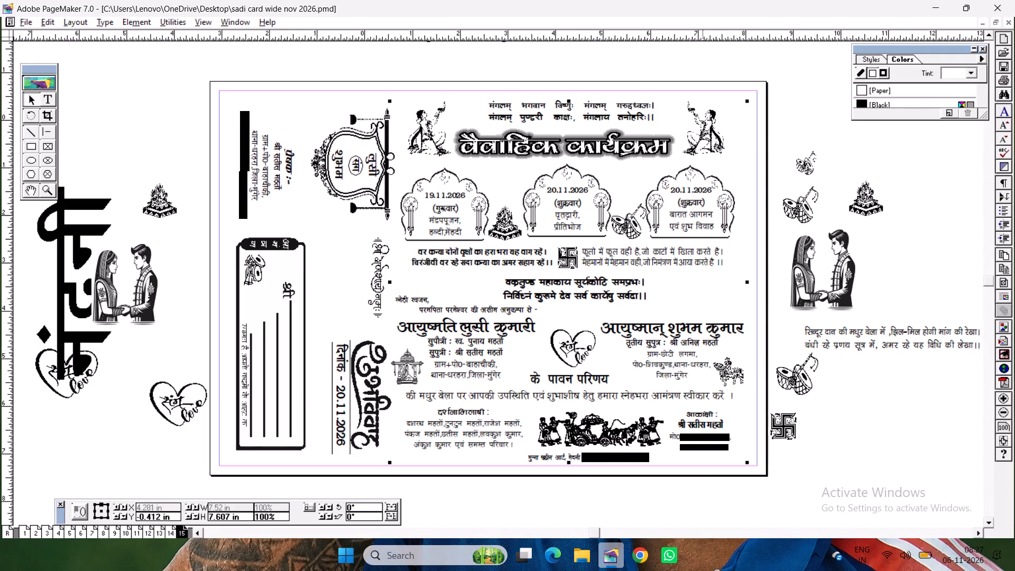
Set the ruler zero point at the upper-left corner of the grouped invitation section.
left_click_drag(5, 34, 307, 95)
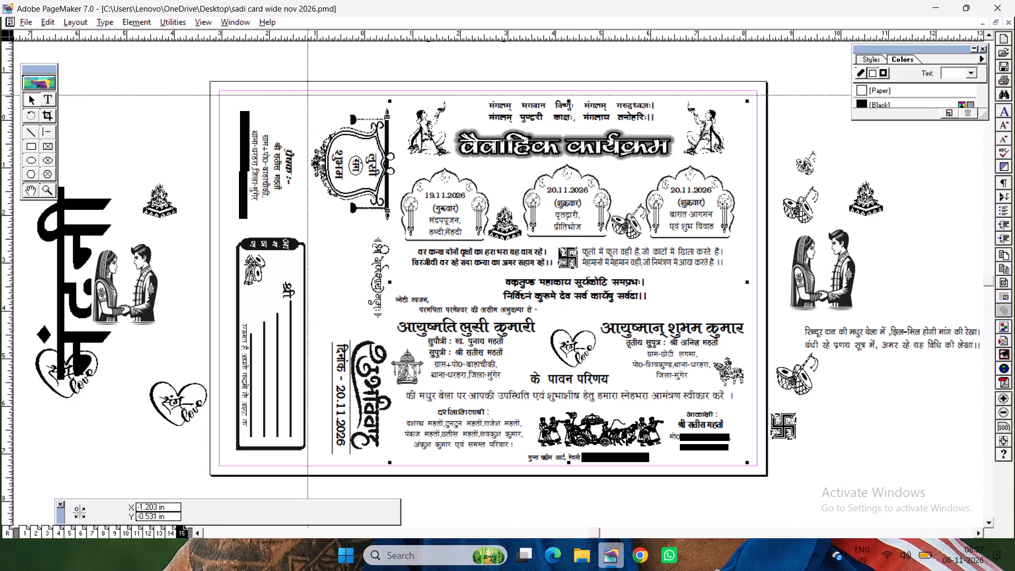
left_click_drag(307, 95, 390, 101)
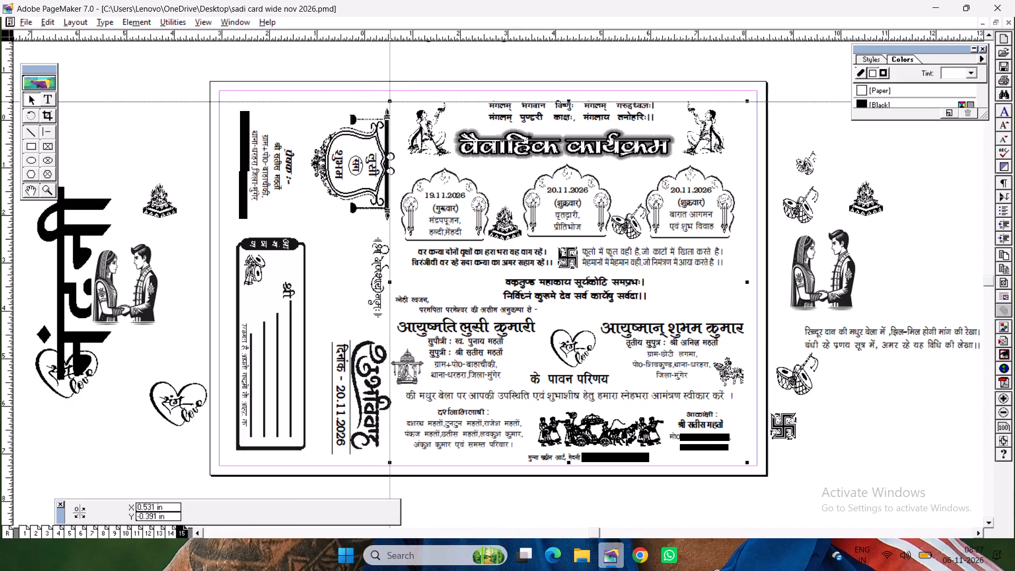
left_click_drag(390, 101, 390, 102)
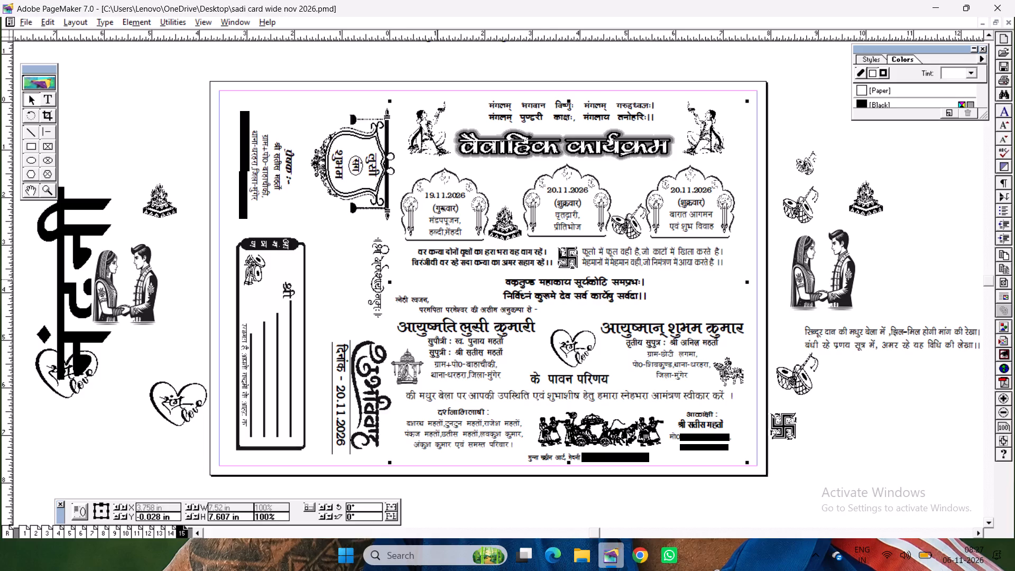
Enlarge the grouped invitation section to about 7.81 in wide by 7.67 in high and shift it slightly left.
left_click_drag(748, 283, 756, 284)
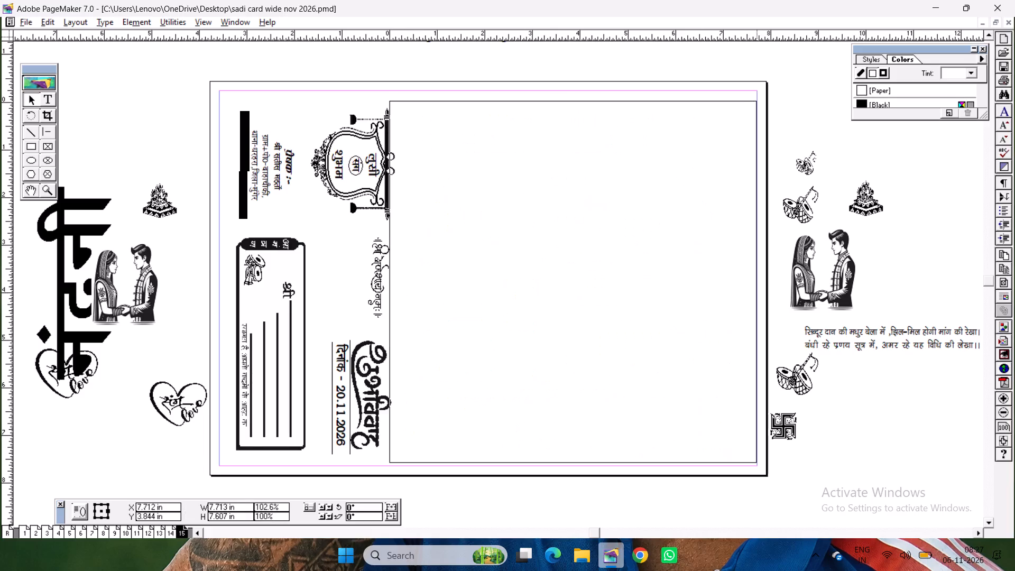
left_click_drag(756, 284, 761, 284)
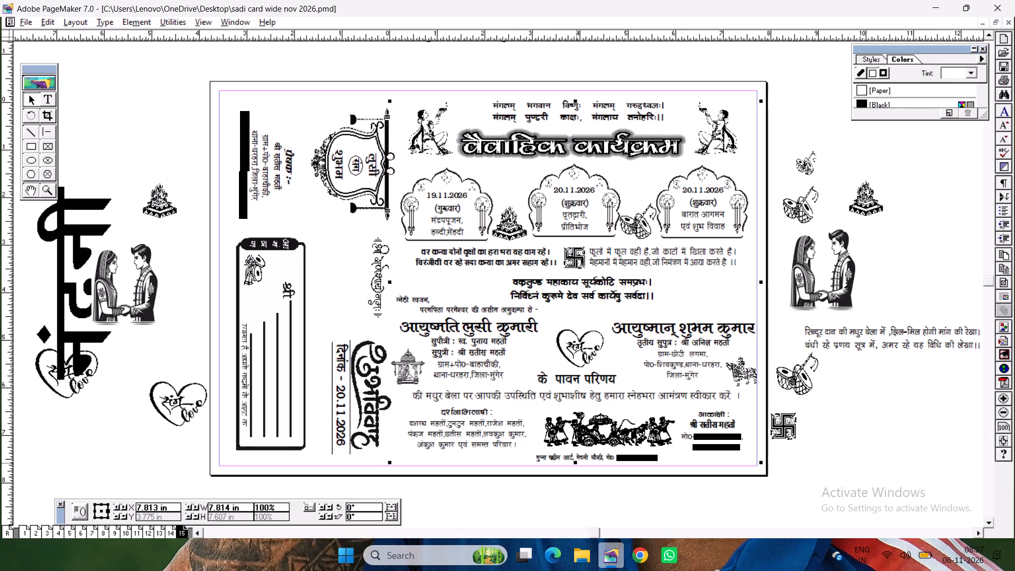
left_click(577, 101)
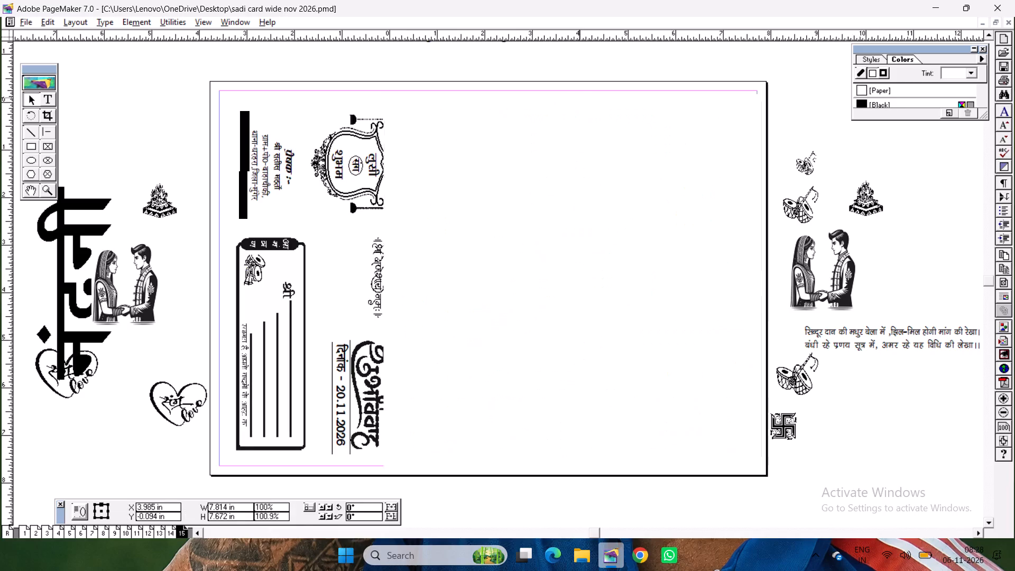
left_click(593, 247)
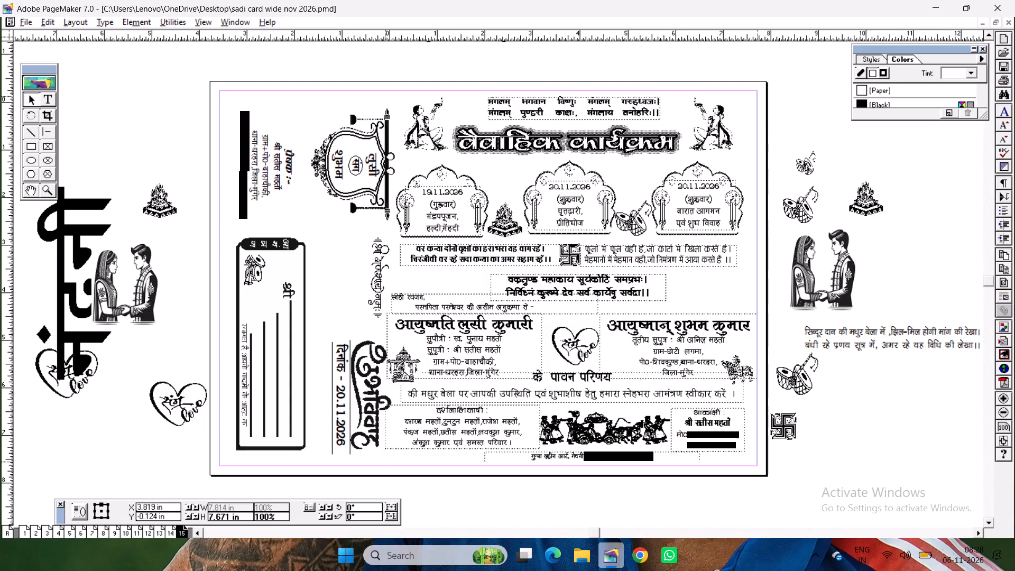
left_click(844, 387)
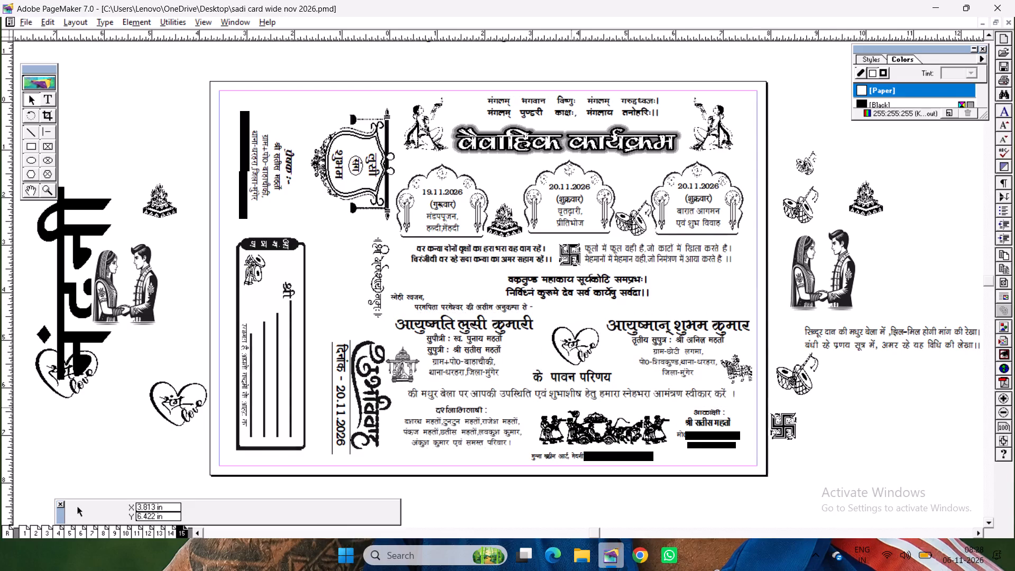
left_click(864, 419)
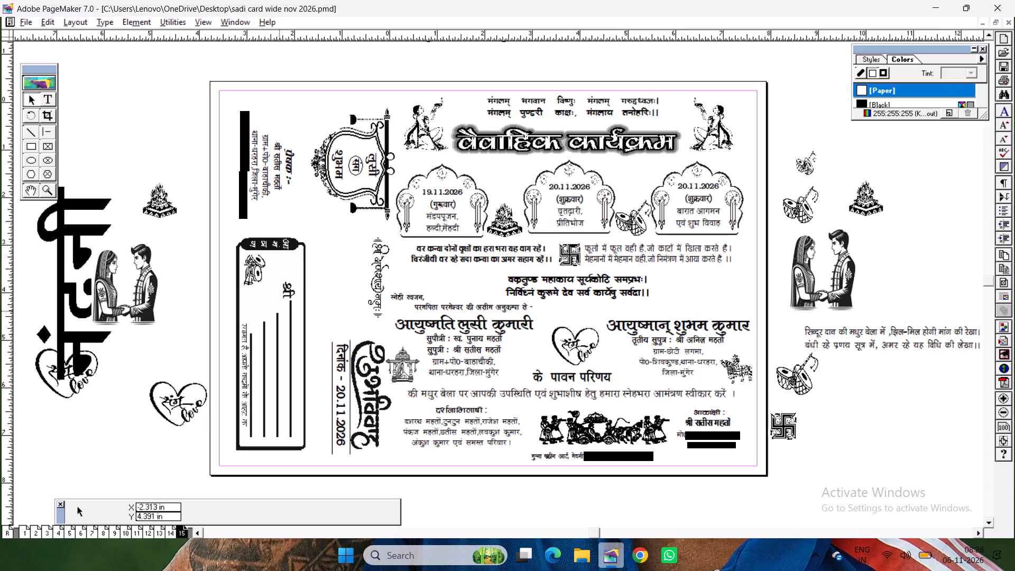
left_click(207, 240)
Adjust the grouped invitation section horizontally in small nudges, placing its centre at X about 3.87 in.
left_click_drag(387, 75, 609, 380)
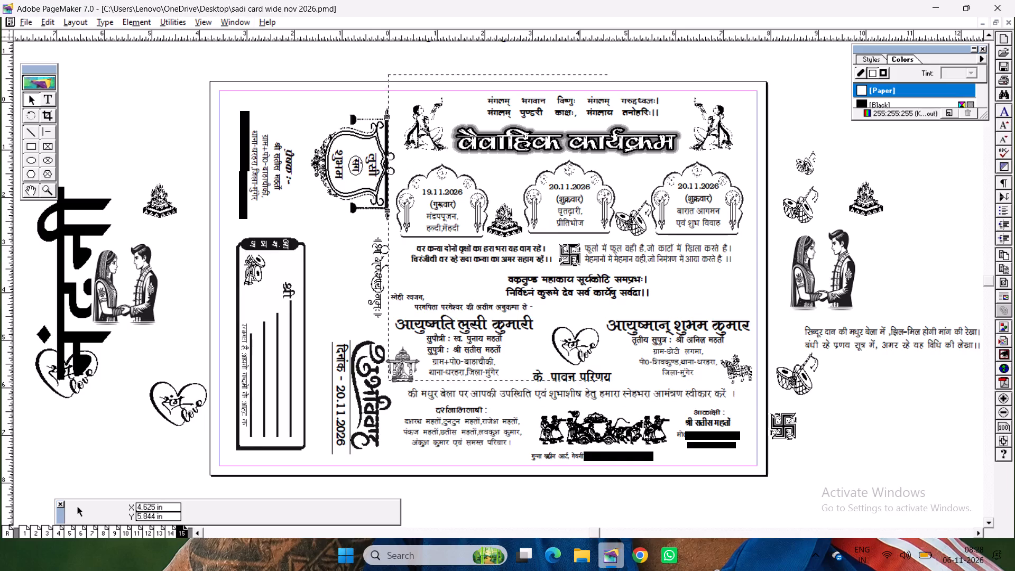
left_click_drag(609, 380, 772, 491)
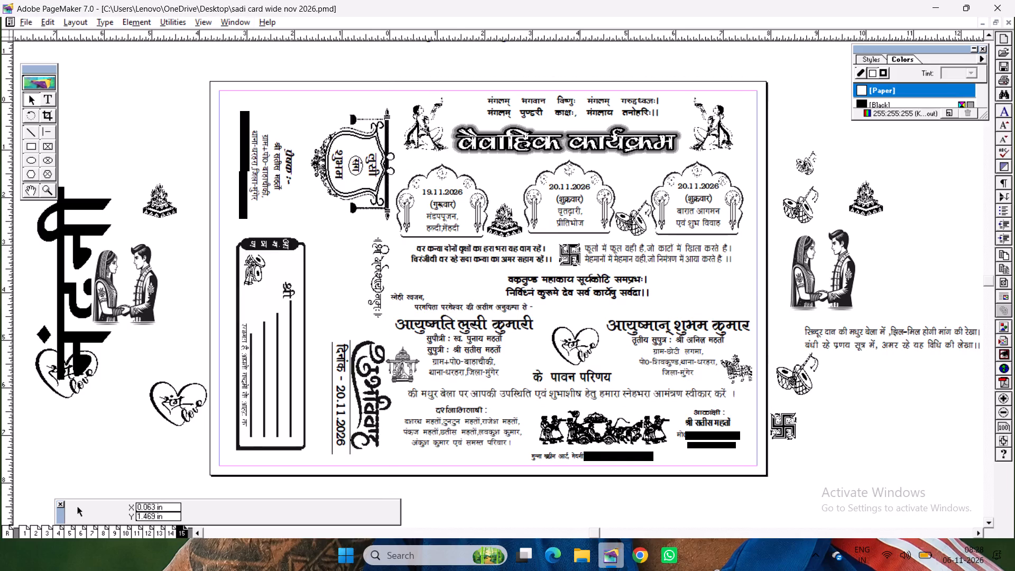
left_click(430, 239)
key("Left")
key("Left")
key("Left")
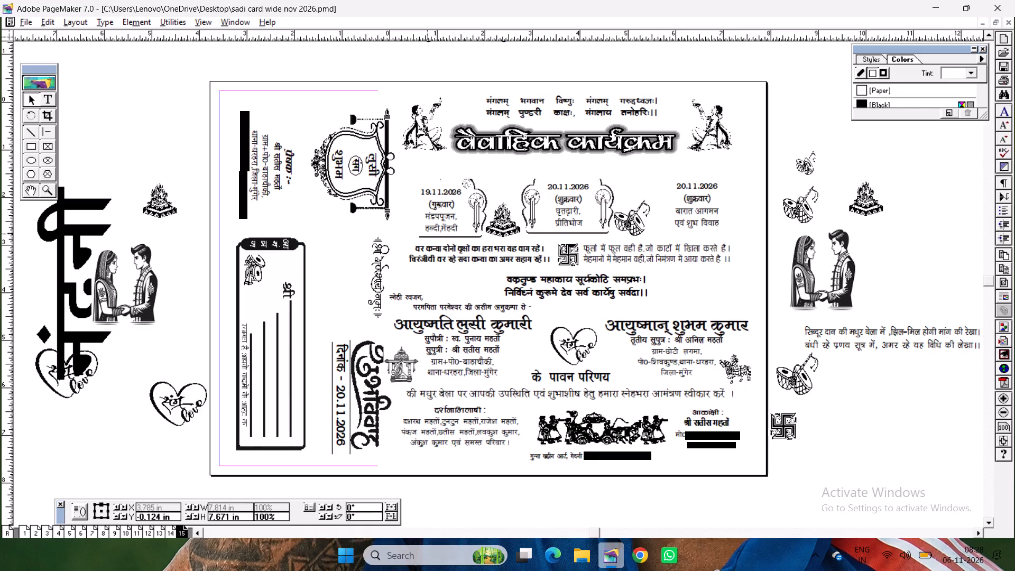
key("Left")
key("Right")
key("Right")
key("Right")
key("Right")
key("Right")
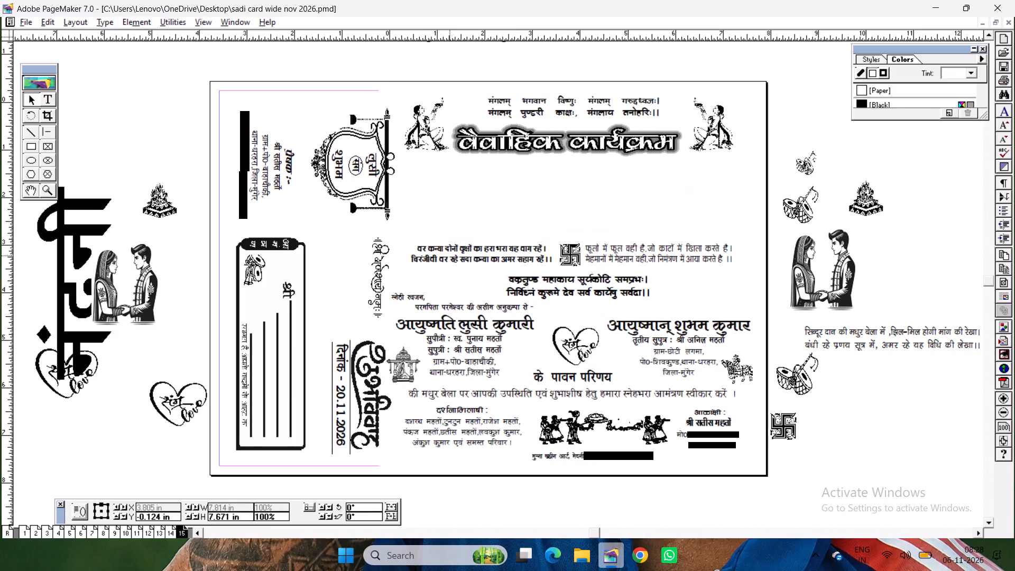
key("Right")
key("Right")
key("Right")
key("Right")
key("Right")
left_click(207, 77)
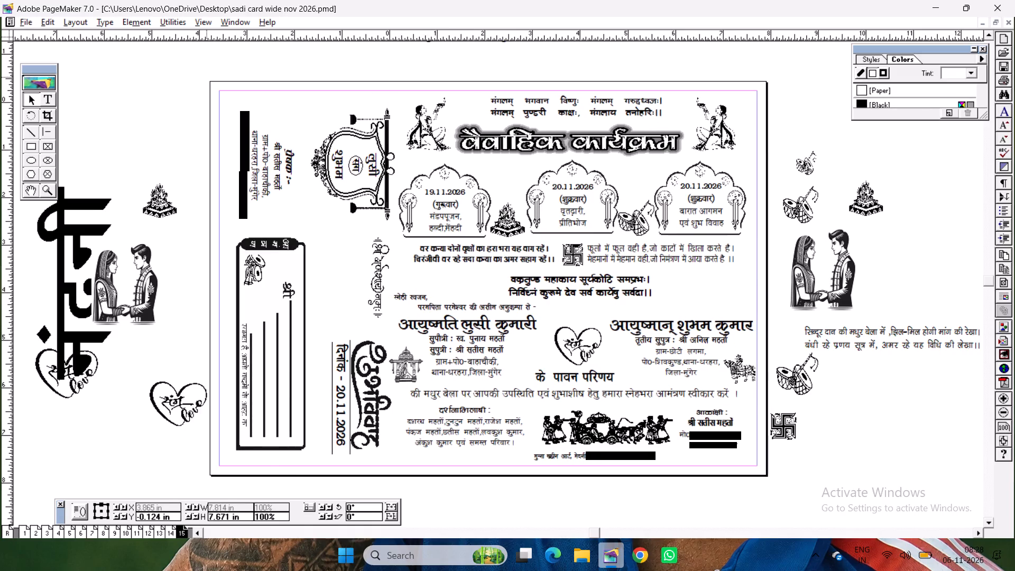
Nudge the rotated sender, address box, name frame and शुभविवाह objects together slightly left, away from the invitation section.
left_click_drag(203, 65, 402, 480)
key("Left")
key("Left")
key("Left")
key("Left")
key("Left")
key("Left")
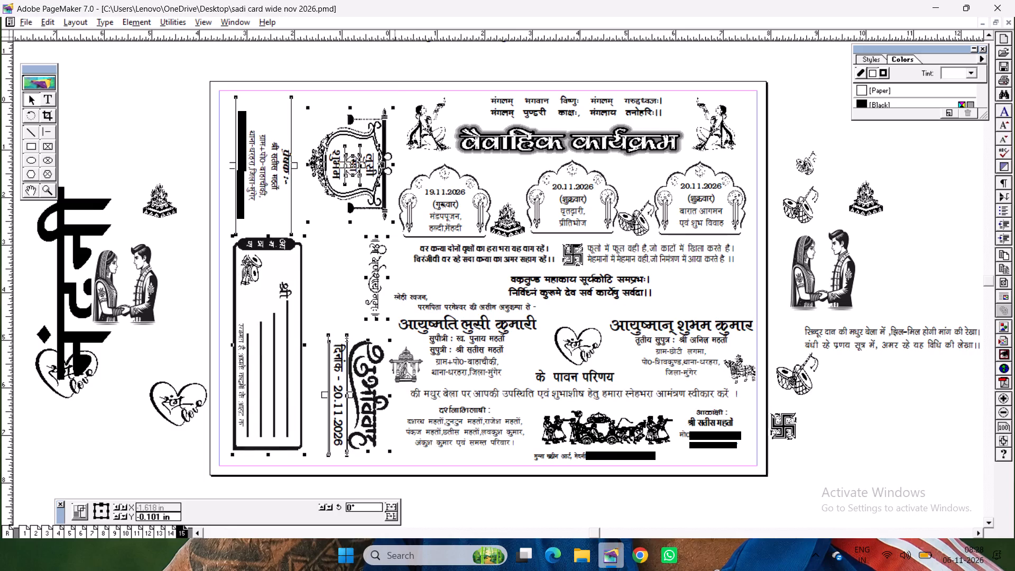
Nudge the grouped invitation section left to X about 3.8 in.
left_click_drag(390, 68, 485, 264)
left_click(485, 325)
key("Left")
key("Left")
key("Left")
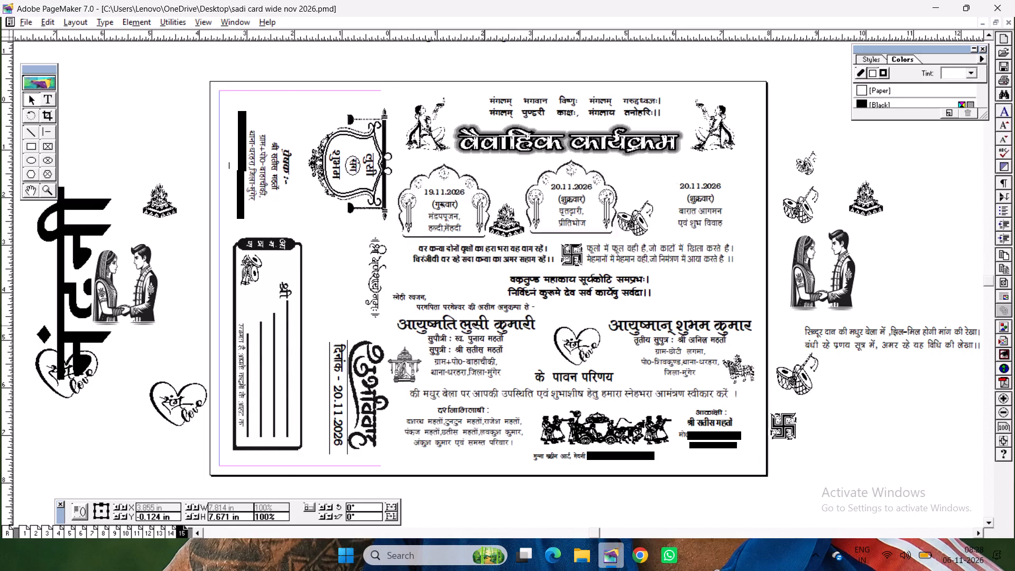
key("Left")
key("Left")
key("Left")
key("Left")
left_click(504, 499)
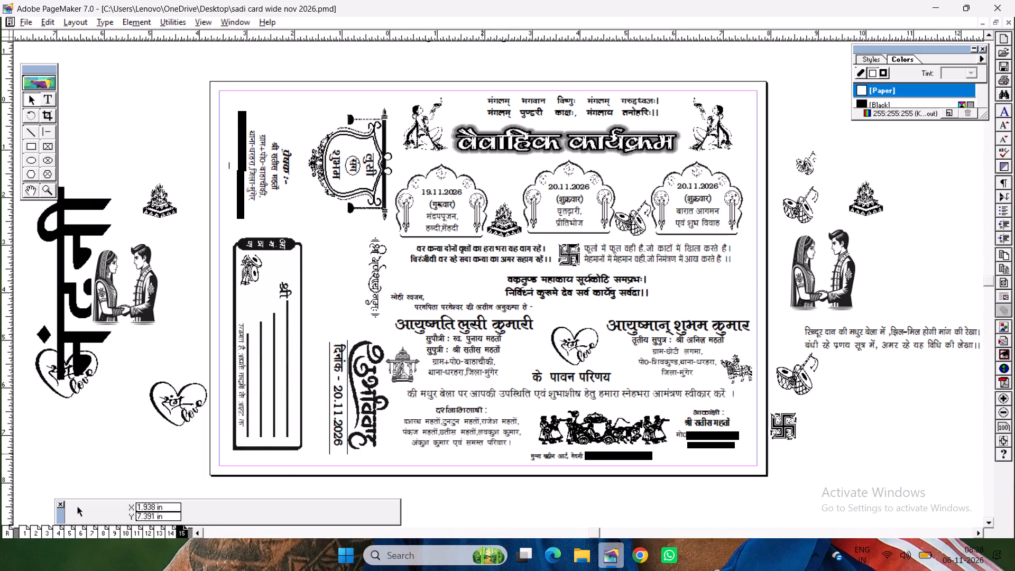
Ungroup the main invitation section into its separate text blocks and graphics.
left_click(479, 440)
key("ctrl+shift+g")
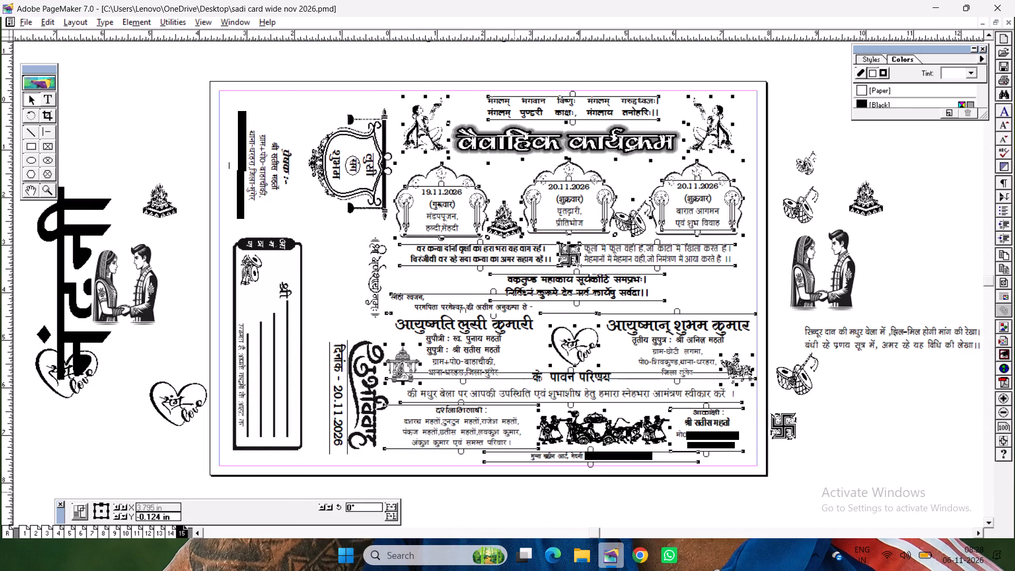
left_click(514, 491)
Nudge the दर्शनाभिलाषी names block down, closer to the card's lower margin.
left_click(486, 446)
key("Down")
key("Down")
key("Down")
key("Down")
key("Down")
key("Down")
key("Down")
key("Down")
key("Down")
key("Down")
key("Down")
key("Down")
key("Down")
key("Down")
key("Down")
key("Down")
key("Down")
key("Down")
key("Down")
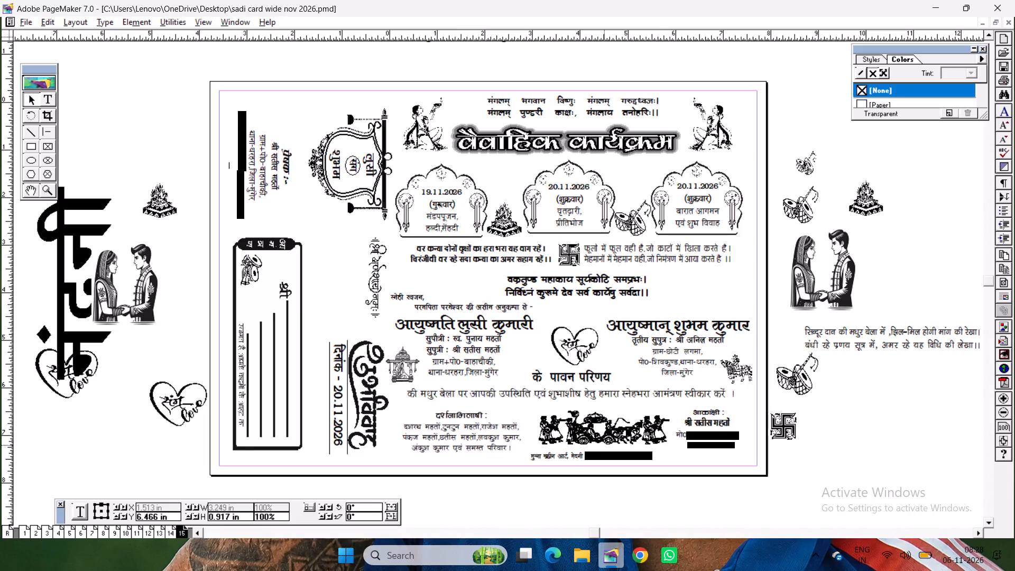
left_click(700, 440)
left_click(668, 516)
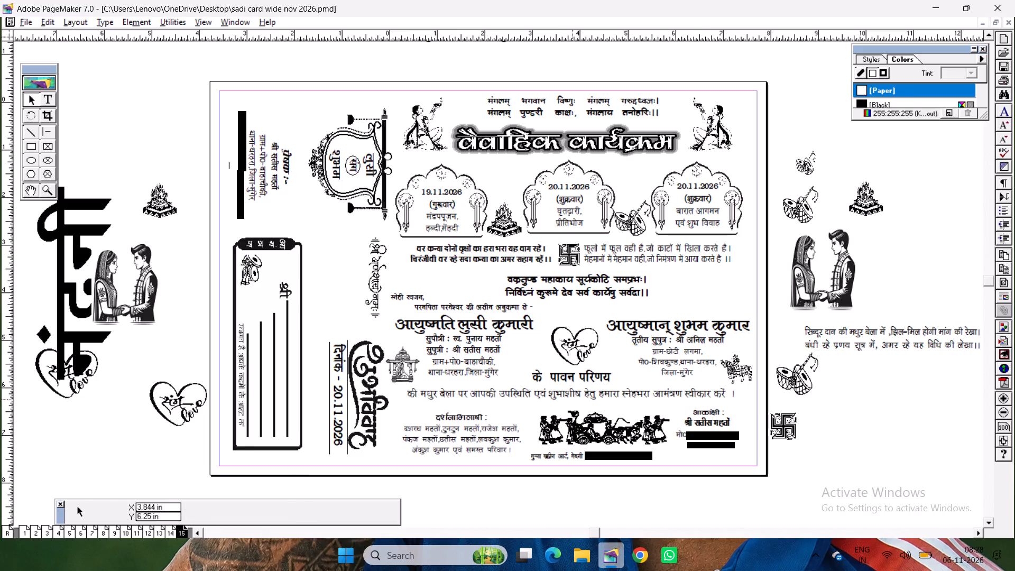
Nudge the की मधुर बेला पर invitation line slightly down to Y about 5.73 in.
left_click(572, 394)
key("Down")
key("Down")
key("Down")
key("Down")
key("Down")
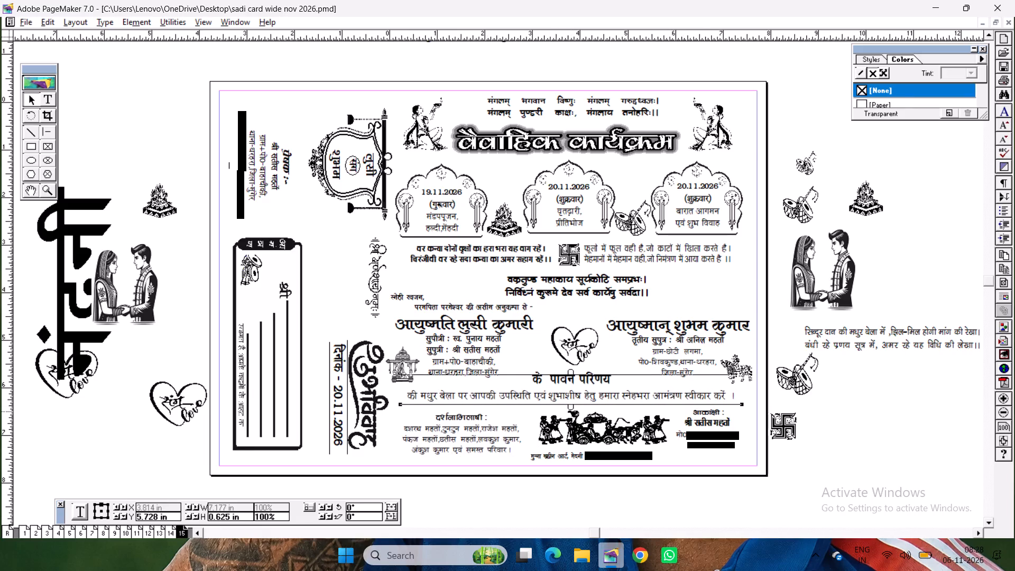
left_click(586, 491)
Nudge the bride's name and family details block slightly down below the opening line.
left_click(458, 362)
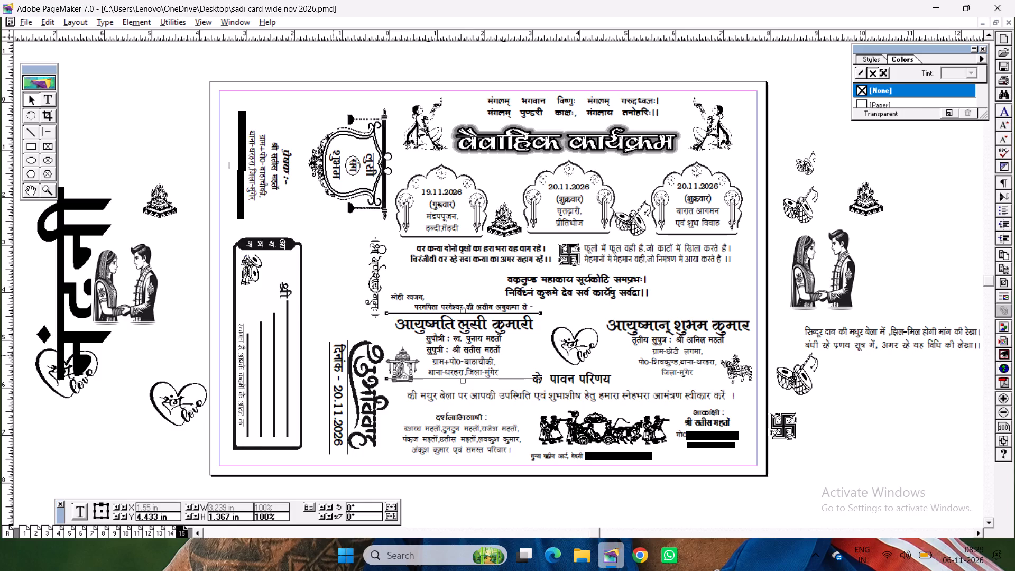
key("Down")
key("Down")
key("Down")
key("Down")
Nudge the groom's name and family details block slightly left and down, to X 6.029 in and Y 4.508 in.
left_click(655, 360)
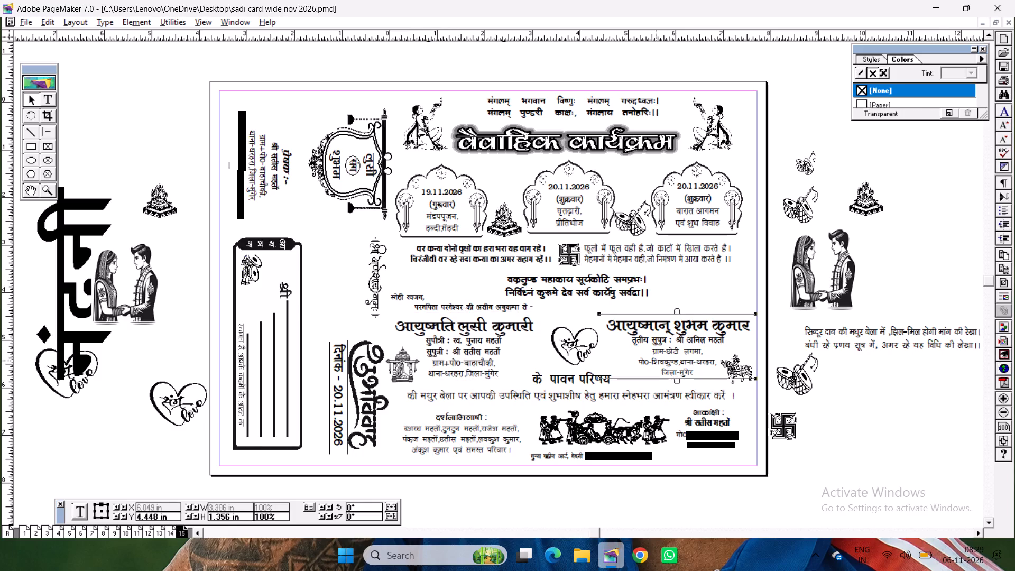
key("Left")
key("Left")
key("Down")
key("Down")
key("Down")
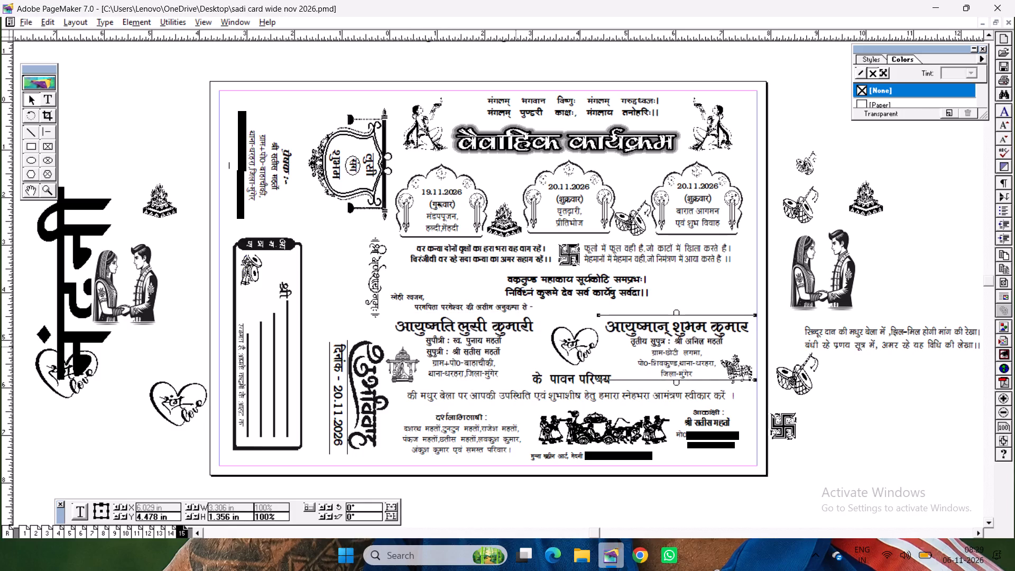
key("Down")
key("Down")
key("Down")
Fine-tune the bride's and groom's details blocks vertically to level them, raising the groom's block to Y 4.498 in.
left_click(484, 353)
key("Up")
key("Up")
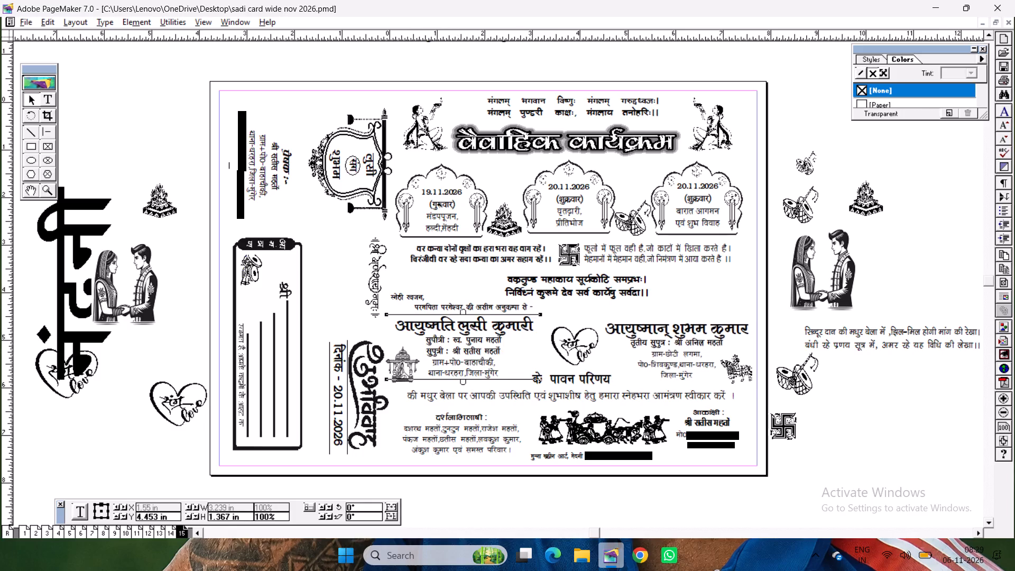
key("Down")
left_click(658, 349)
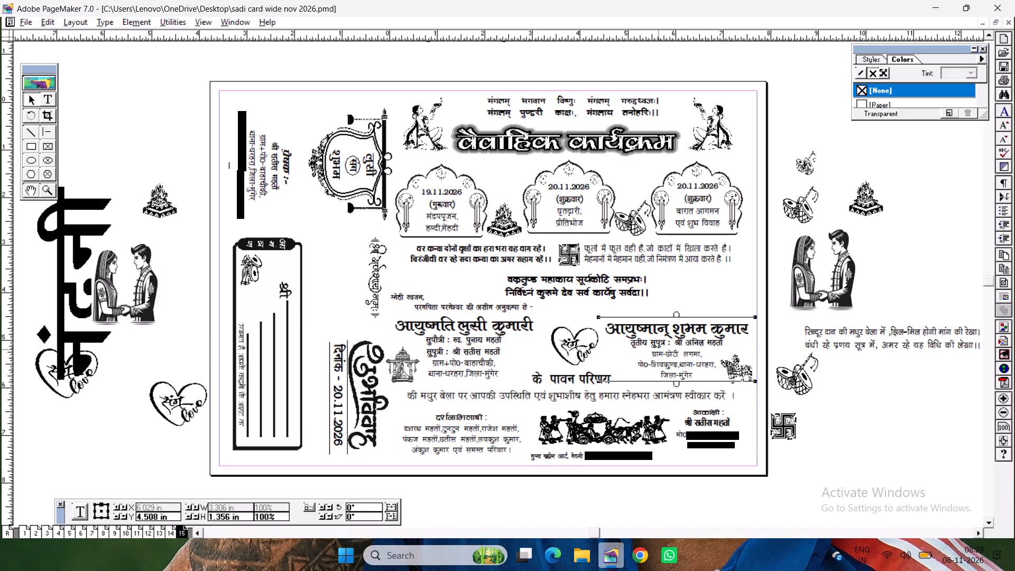
key("Up")
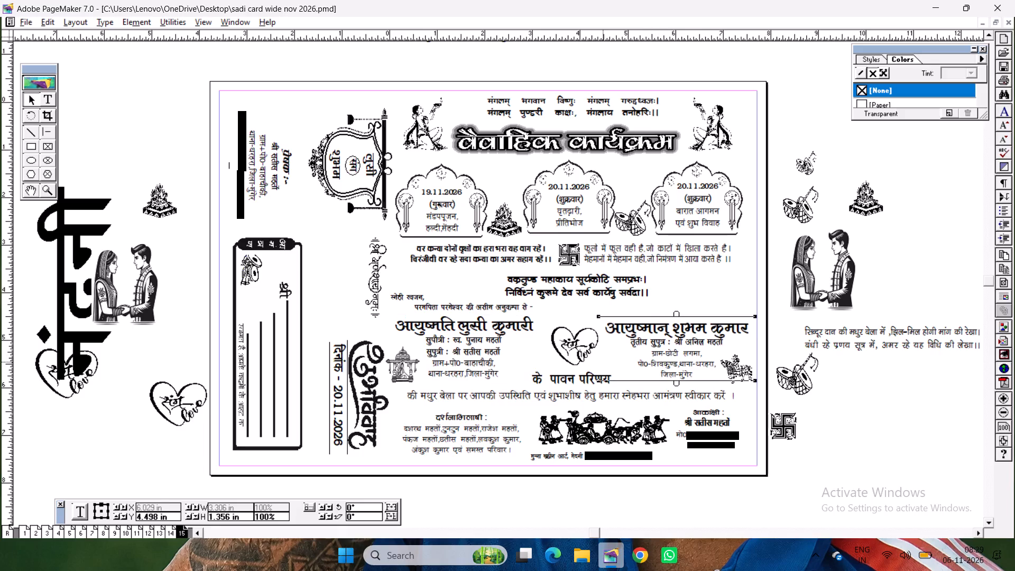
Move the spare swastika on the pasteboard farther from the card's edge and enlarge it.
scroll(587, 361, "up", 1)
left_click(843, 437)
left_click_drag(784, 427, 869, 408)
left_click_drag(857, 418, 815, 464)
left_click(909, 438)
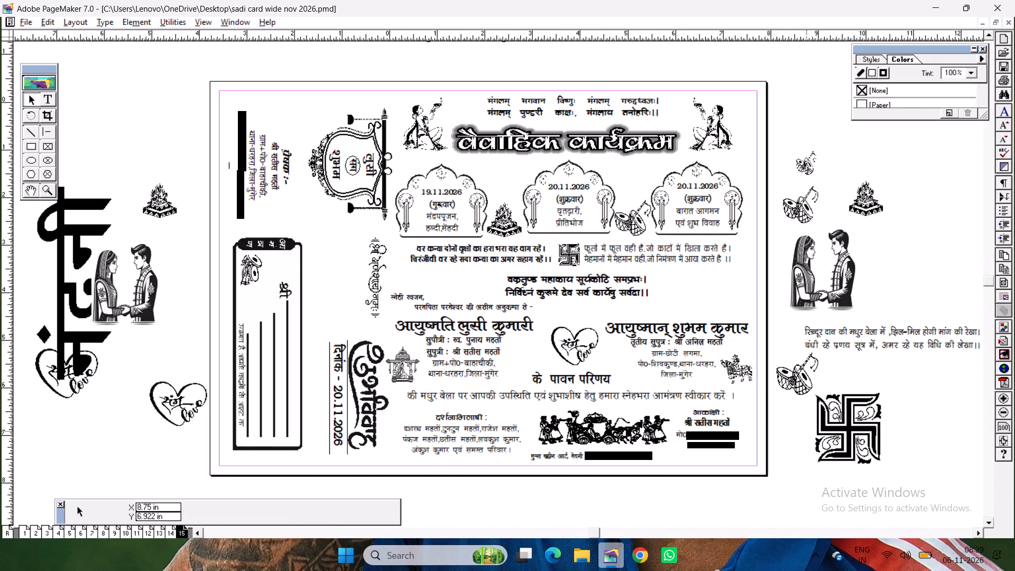
Enlarge the spare drums on the pasteboard beside the card and shift the large spare swastika to make room for them.
left_click(807, 431)
left_click_drag(849, 425, 894, 409)
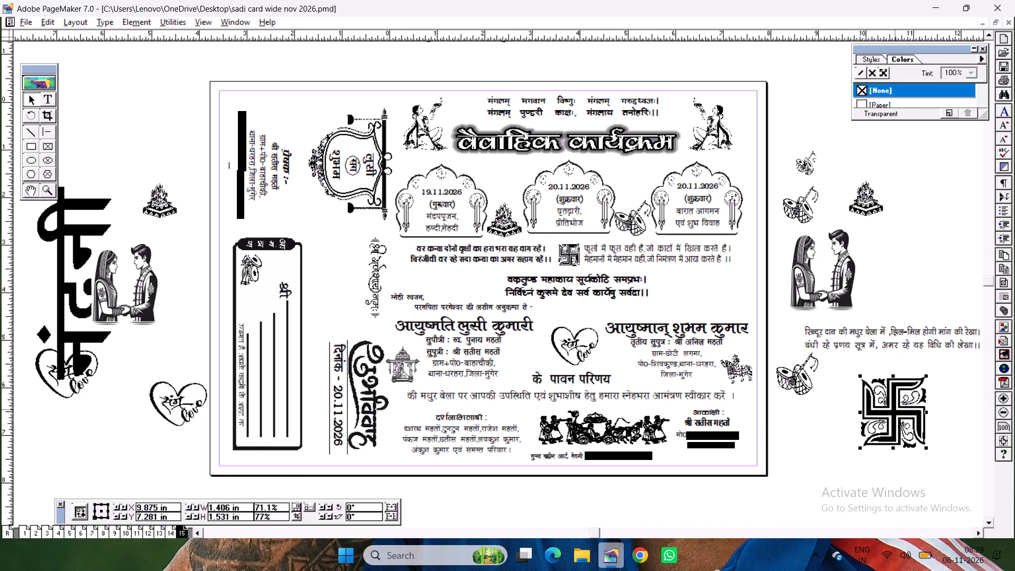
left_click(817, 428)
left_click(800, 385)
left_click_drag(818, 397, 847, 423)
left_click_drag(799, 397, 810, 417)
left_click_drag(882, 405, 883, 403)
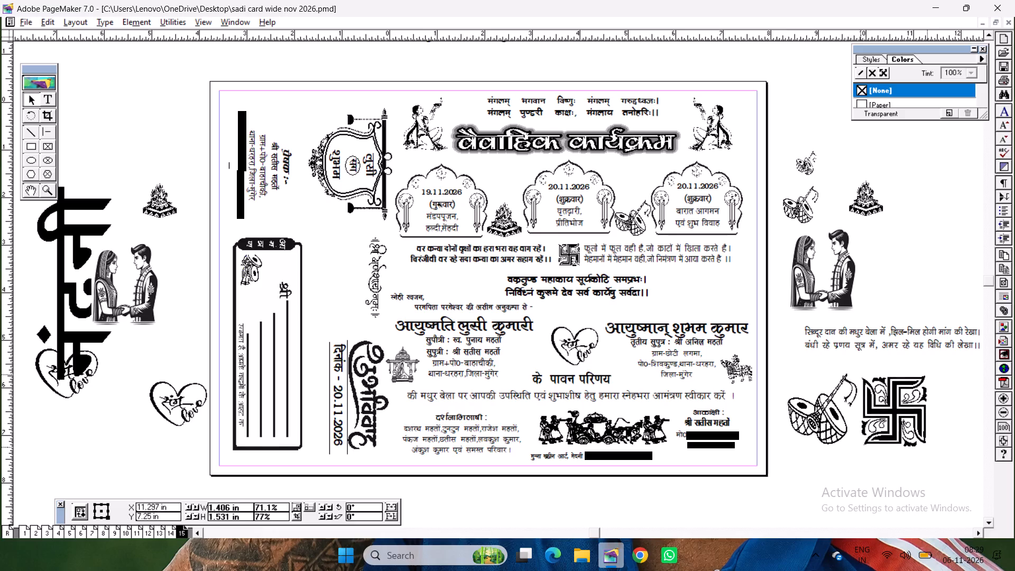
left_click_drag(883, 403, 885, 400)
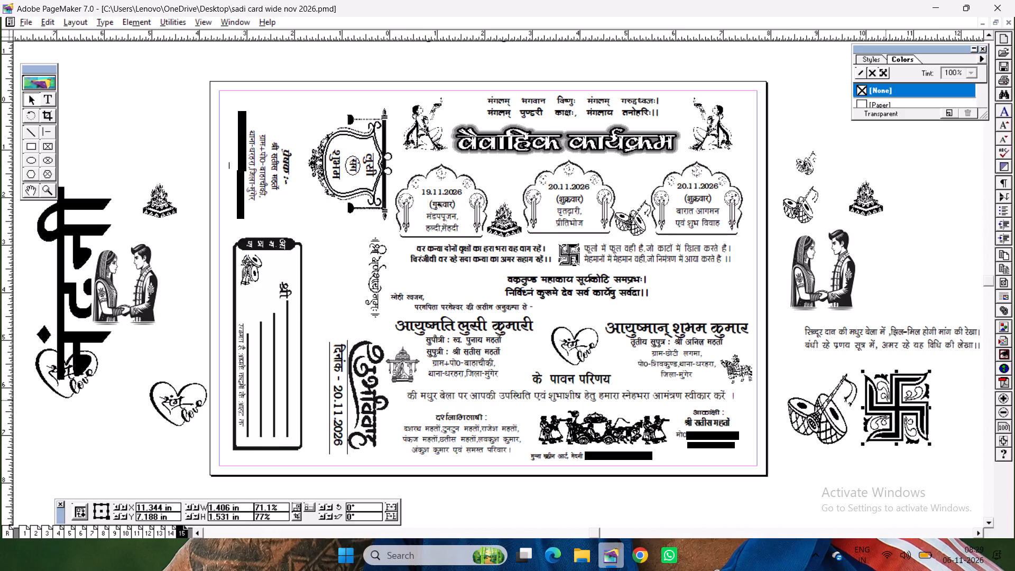
left_click(780, 336)
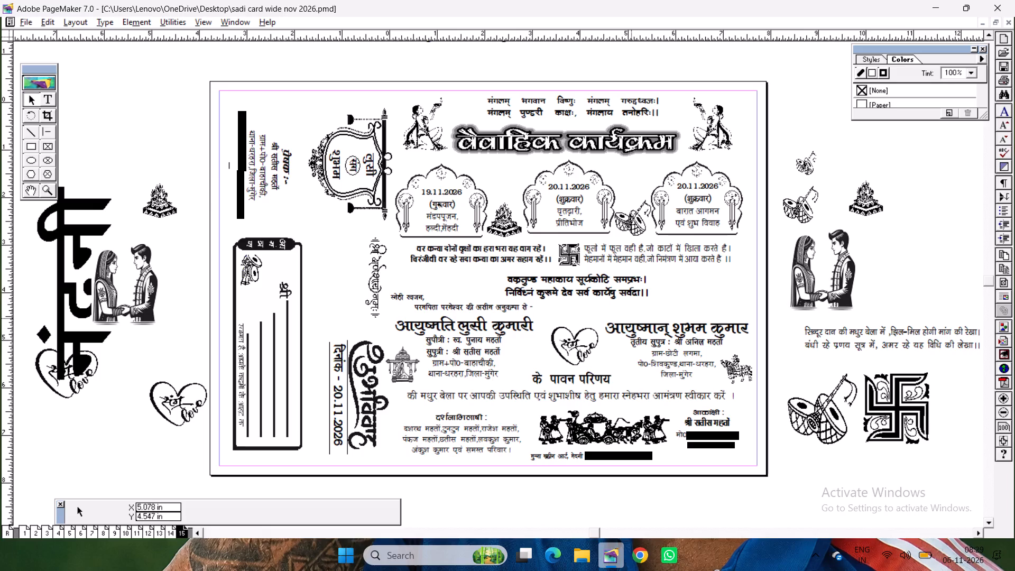
left_click(611, 296)
left_click(684, 297)
Enlarge the heart between the couple's names to about 1.22 by 0.97 in and nudge the bride's details block slightly down and left.
key("ctrl+1")
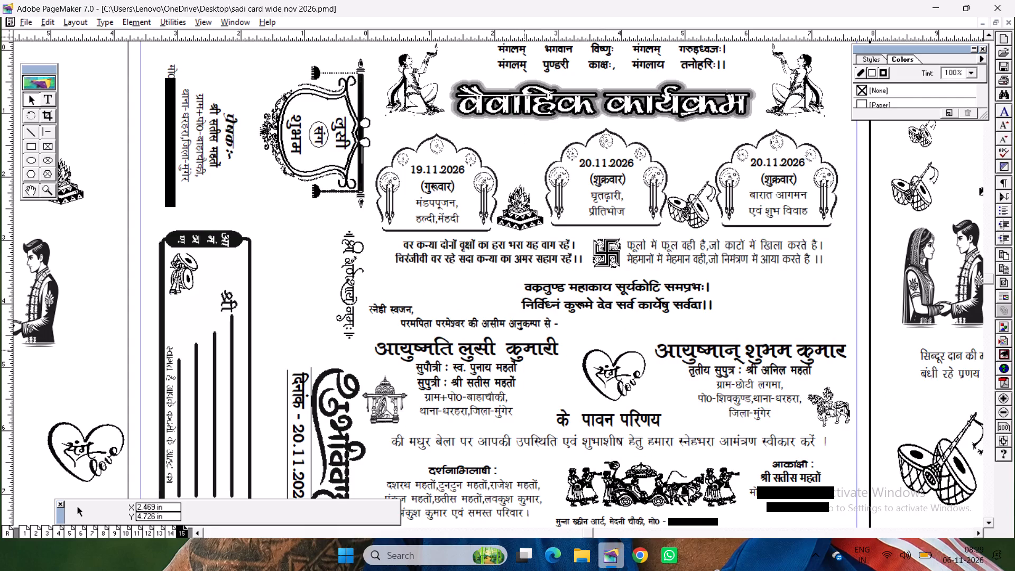
left_click(624, 370)
left_click_drag(582, 401, 568, 409)
left_click_drag(610, 383, 615, 383)
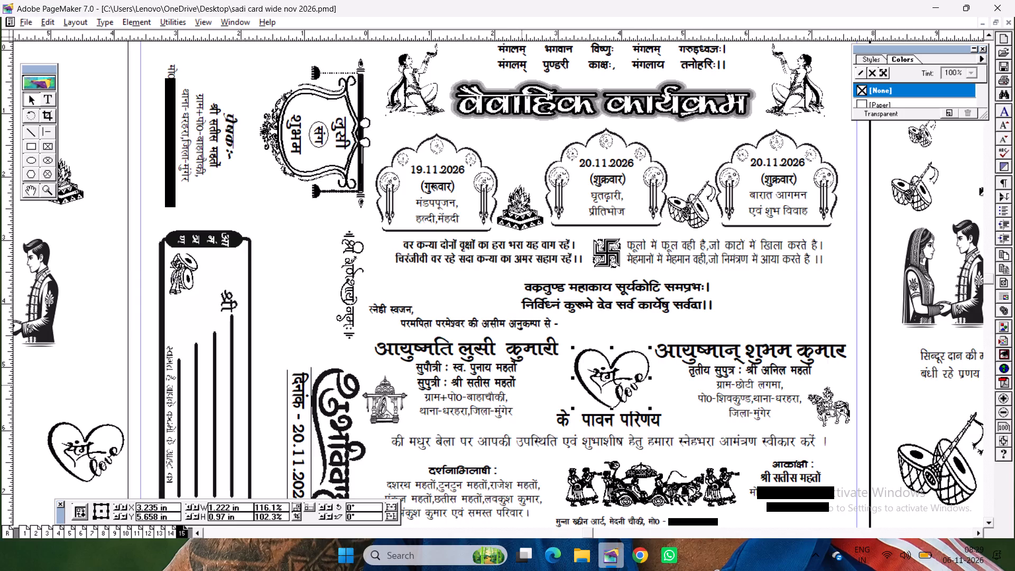
left_click(505, 384)
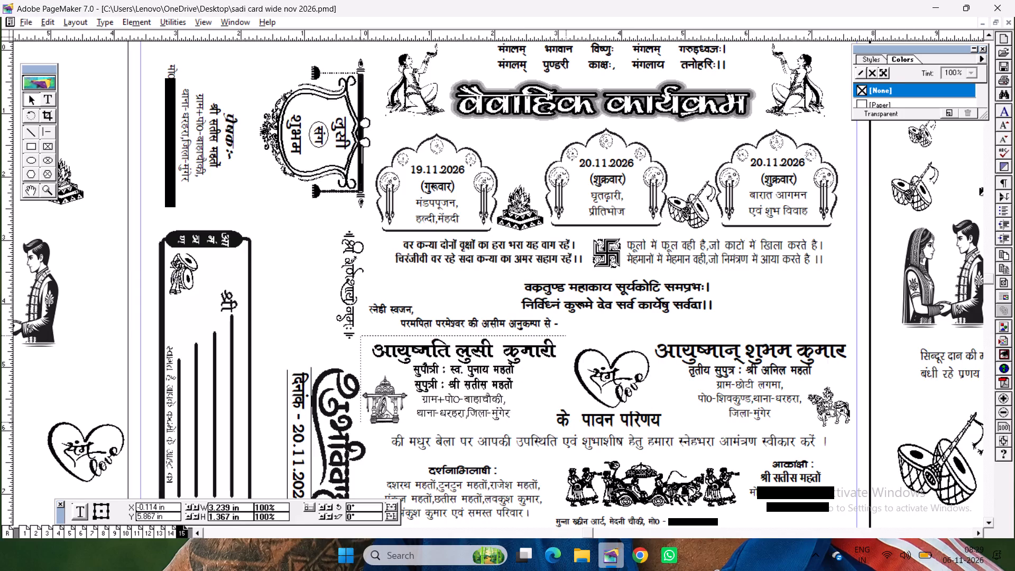
Check the bride's name formatting on page 12 and set the bride's name on page 15 to 27 pt.
left_click(783, 399)
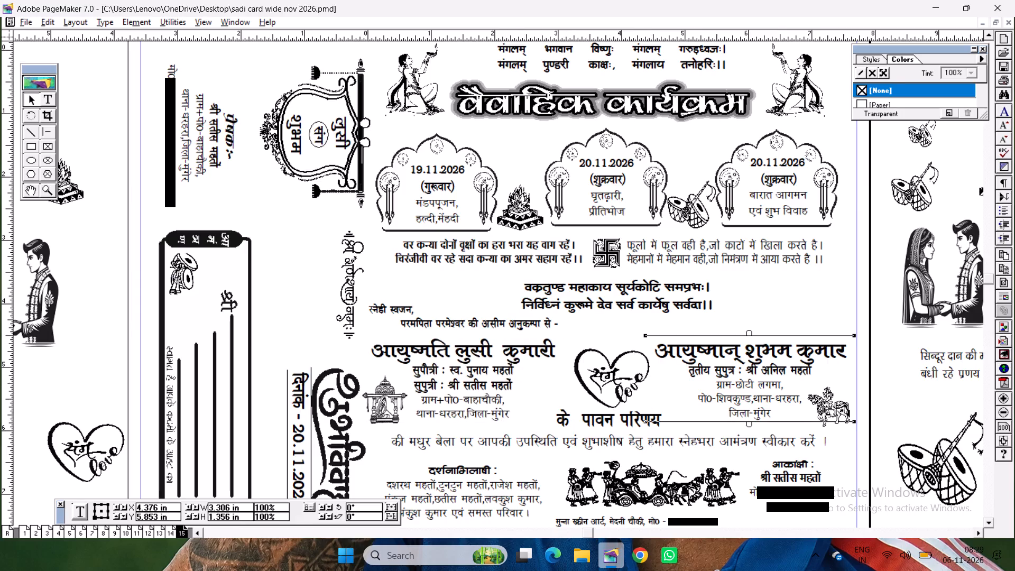
left_click(43, 97)
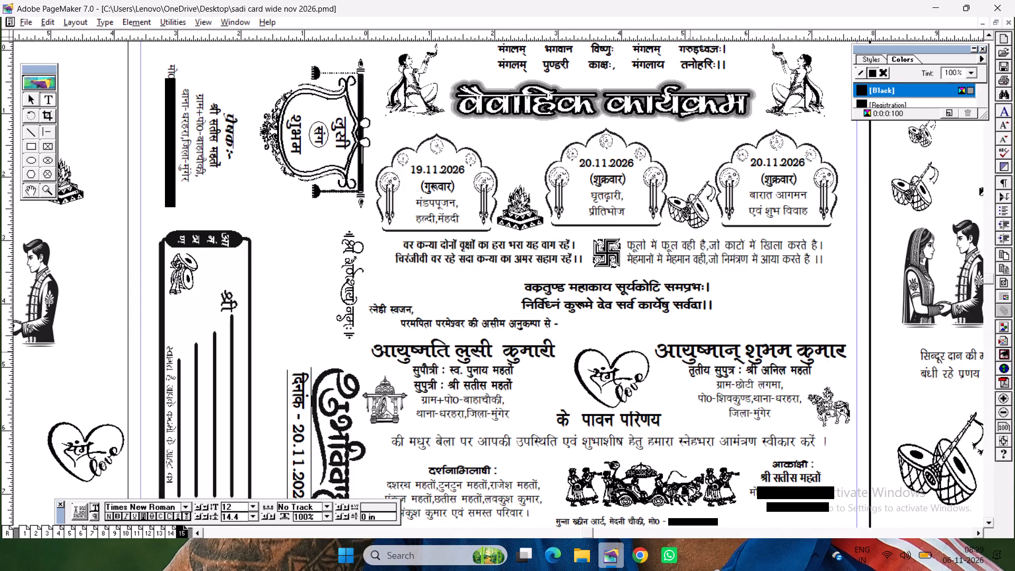
left_click_drag(656, 354, 836, 359)
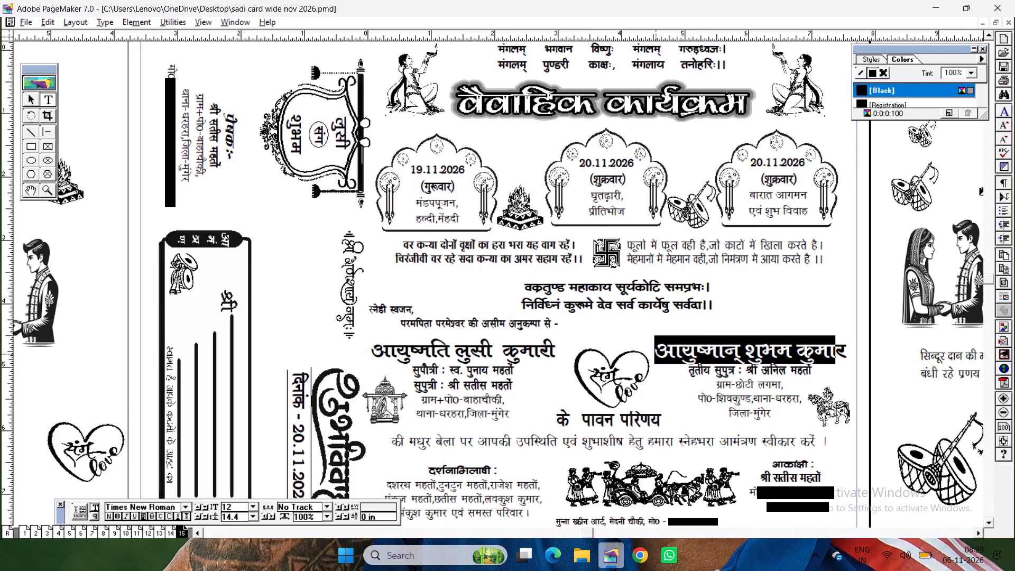
left_click_drag(836, 359, 846, 358)
left_click(146, 532)
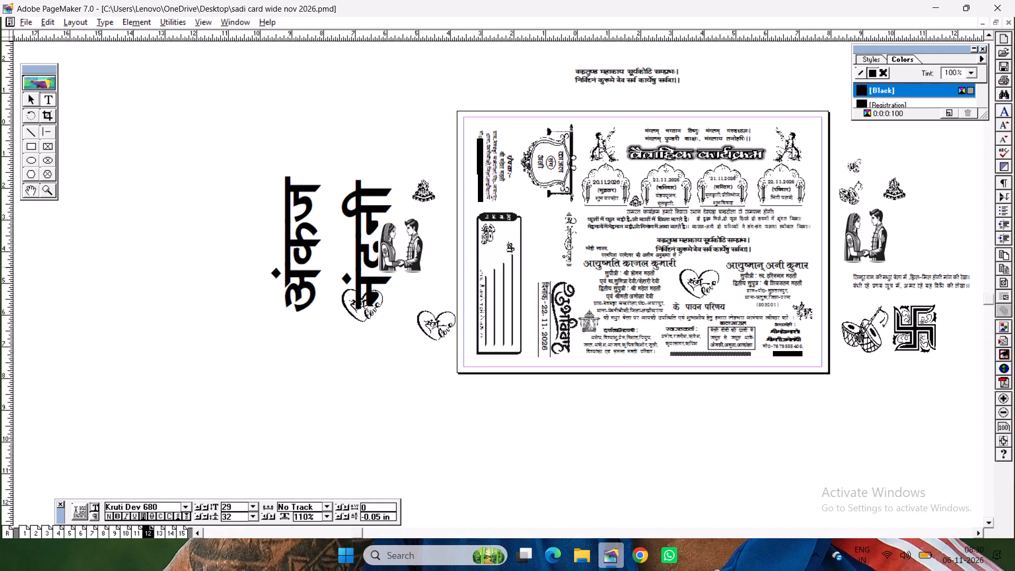
left_click_drag(585, 266, 677, 266)
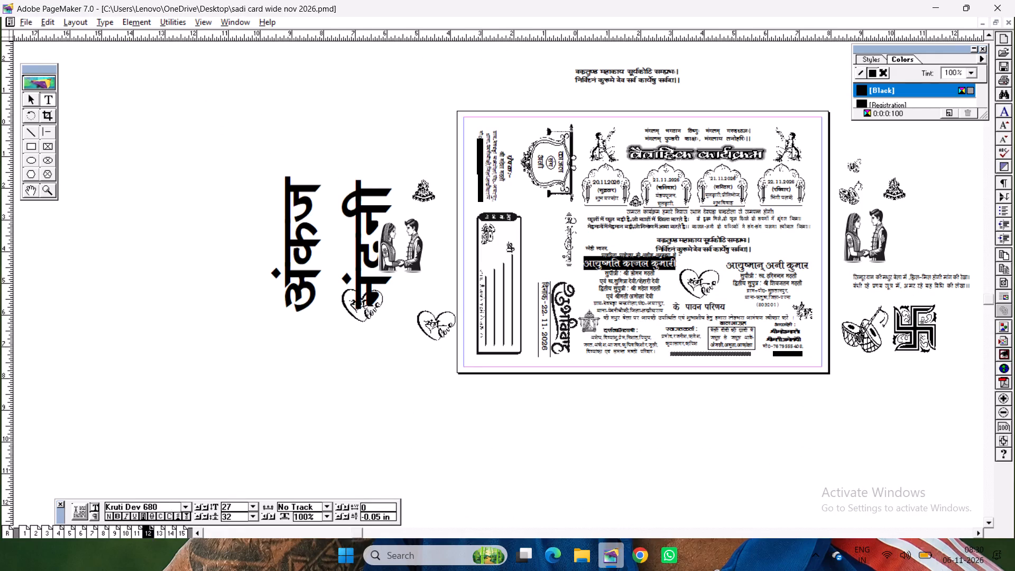
left_click(181, 531)
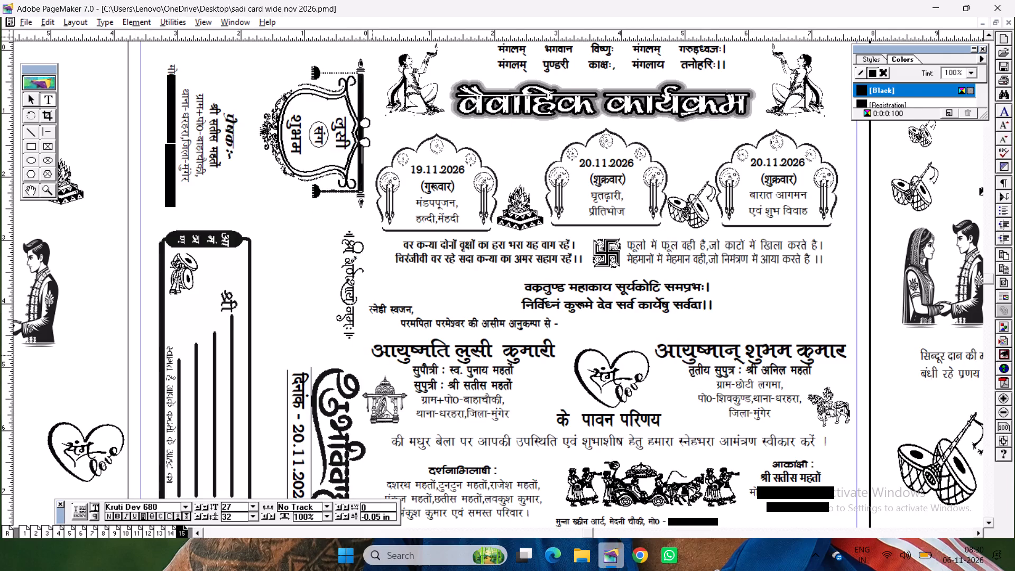
left_click_drag(372, 354, 553, 349)
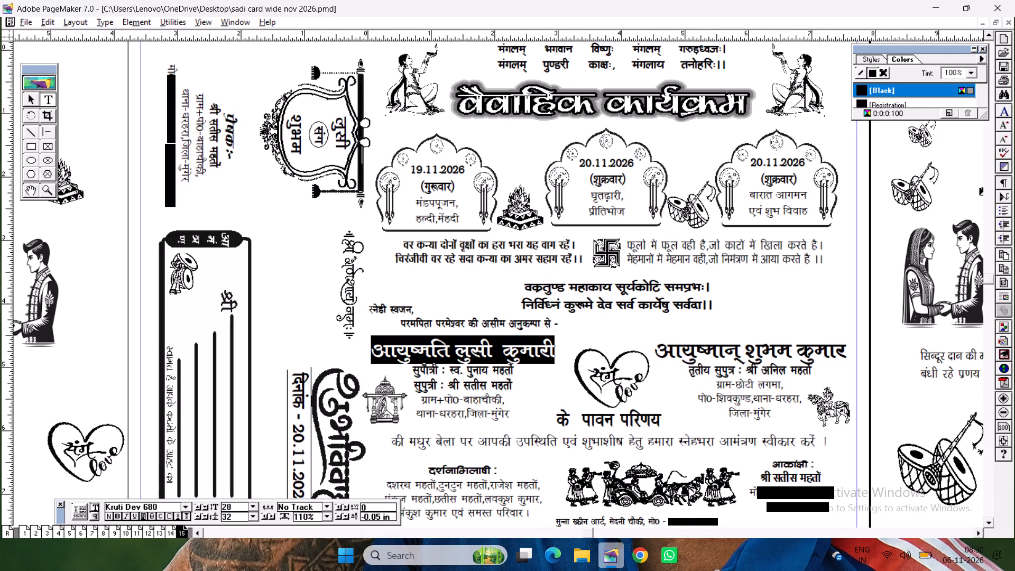
left_click_drag(243, 504, 189, 505)
type("27")
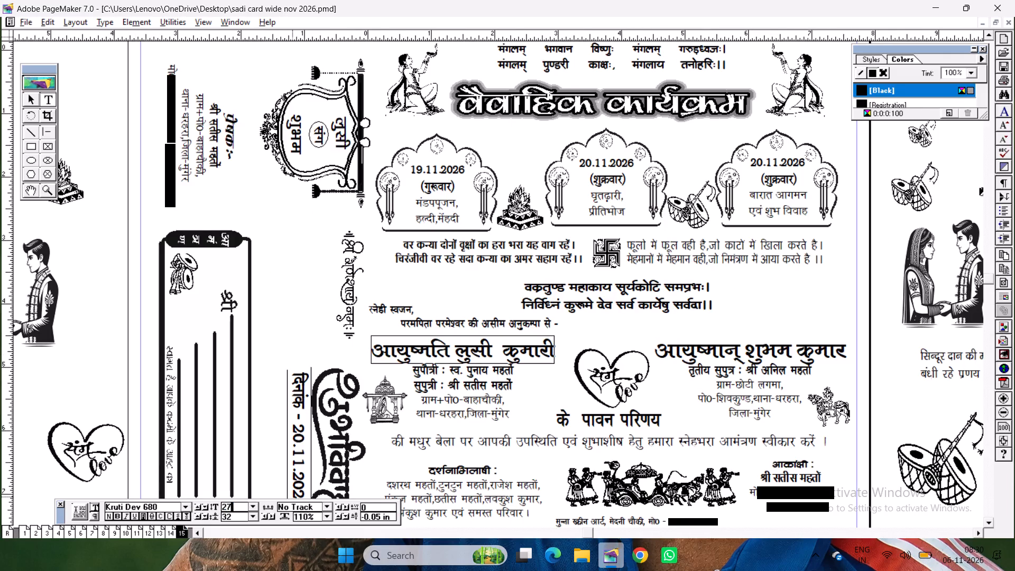
key("Return")
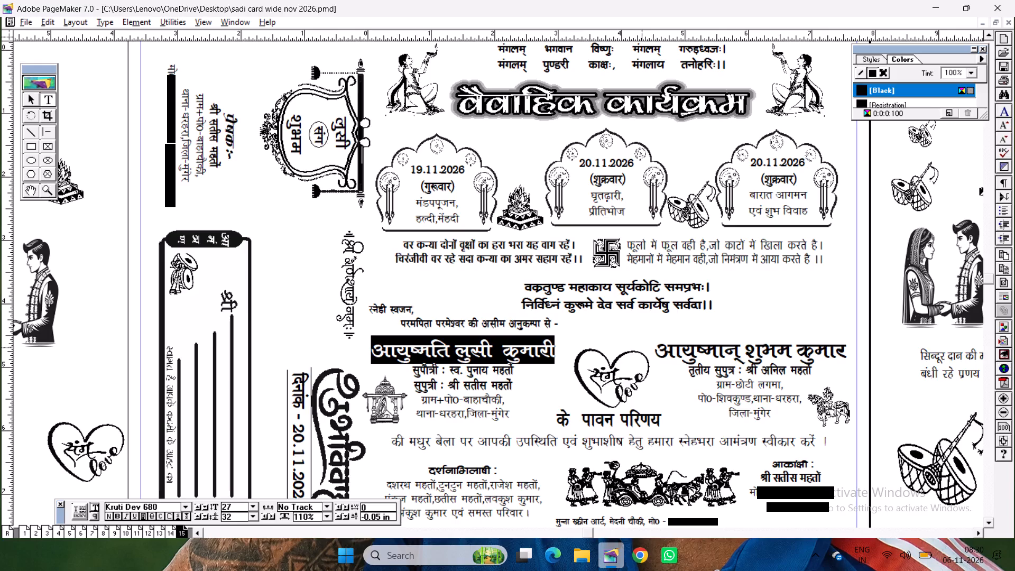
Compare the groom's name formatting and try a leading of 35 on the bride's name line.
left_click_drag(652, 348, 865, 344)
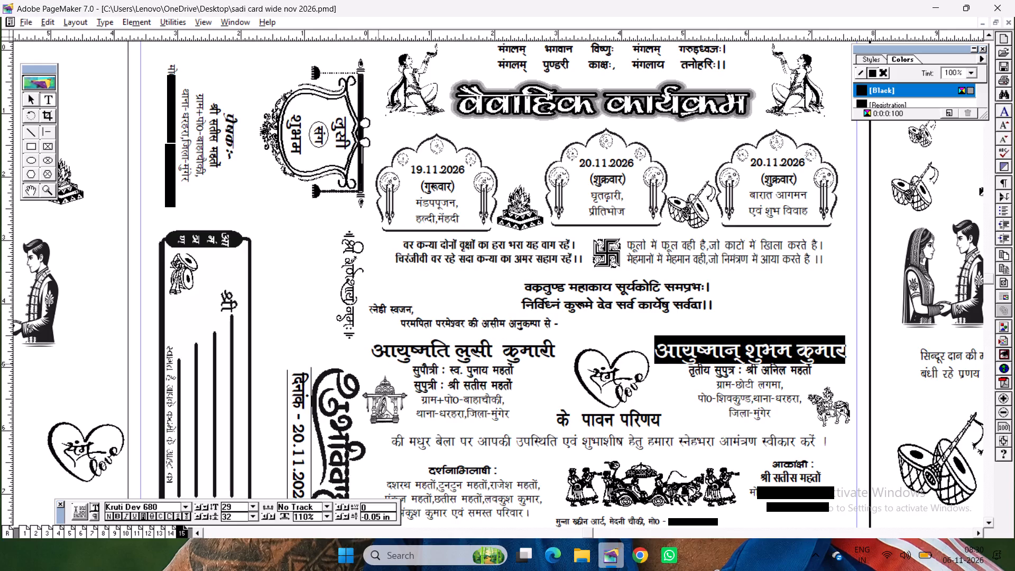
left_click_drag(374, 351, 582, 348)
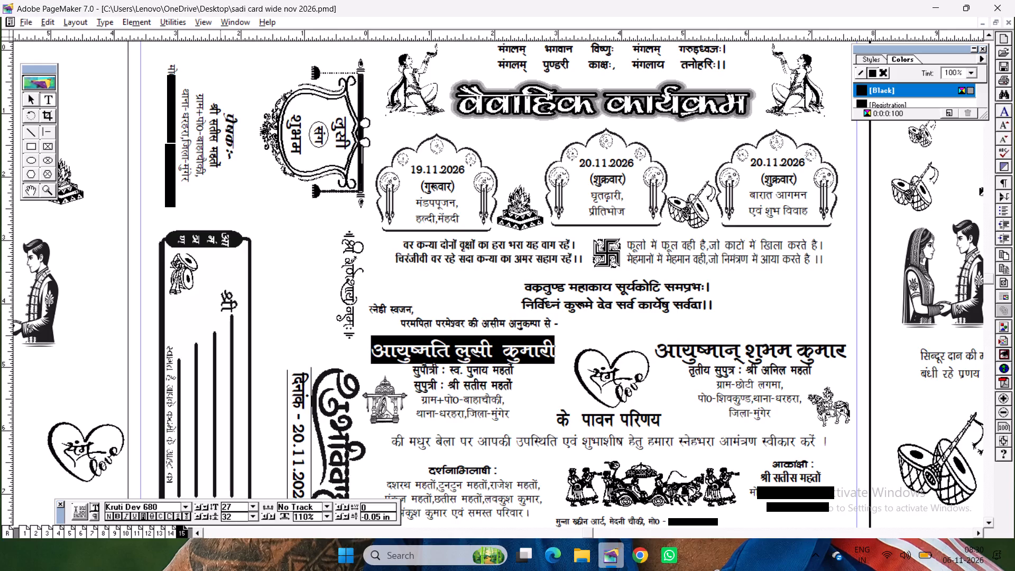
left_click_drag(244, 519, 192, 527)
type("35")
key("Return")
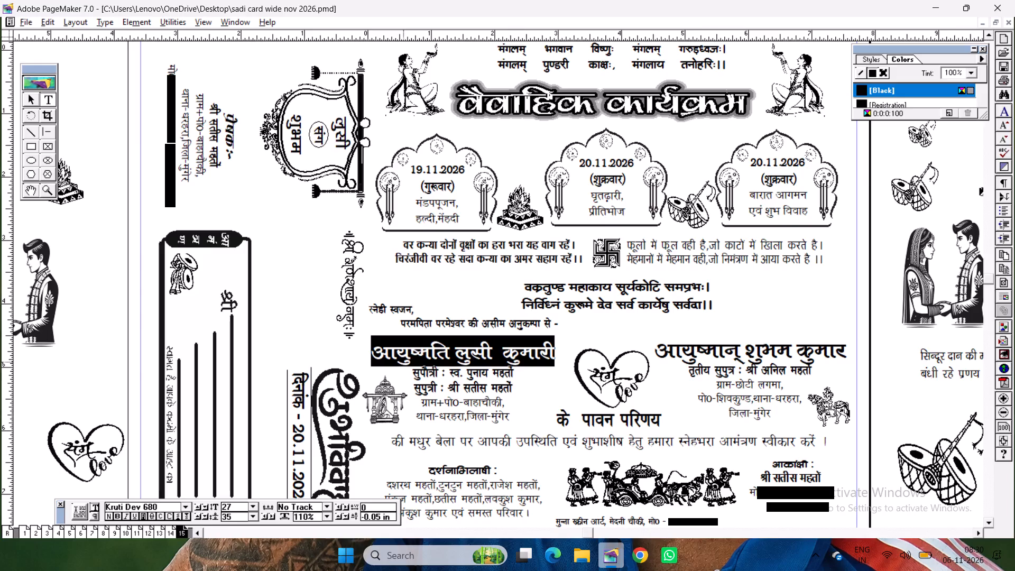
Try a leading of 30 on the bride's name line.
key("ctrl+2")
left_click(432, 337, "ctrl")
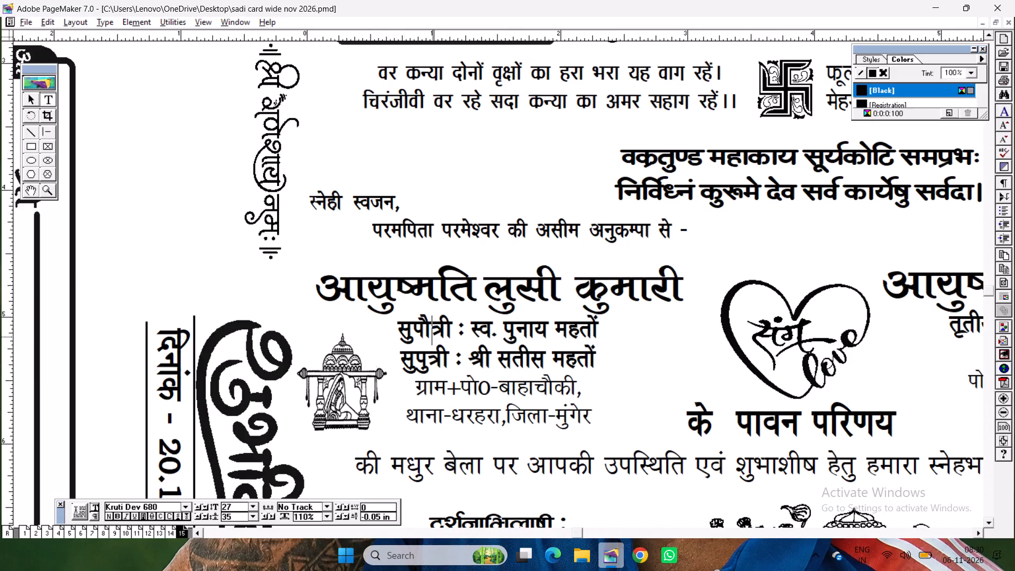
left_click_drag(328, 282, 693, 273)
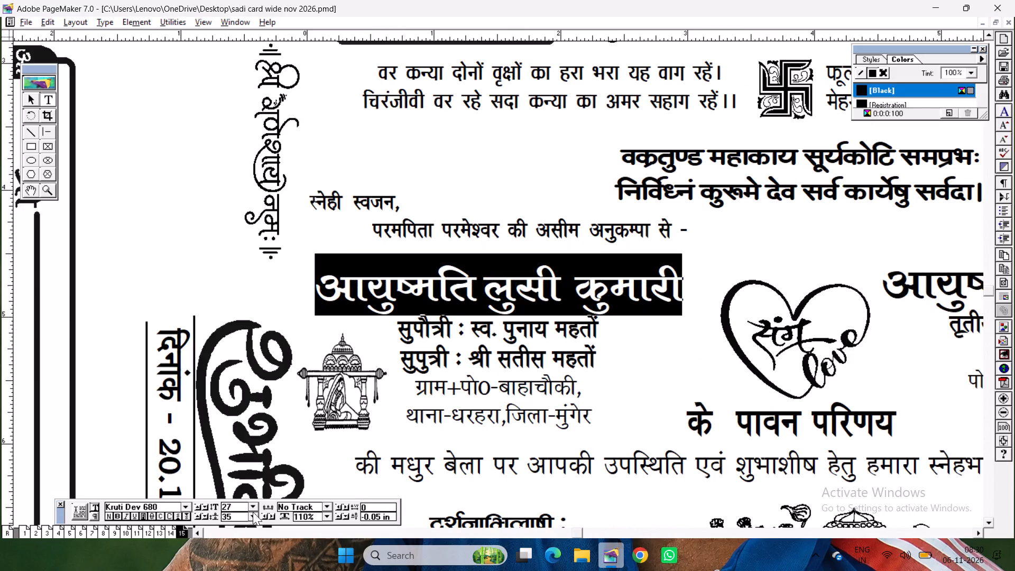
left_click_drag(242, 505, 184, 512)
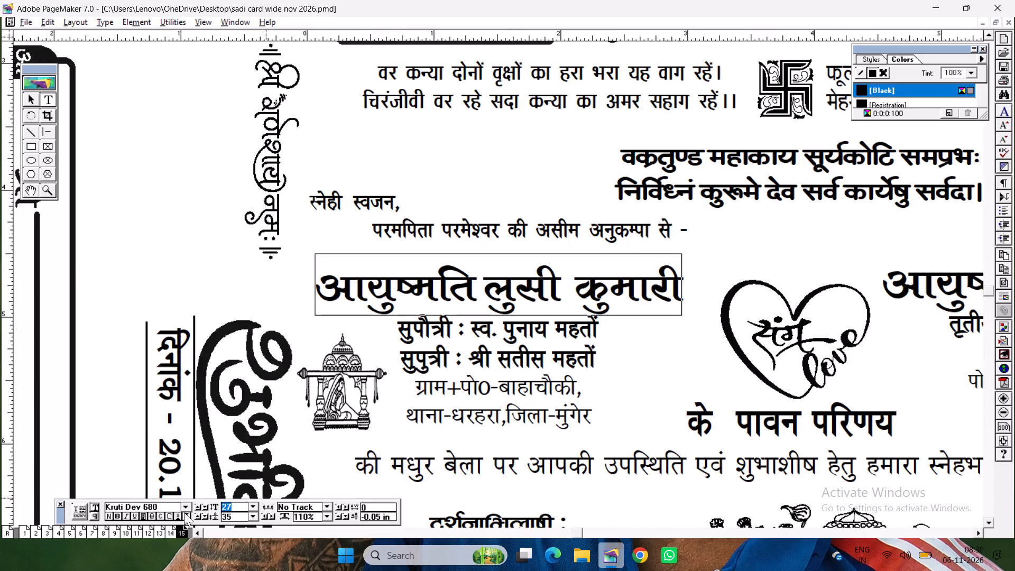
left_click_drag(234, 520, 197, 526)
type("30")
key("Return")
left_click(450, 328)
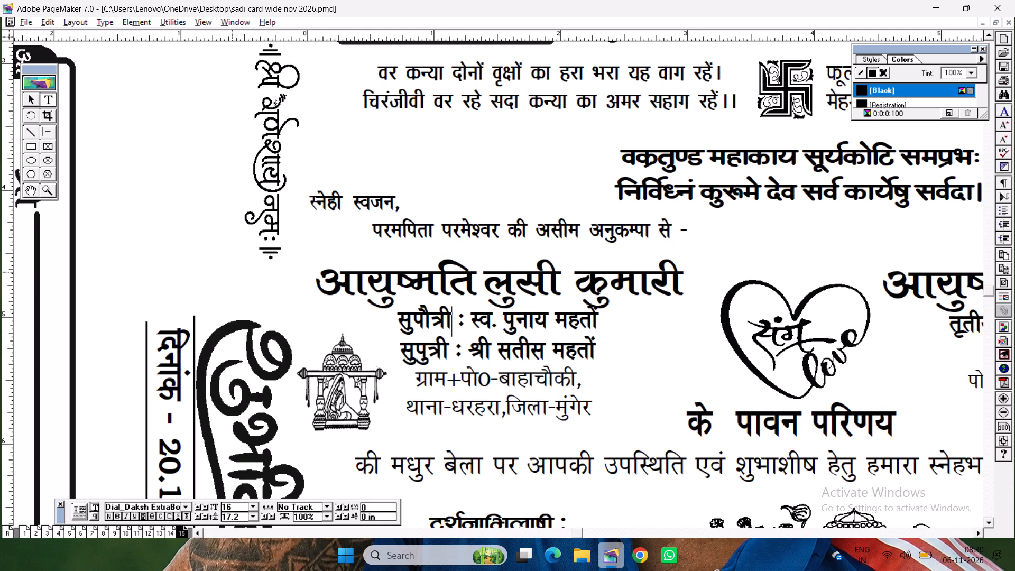
Check the groom's name formatting on page 8 and set the bride's name on page 15 to 100% character width.
left_click_drag(308, 276, 706, 280)
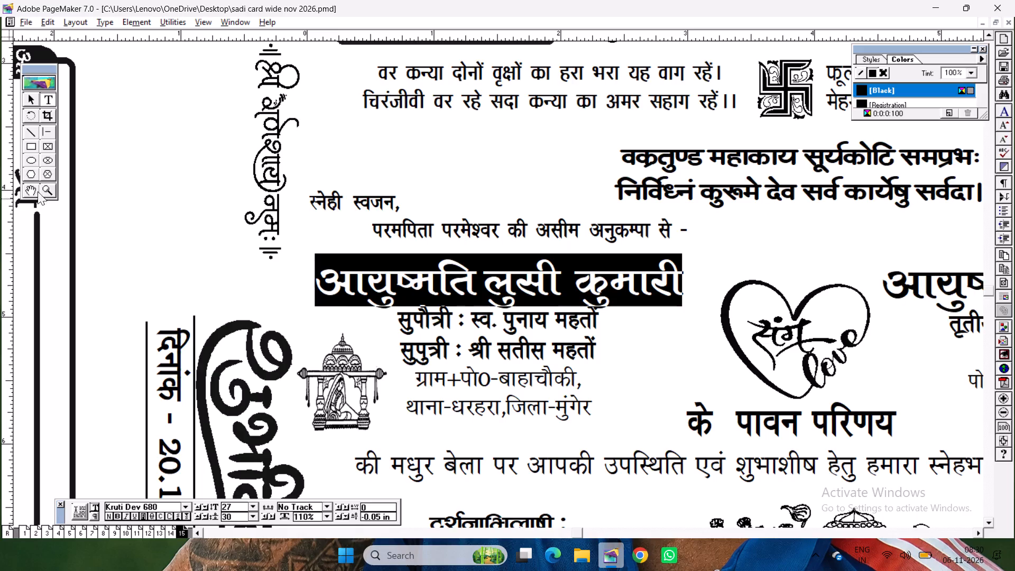
left_click(48, 526)
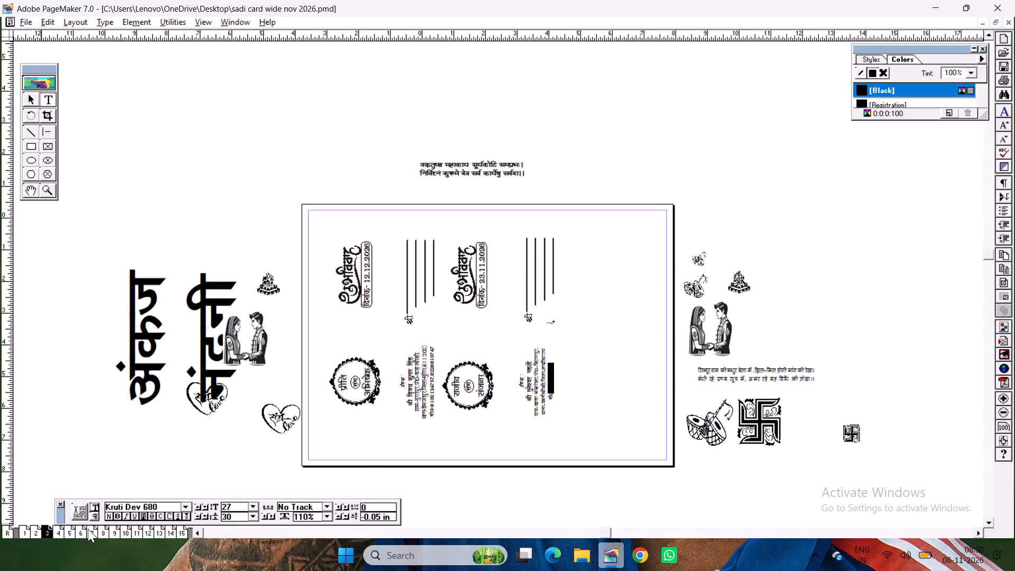
left_click(88, 529)
left_click(100, 530)
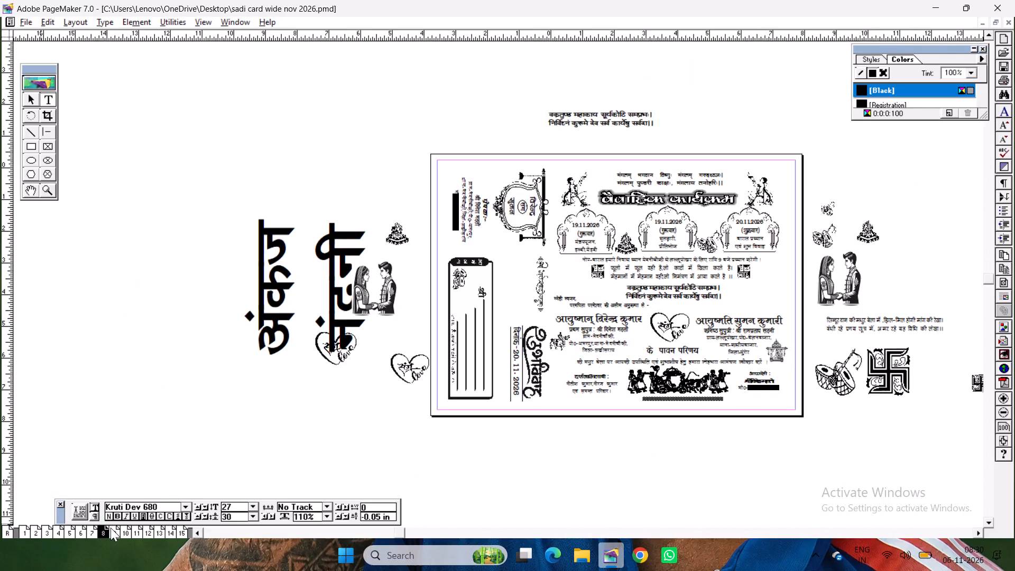
left_click_drag(568, 319, 610, 322)
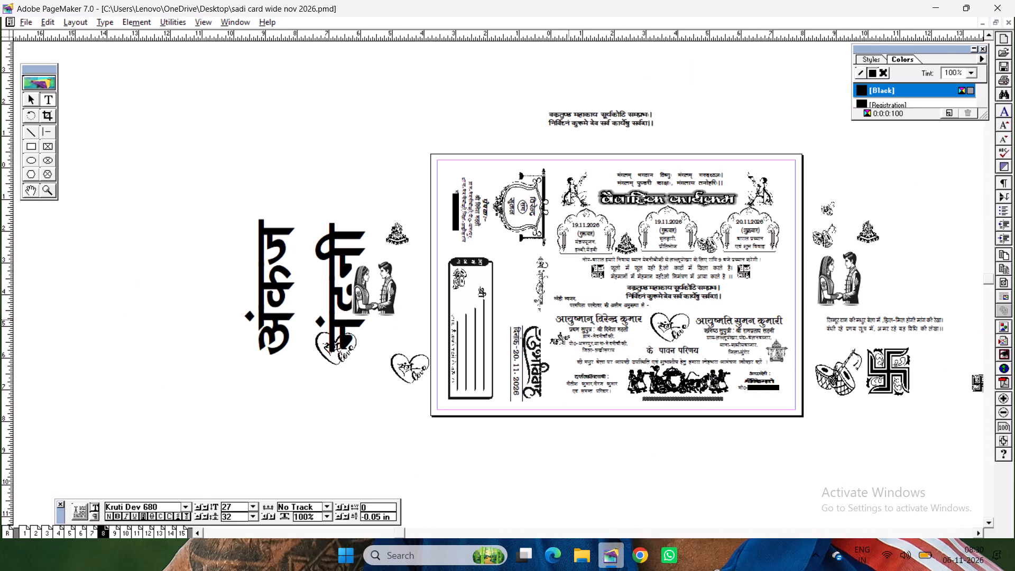
left_click(184, 532)
left_click_drag(310, 275, 425, 294)
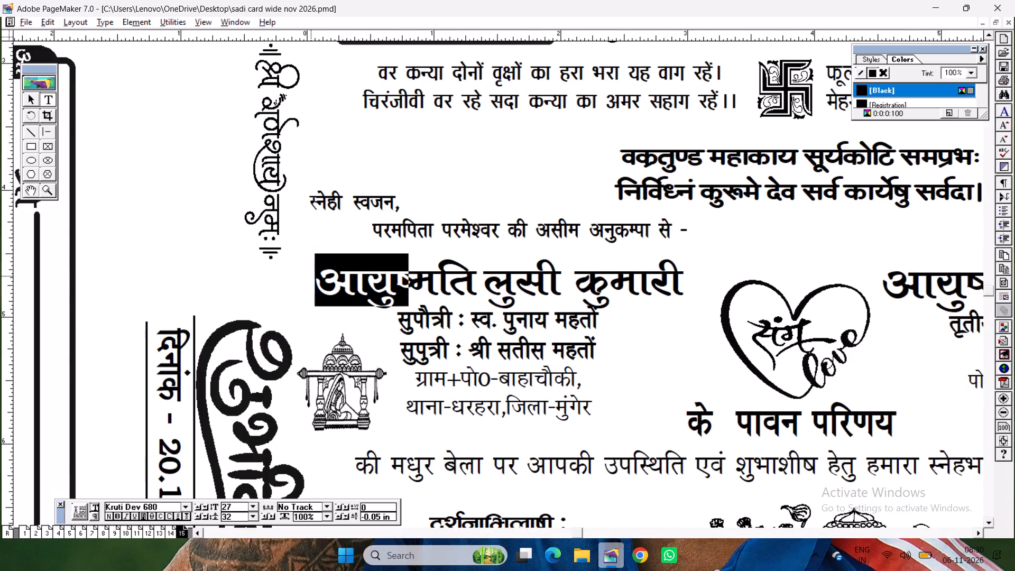
left_click_drag(425, 294, 742, 301)
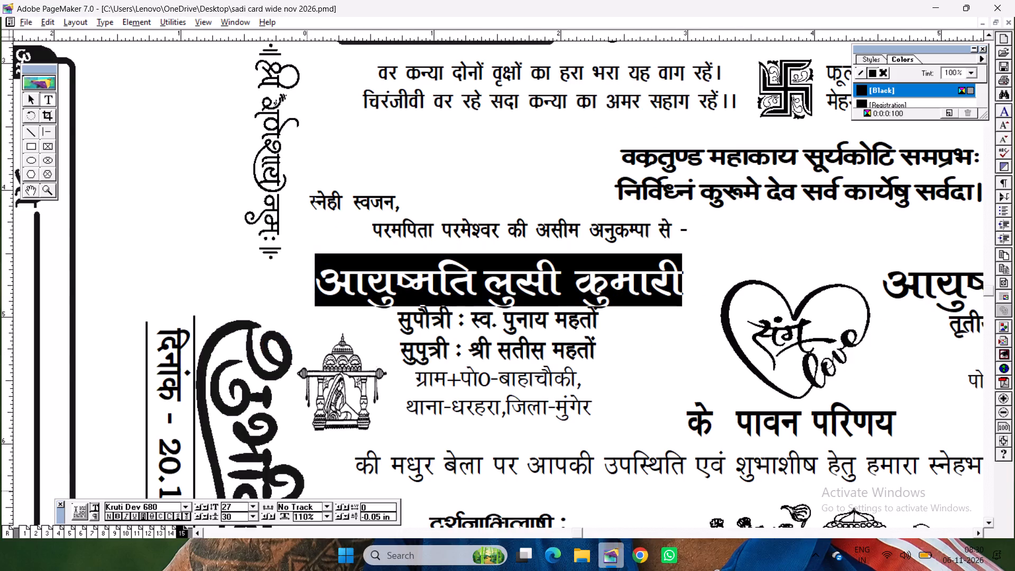
left_click_drag(317, 515, 261, 518)
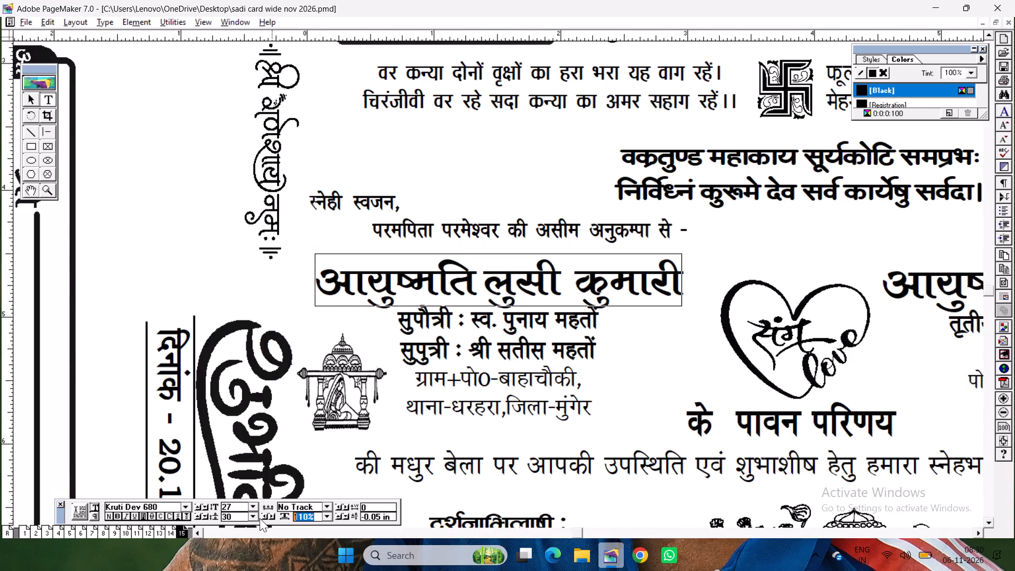
key("1")
key("0")
key("0")
key("Return")
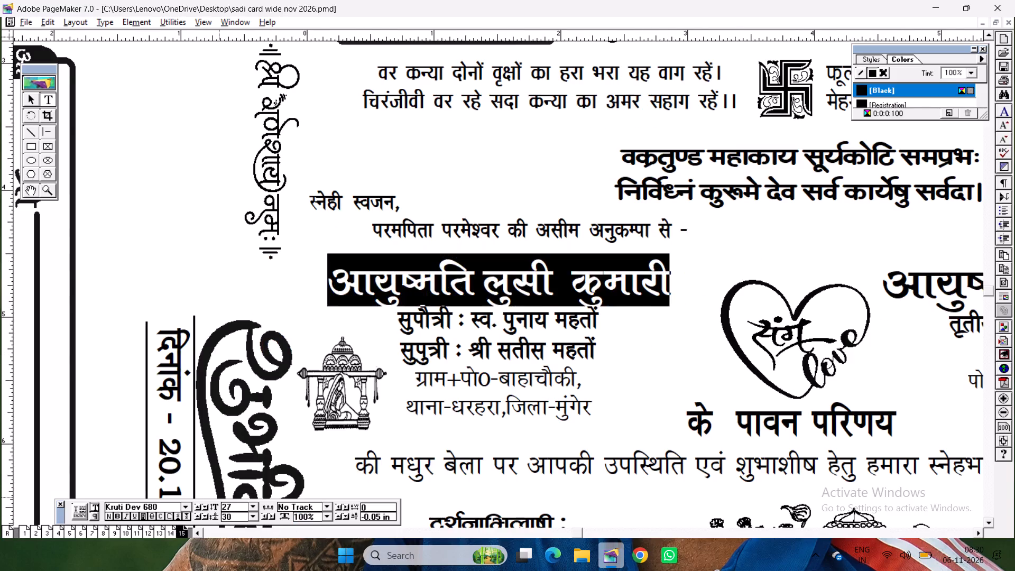
Set the leading of the bride's name line to 32.
left_click_drag(239, 518, 200, 520)
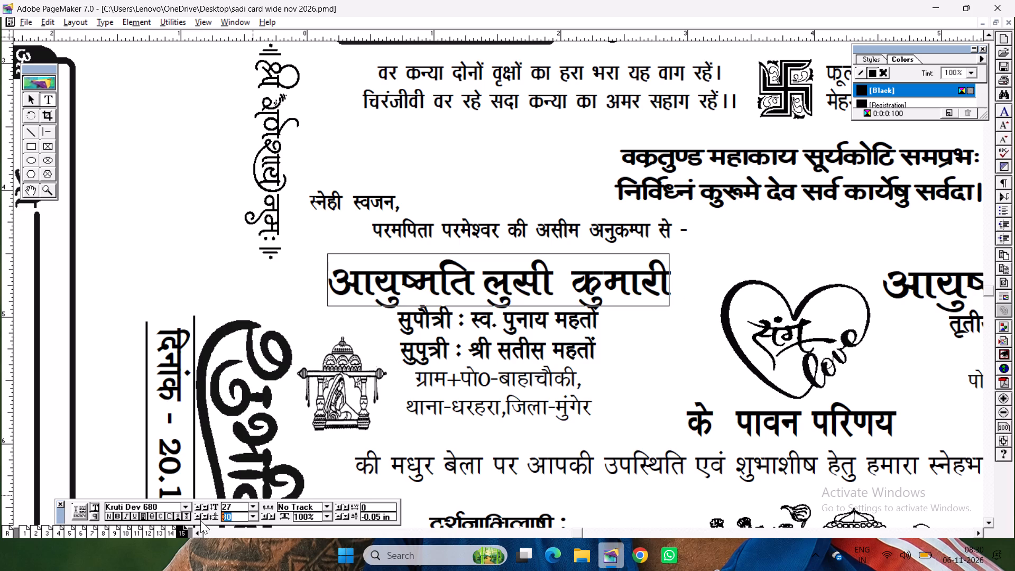
type("32")
key("Return")
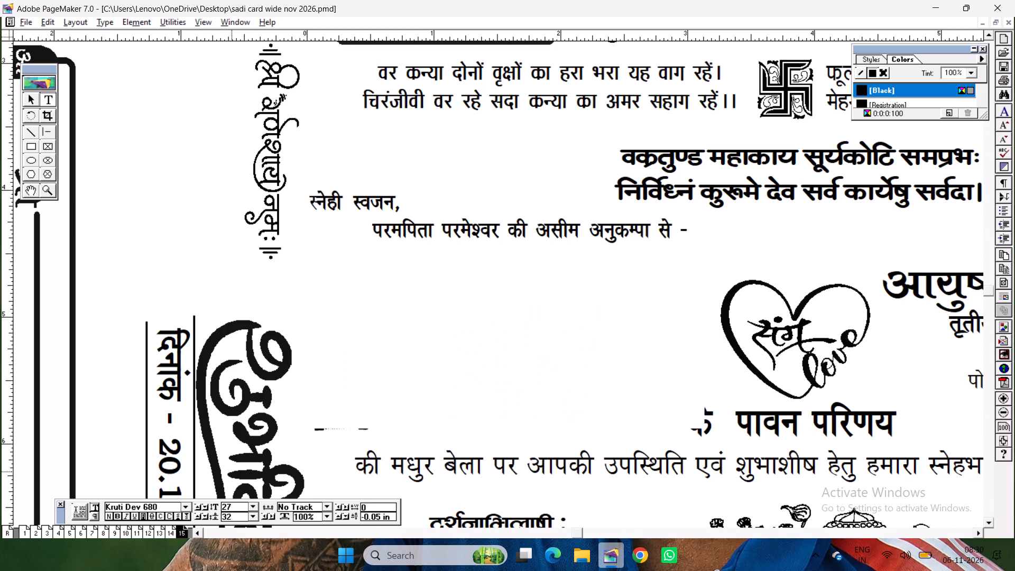
left_click(342, 334)
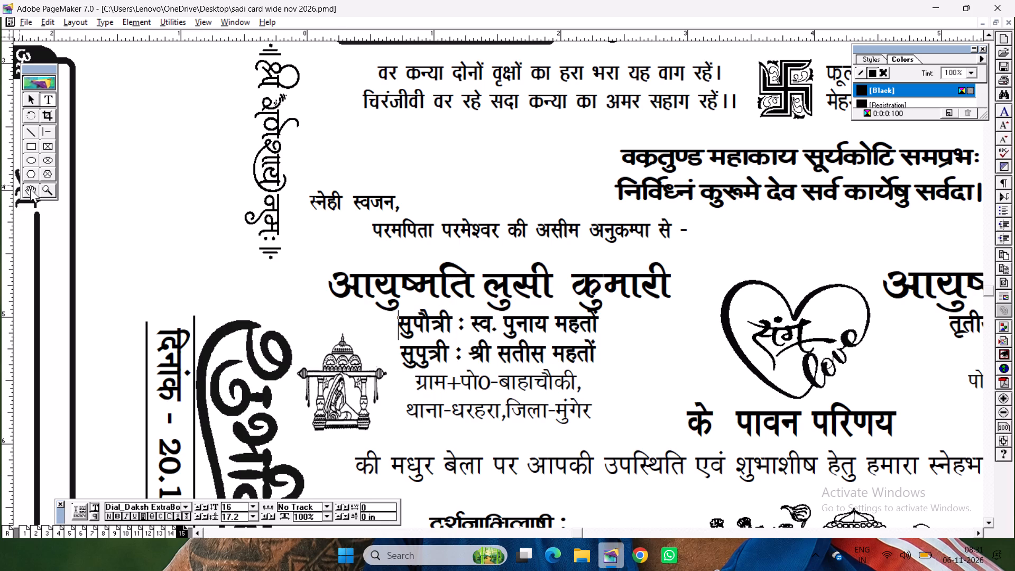
Set the character width of the groom's name line on page 15 to 100%.
left_click(30, 189)
left_click_drag(407, 301, 106, 279)
left_click_drag(401, 299, 391, 306)
left_click_drag(392, 302, 384, 318)
left_click_drag(395, 312, 367, 313)
left_click_drag(382, 319, 352, 319)
left_click_drag(371, 319, 410, 330)
left_click_drag(395, 322, 419, 310)
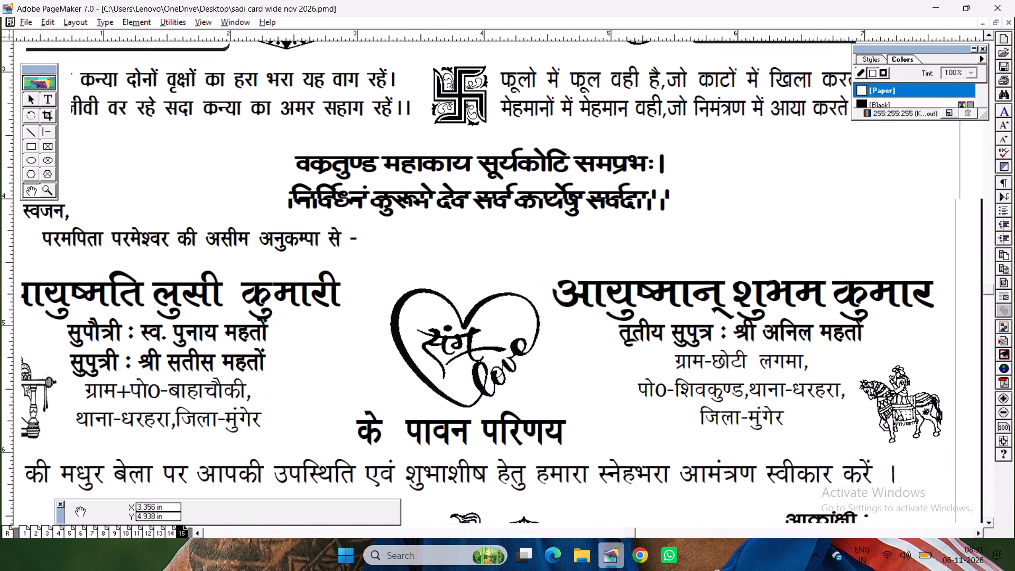
left_click_drag(419, 310, 420, 310)
left_click(58, 102)
left_click(49, 102)
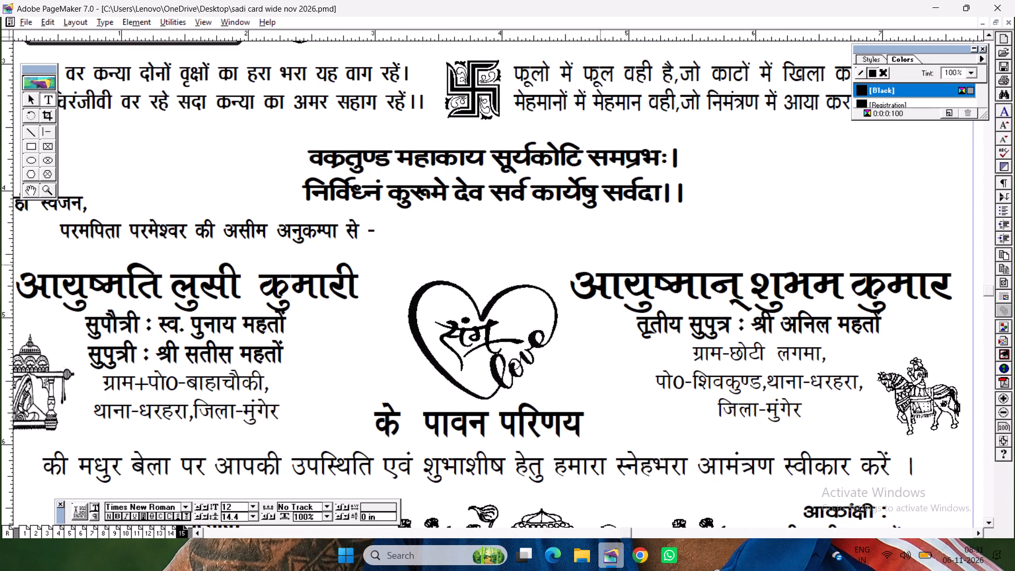
left_click_drag(576, 286, 943, 294)
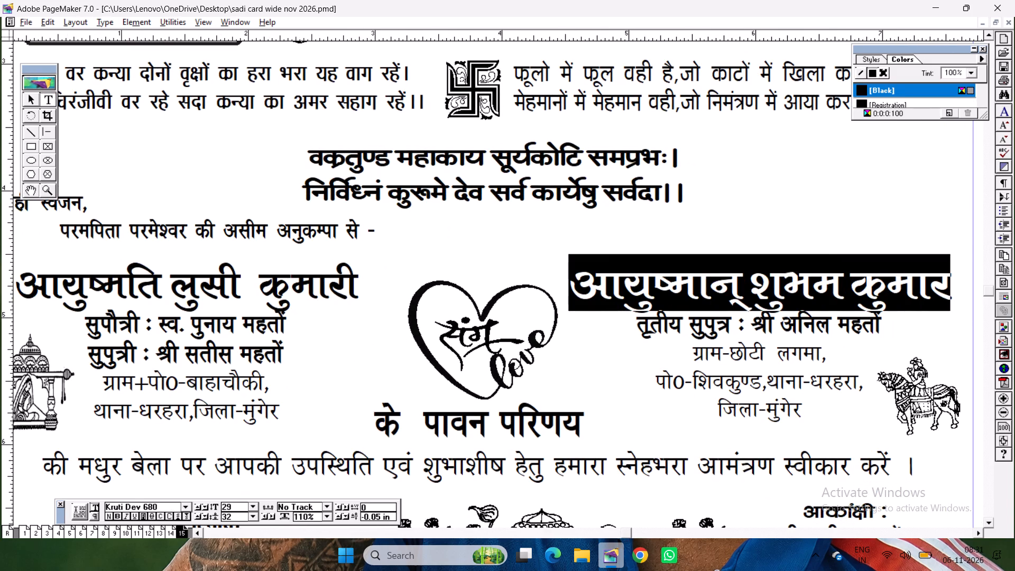
left_click_drag(314, 520, 287, 526)
type("100")
key("Return")
left_click(704, 342)
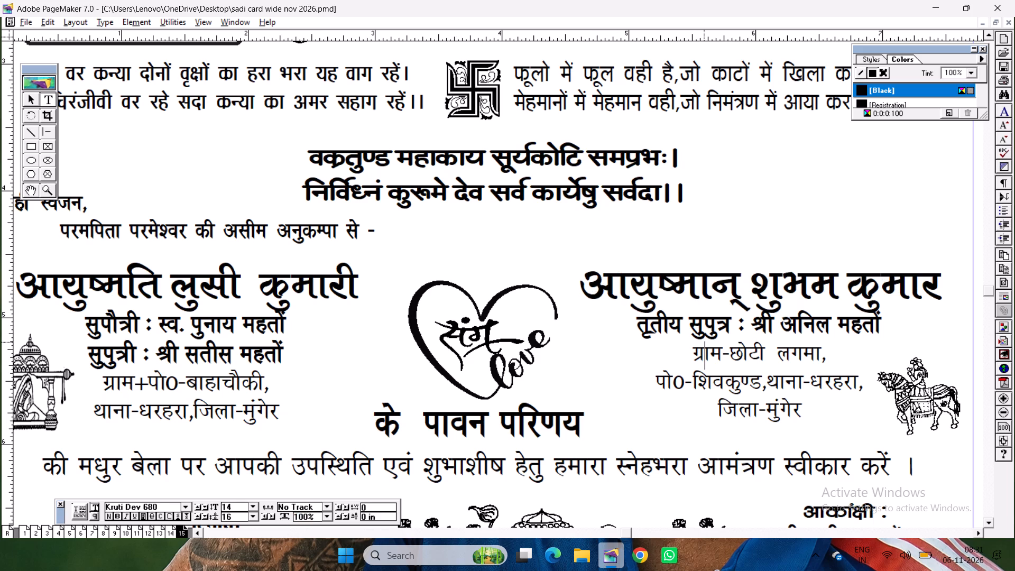
Set the font size of the groom's name line to 27.
left_click_drag(234, 508, 198, 509)
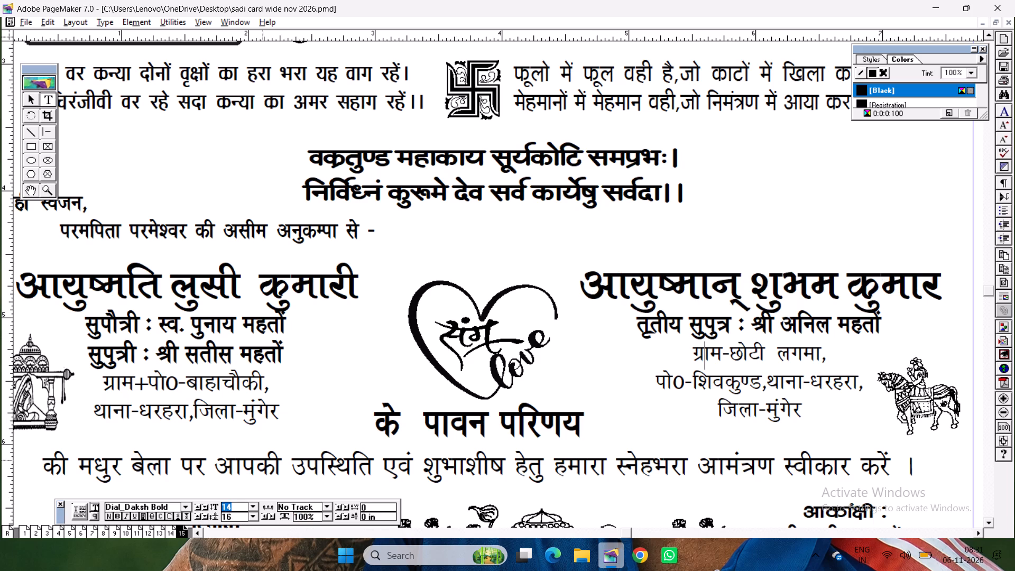
left_click_drag(588, 283, 781, 285)
left_click(734, 282)
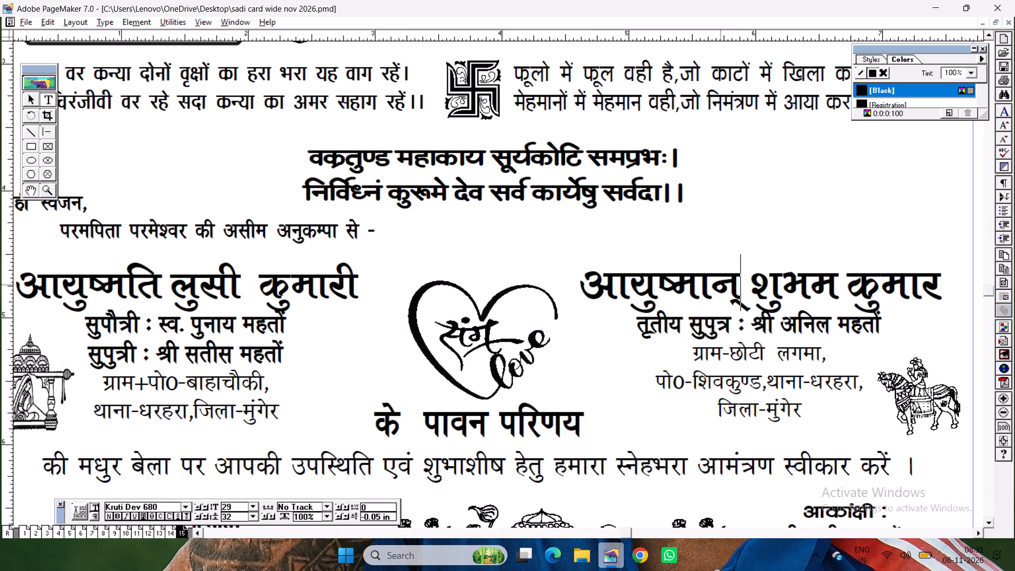
left_click(570, 279)
left_click_drag(582, 280, 933, 298)
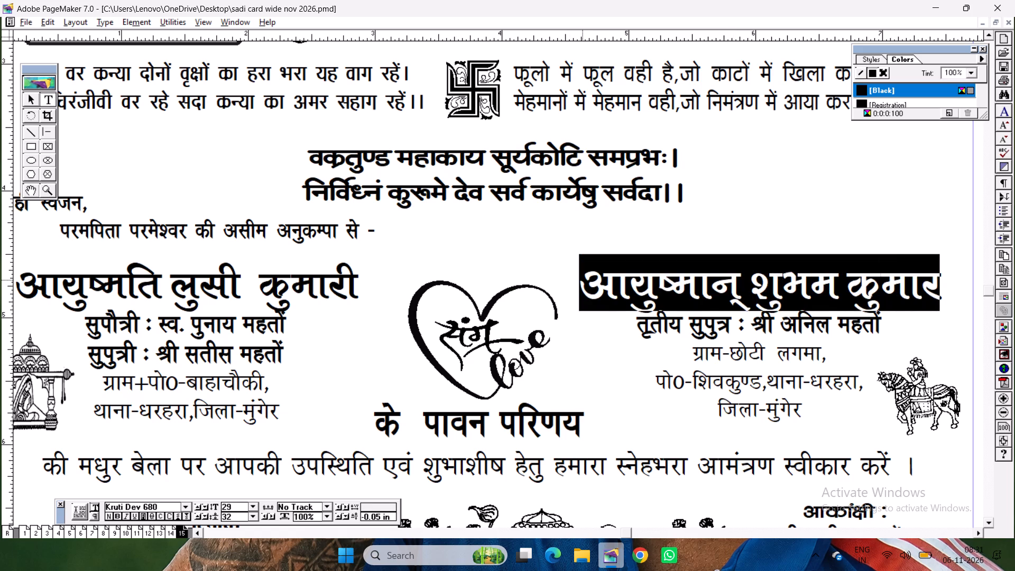
left_click_drag(933, 298, 936, 297)
left_click_drag(237, 505, 201, 505)
type("27")
key("Return")
left_click(710, 299)
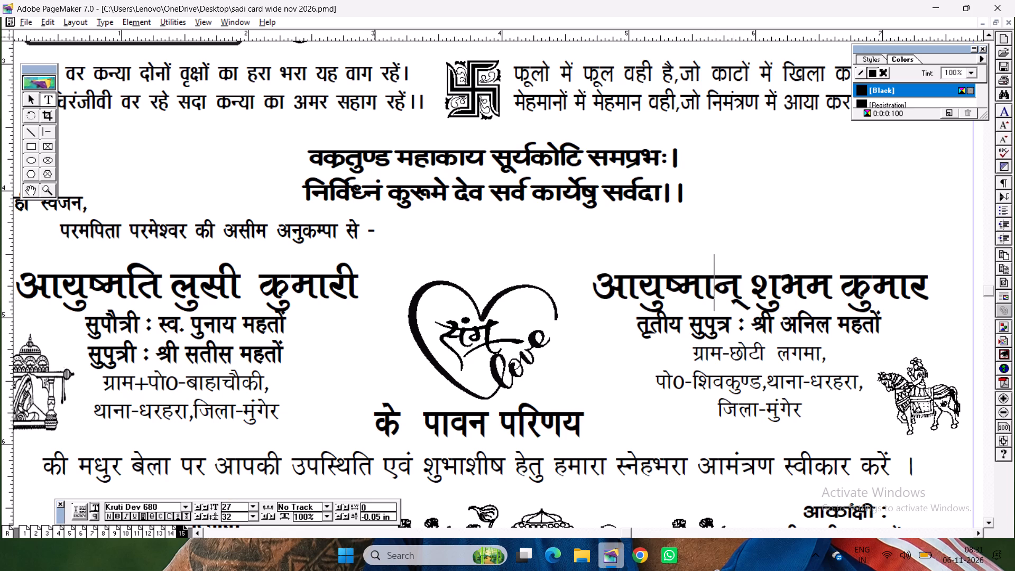
Check the bride's name formatting and the surrounding page 15 layout, and save the document.
left_click_drag(97, 285, 214, 275)
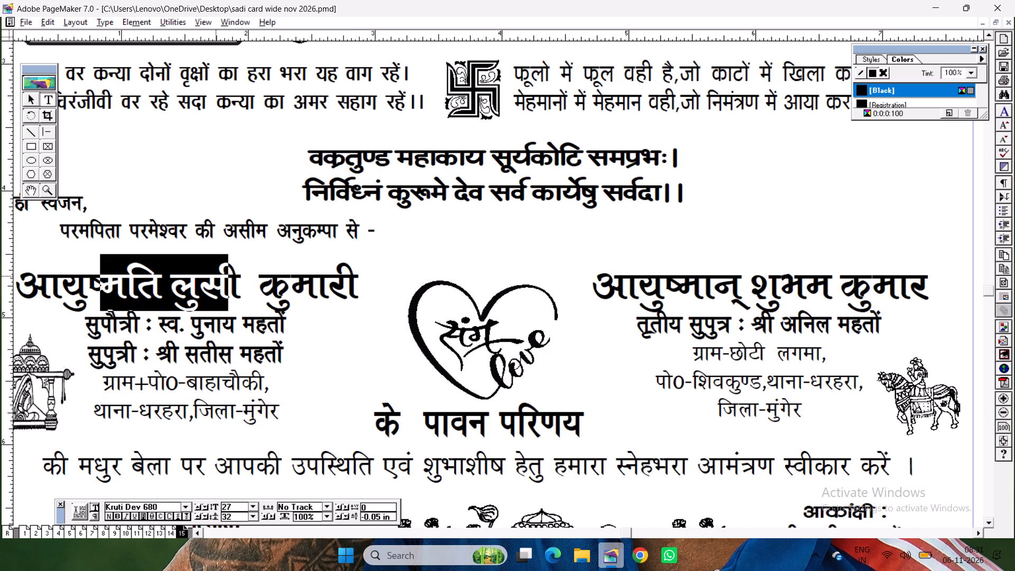
left_click(24, 190)
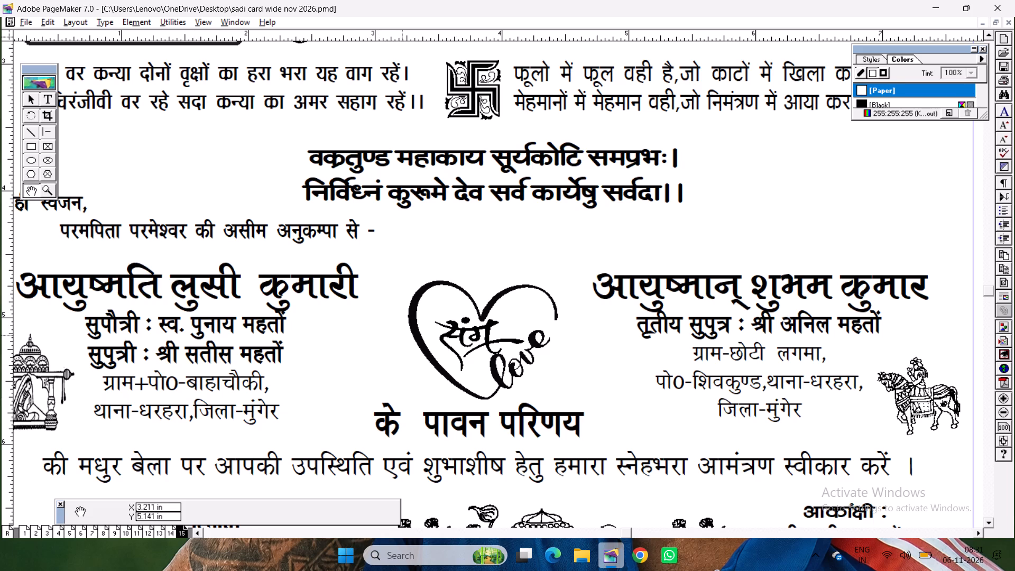
key("ctrl+2")
left_click(419, 337)
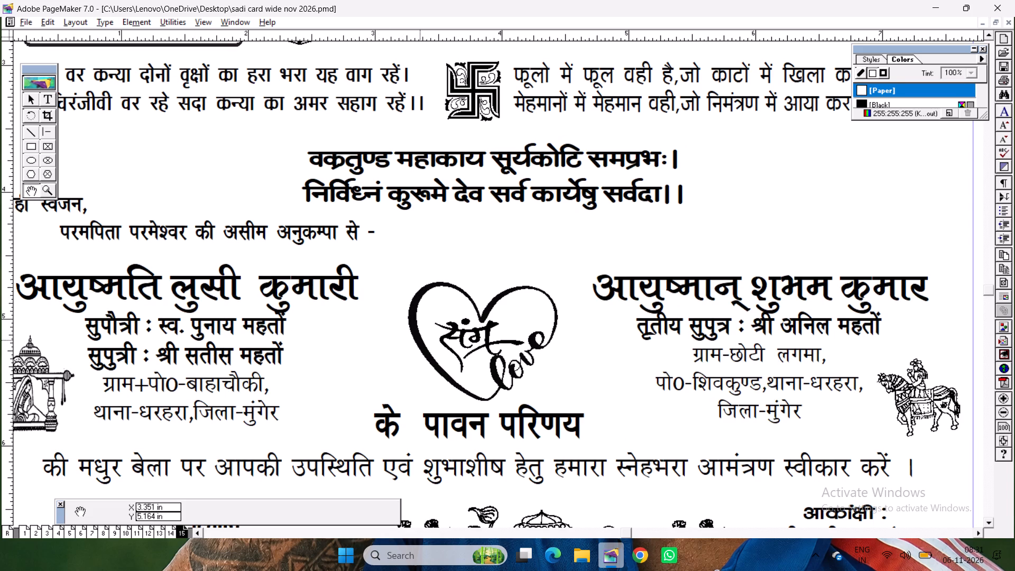
left_click(465, 336)
left_click_drag(446, 369, 536, 332)
left_click_drag(501, 349, 506, 320)
left_click_drag(500, 354, 469, 426)
left_click_drag(468, 393, 468, 427)
key("ctrl+s")
Go to page 13 to view its wedding card layout.
left_click_drag(486, 391, 481, 432)
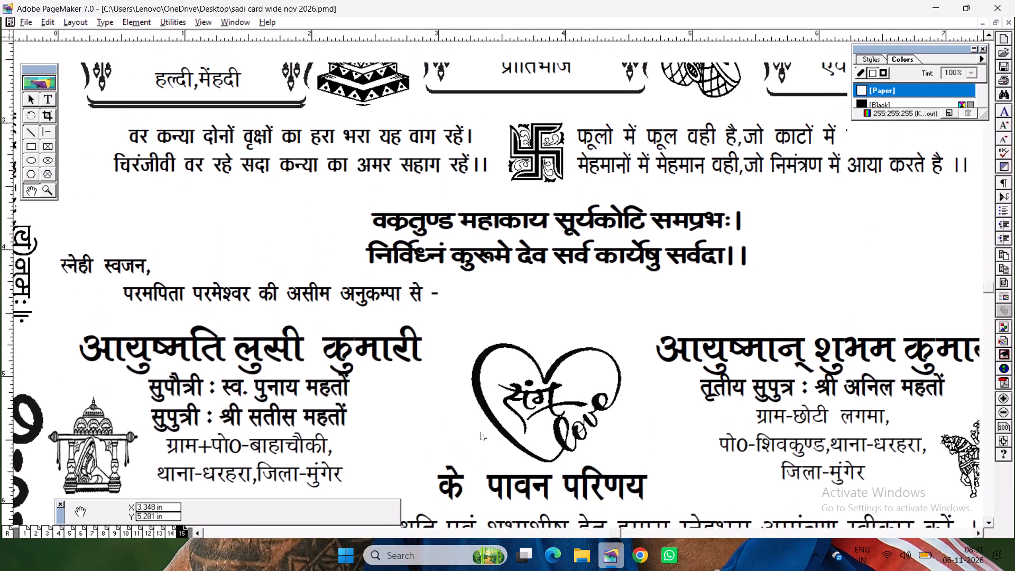
left_click_drag(481, 432, 481, 432)
left_click(157, 528)
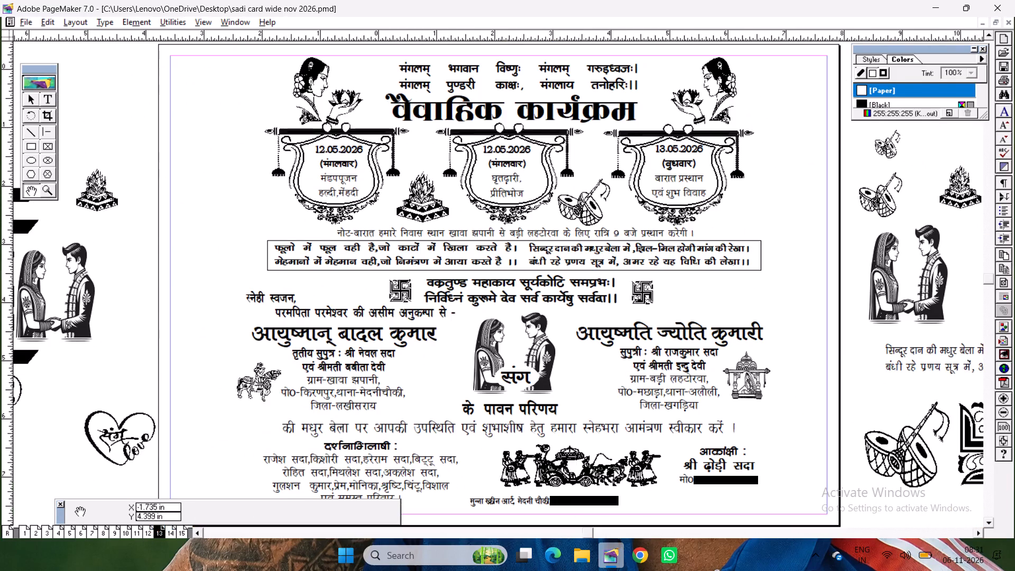
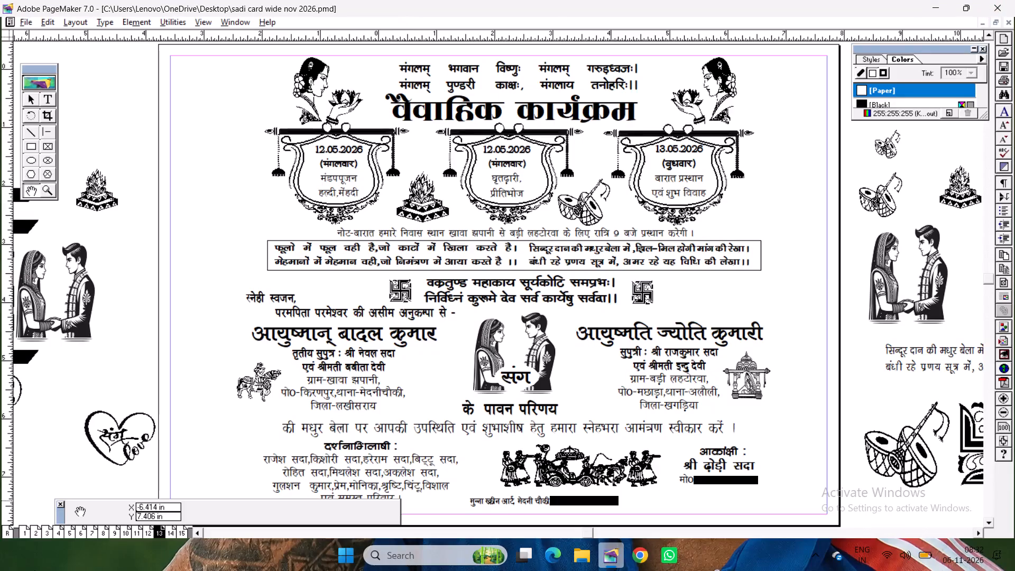
On page 13, change the first programme panel's date to 19.11.2026 and its weekday to गुरूवार.
left_click(404, 292)
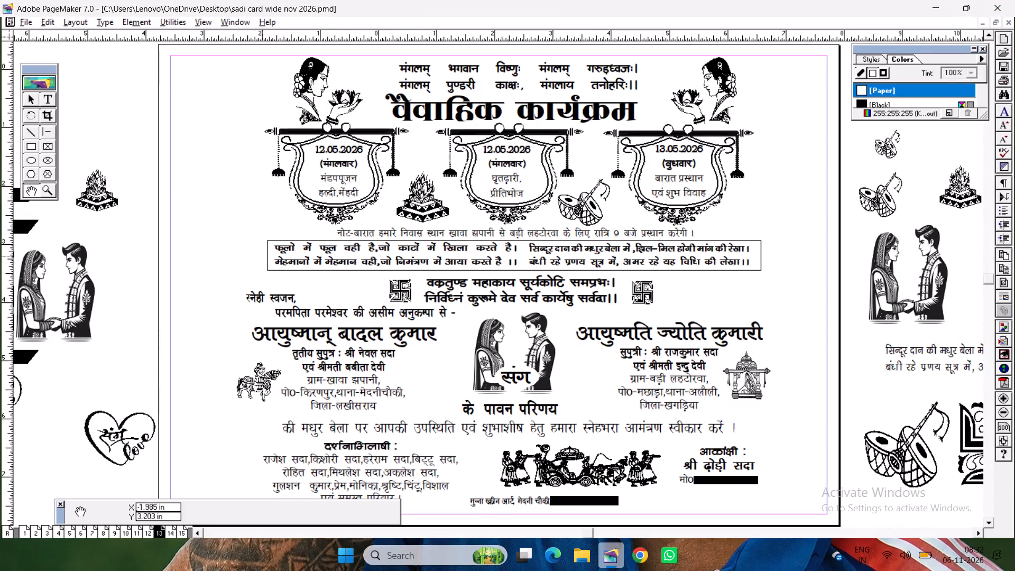
left_click(52, 97)
left_click(356, 146)
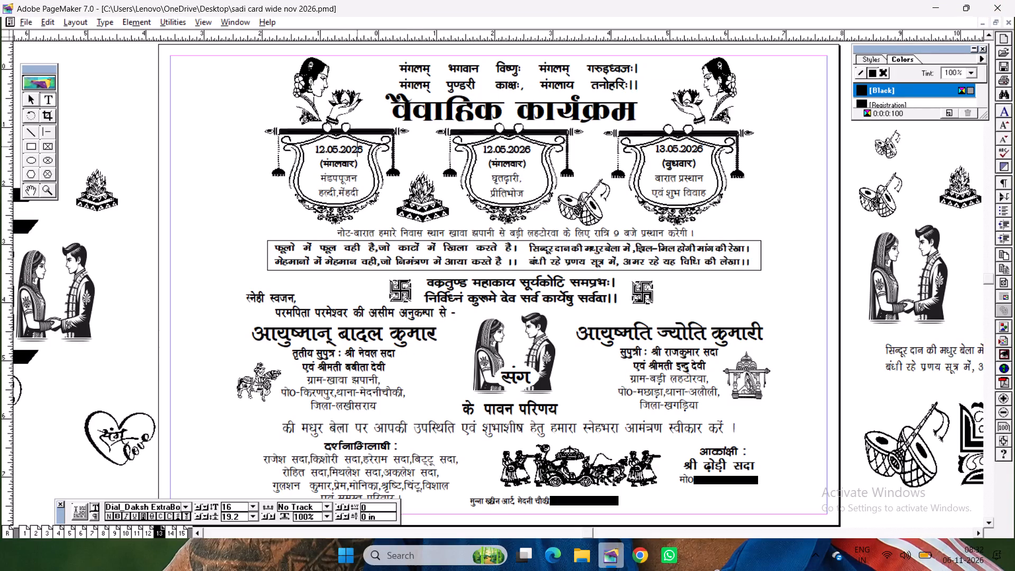
key("ctrl+2")
left_click(35, 186)
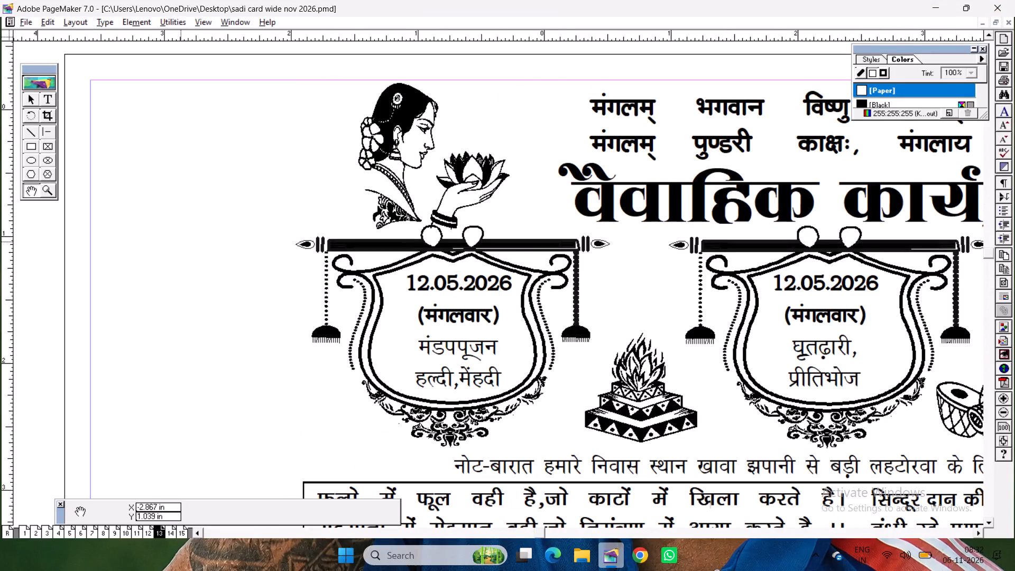
left_click_drag(567, 309, 343, 357)
left_click_drag(426, 352, 401, 307)
left_click(51, 97)
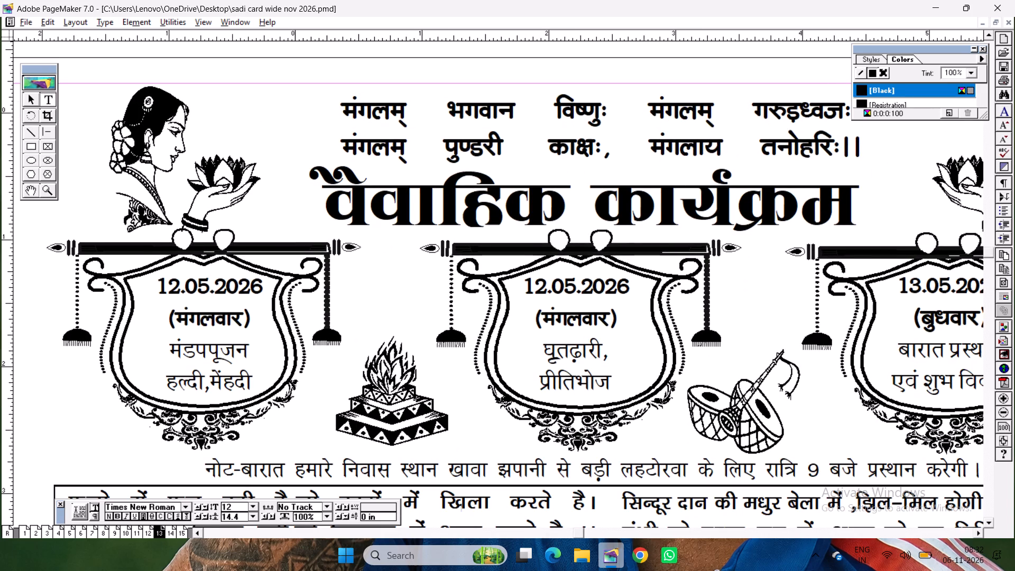
left_click_drag(177, 285, 151, 284)
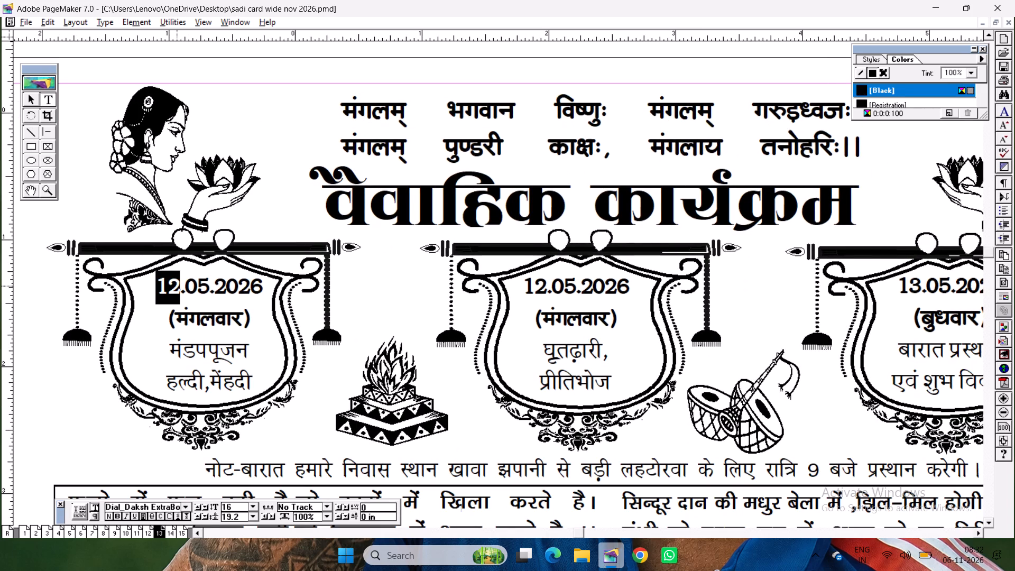
key("1")
key("9")
left_click(199, 278)
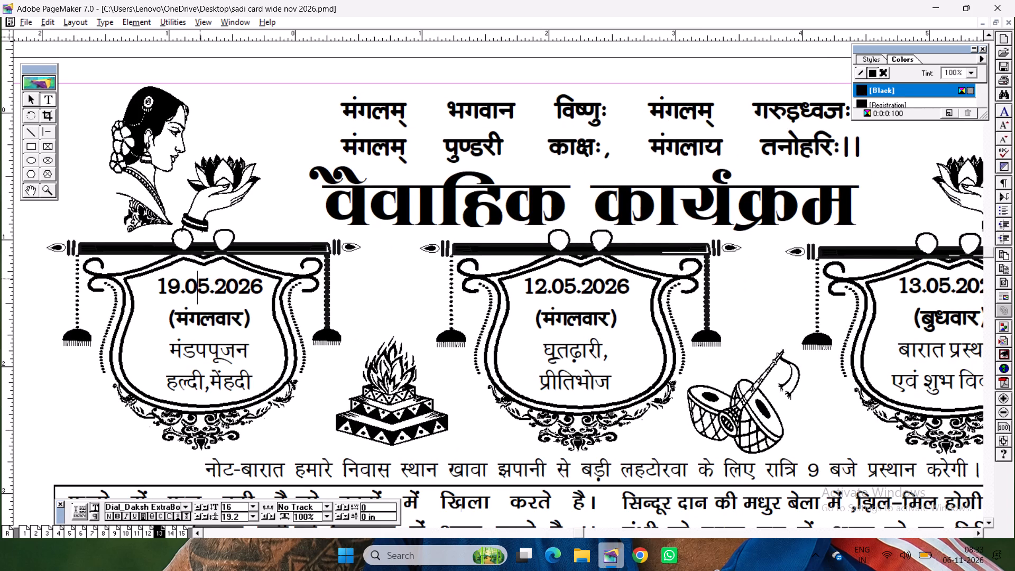
key("BackSpace")
key("Delete")
key("1")
key("1")
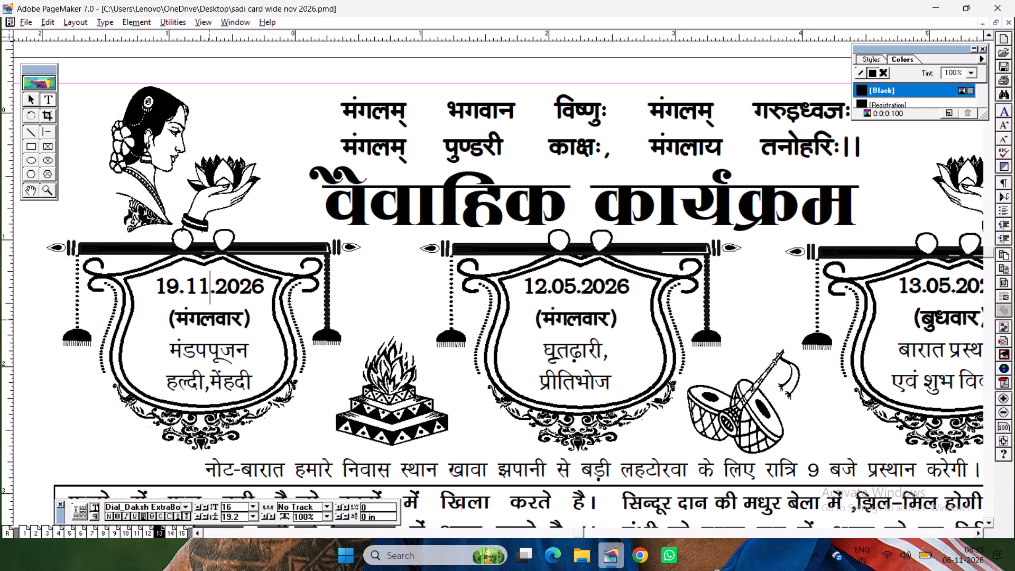
left_click_drag(215, 321, 180, 328)
type("xq:")
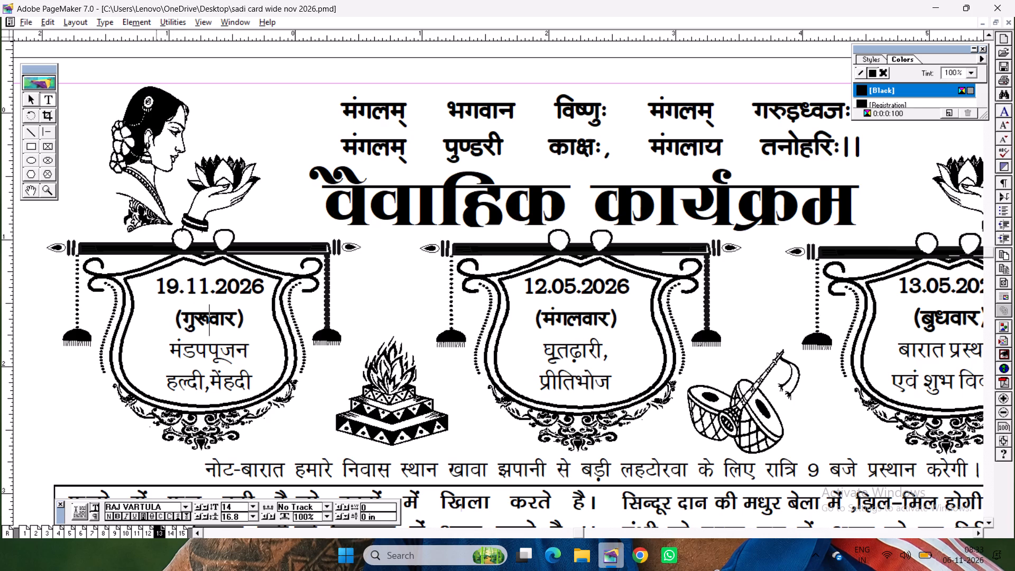
Change the date in the middle programme panel to 20.11.2026.
left_click(582, 287)
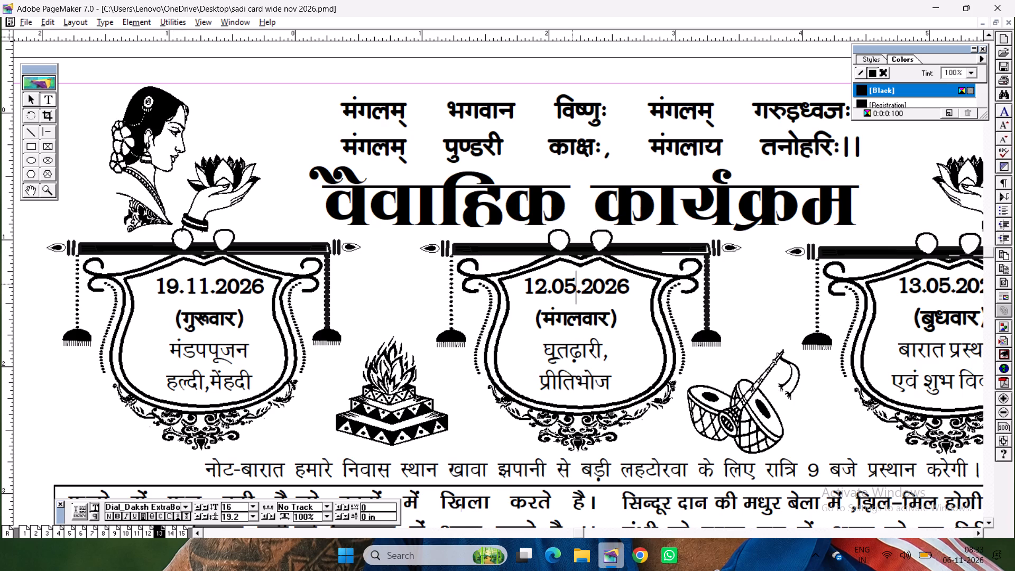
left_click(573, 283)
key("BackSpace")
key("BackSpace")
key("1")
key("1")
left_click(541, 287)
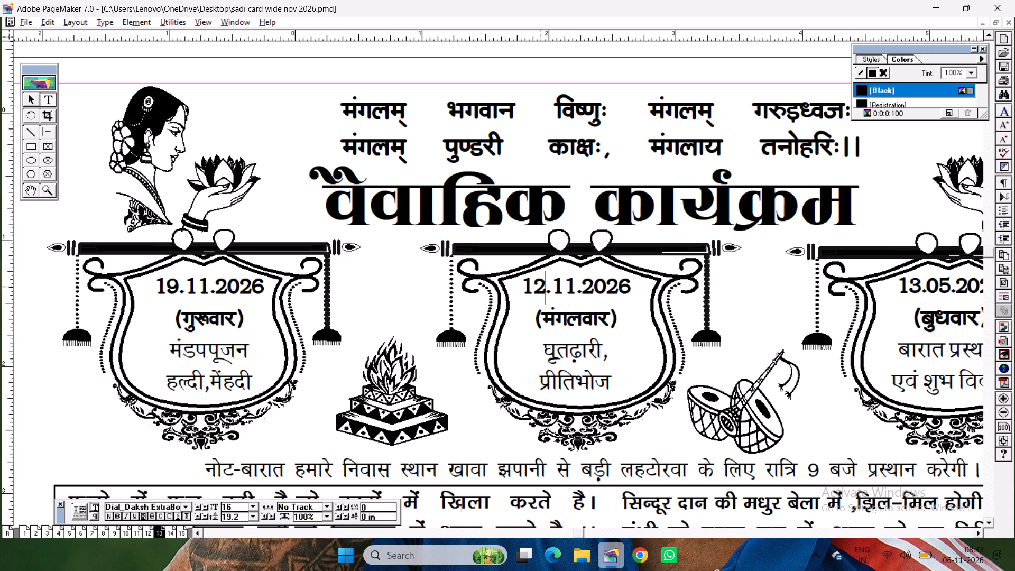
key("BackSpace")
key("BackSpace")
type("20")
Replace the weekday in the middle programme panel with शुक्रवार.
left_click_drag(588, 321, 561, 321)
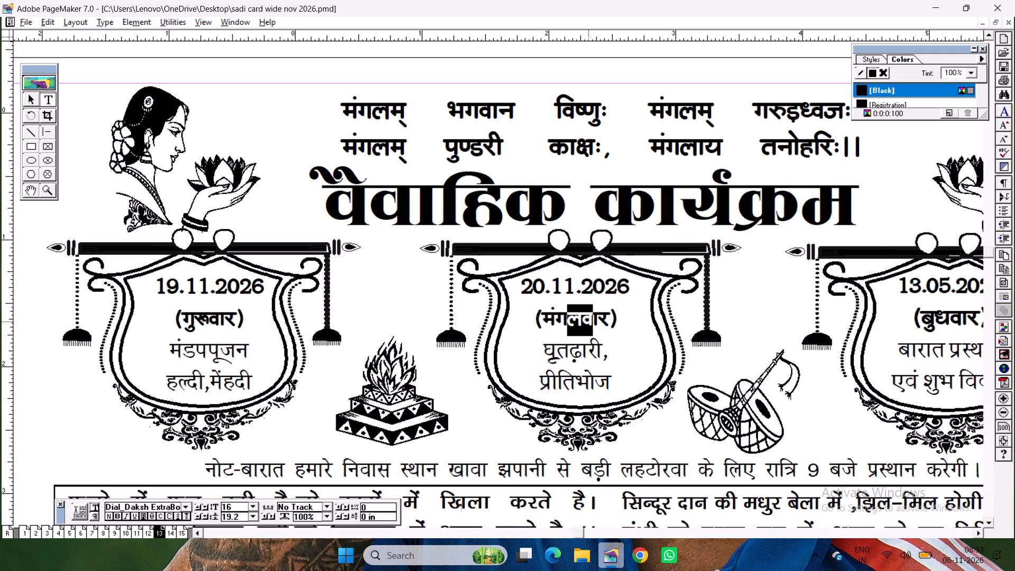
left_click_drag(561, 321, 546, 321)
type("'k")
key("BackSpace")
key("BackSpace")
type("\"kq")
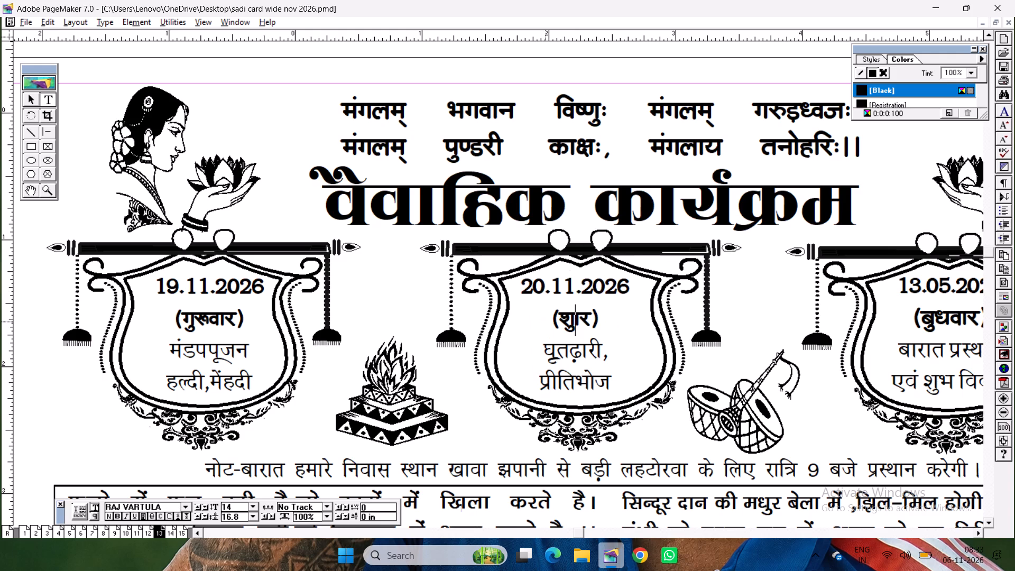
key("alt+0")
key("alt+2")
key("alt+1")
key("alt+6")
key("o")
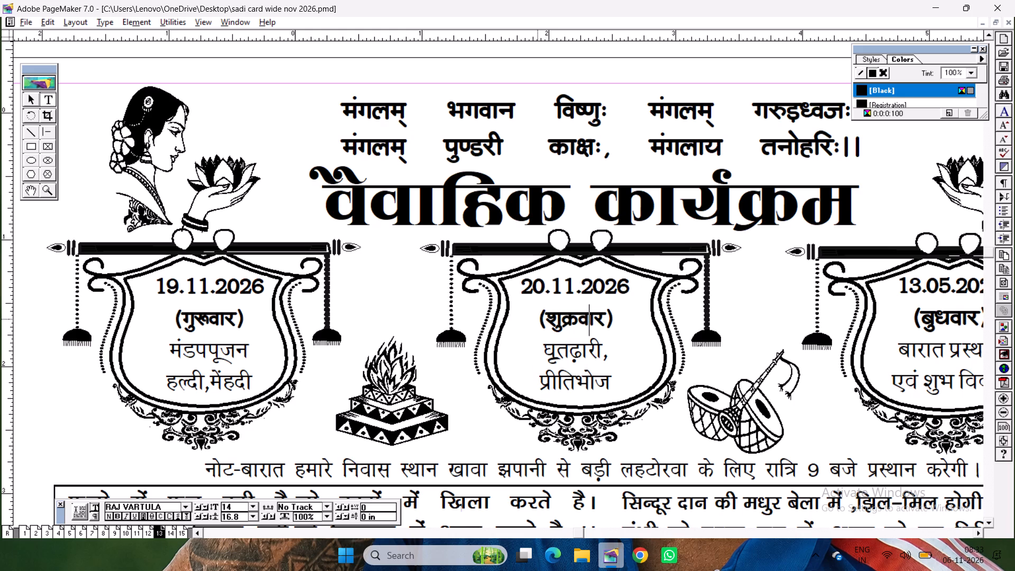
Copy the middle panel's date and weekday lines over the date and weekday in the third programme panel.
left_click(528, 289)
left_click_drag(522, 284, 608, 308)
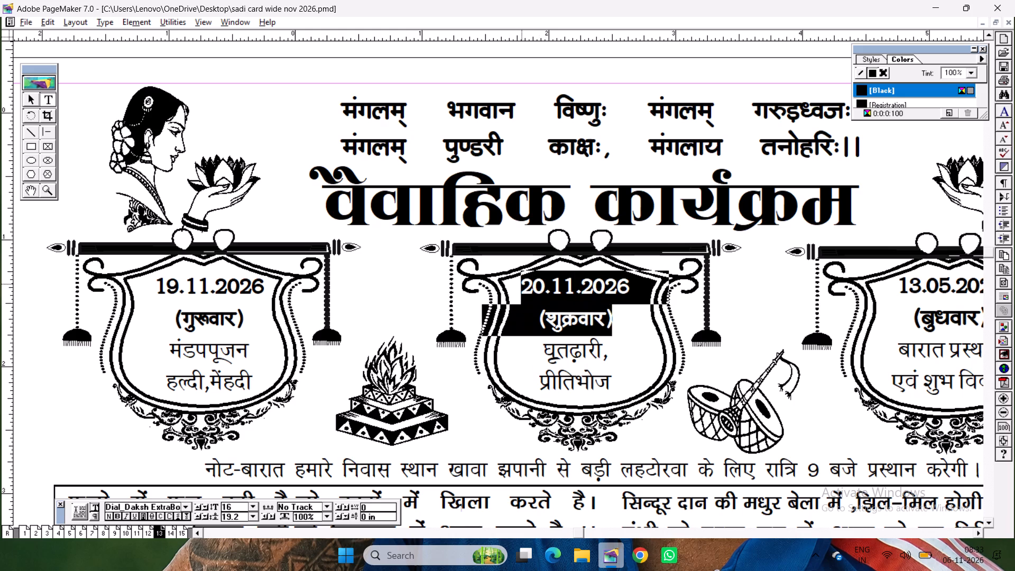
left_click_drag(608, 308, 615, 311)
key("ctrl+c")
left_click_drag(903, 282, 961, 309)
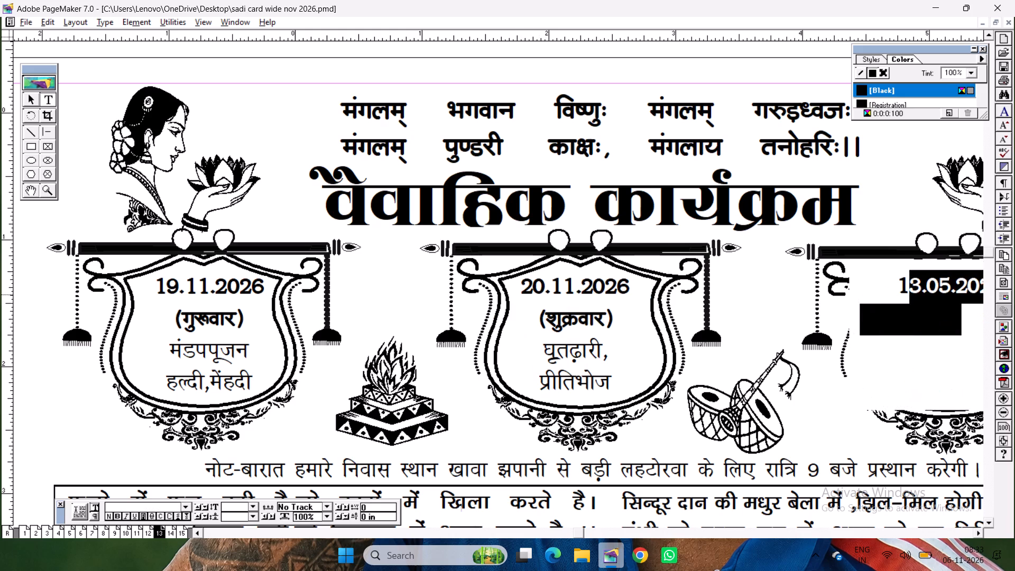
left_click(906, 289)
left_click_drag(900, 288, 988, 318)
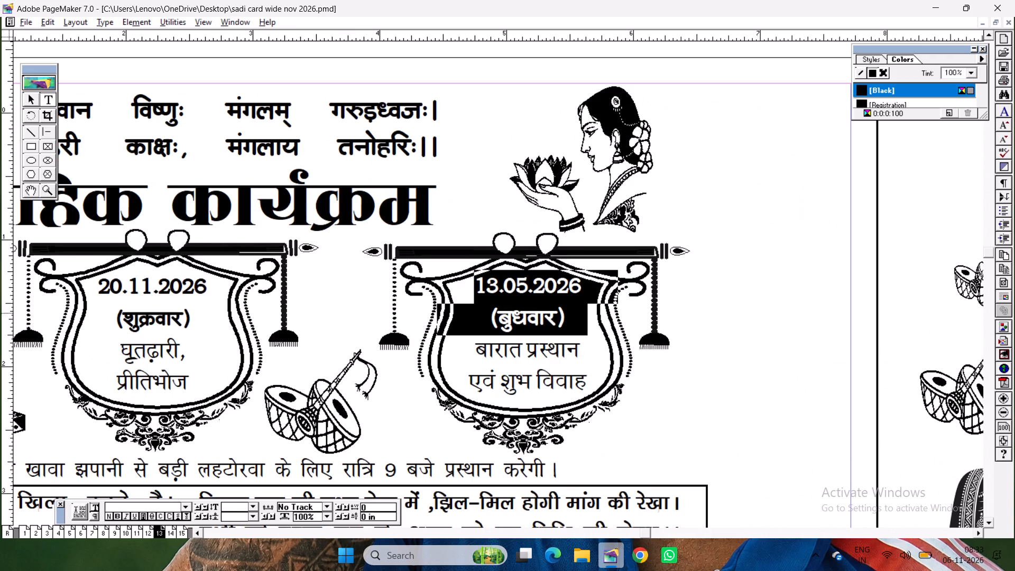
key("ctrl+v")
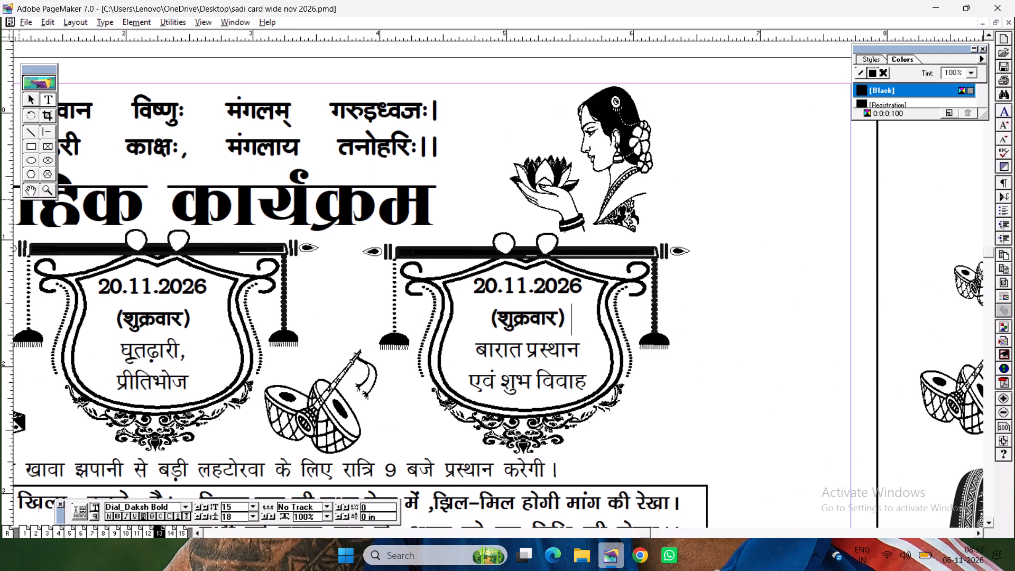
Replace प्रस्थान with आगमन in the third panel's event line so it reads बारात आगमन.
left_click_drag(530, 349, 607, 352)
type("vk")
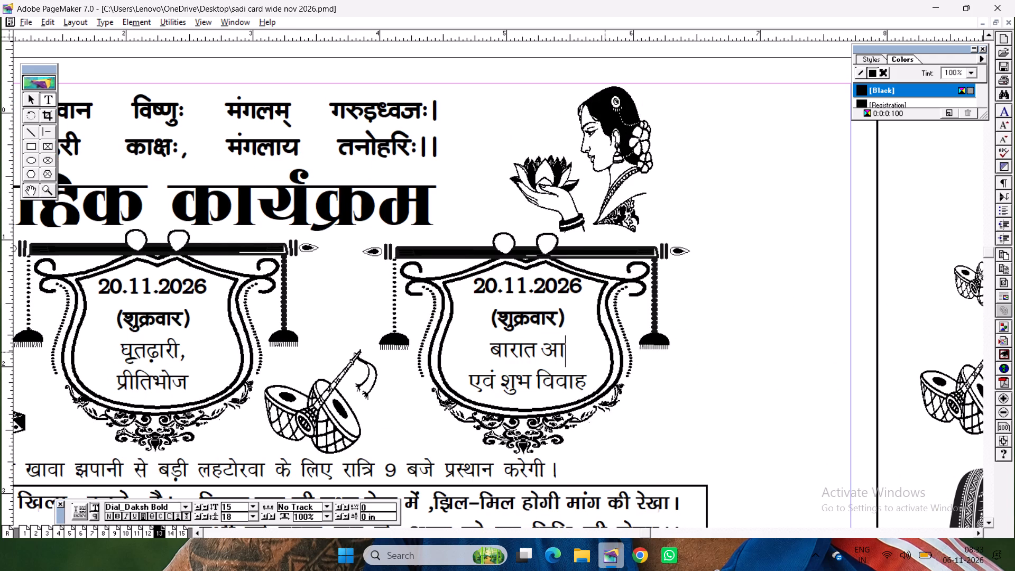
type("xeu")
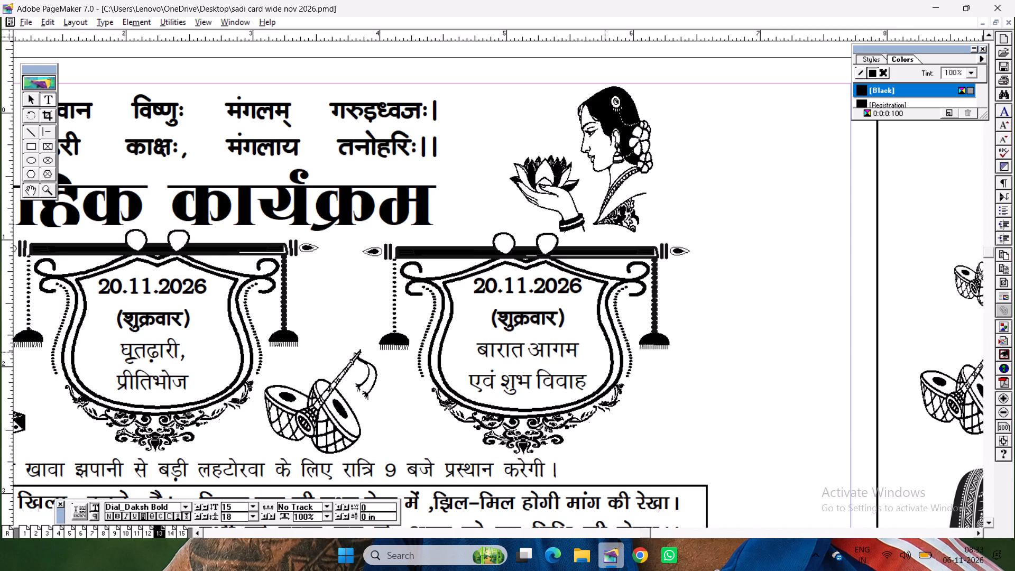
Delete the बारात departure note line between the programme panels and the boxed verse.
left_click(31, 187)
left_click_drag(124, 386, 371, 233)
left_click_drag(278, 328, 377, 306)
left_click(27, 98)
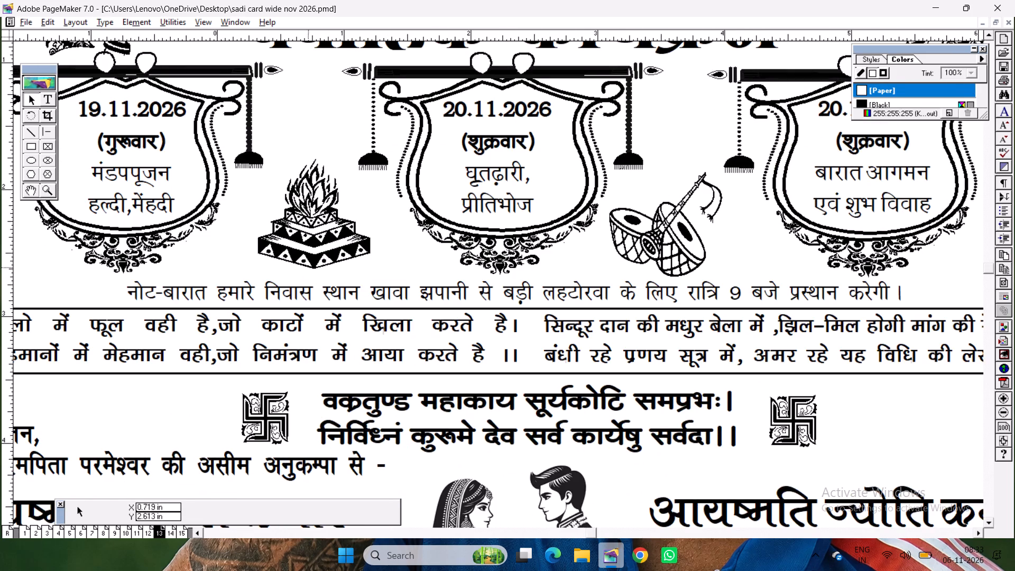
left_click(376, 288)
key("Delete")
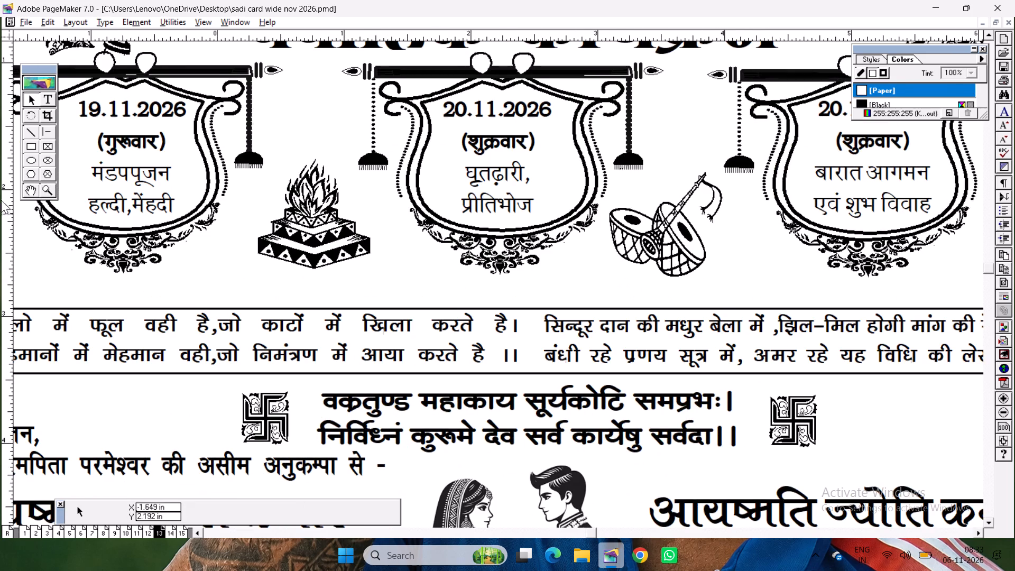
Move the sacred fire graphic down into the freed space above the boxed verse and widen it slightly.
left_click(316, 259)
left_click_drag(315, 268, 317, 278)
left_click_drag(320, 252, 317, 266)
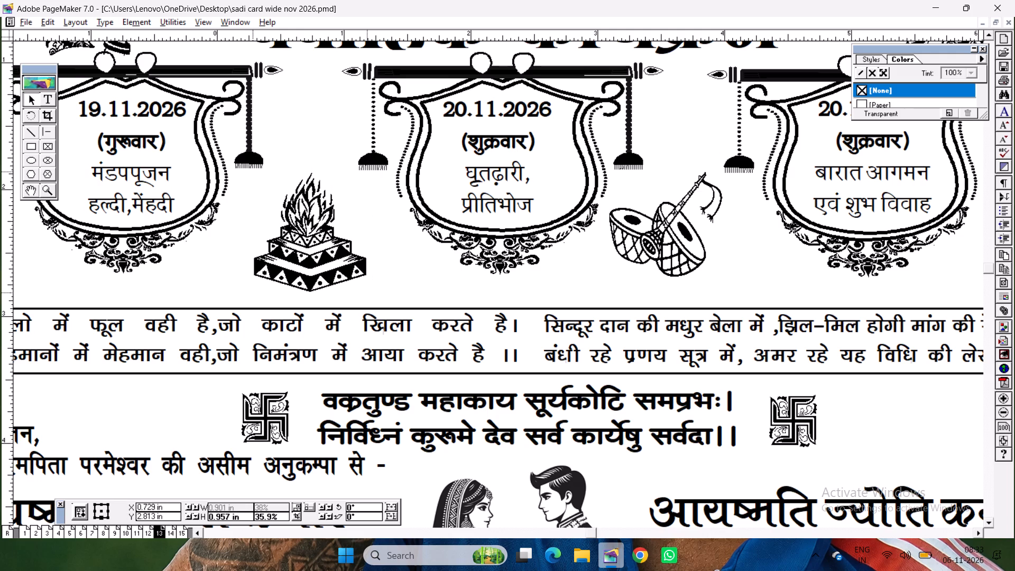
left_click_drag(317, 266, 317, 265)
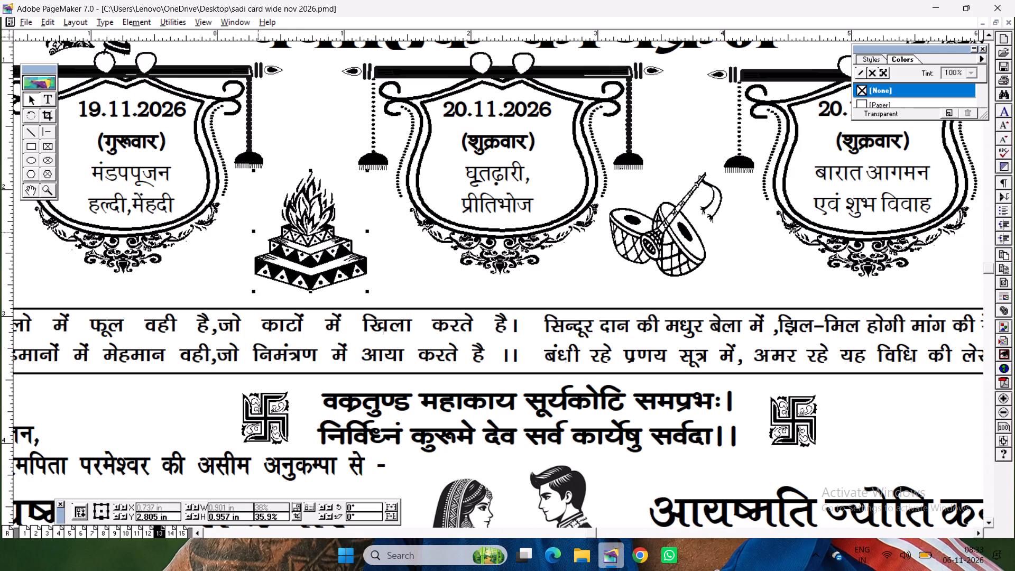
left_click_drag(255, 231, 244, 229)
Enlarge the drum and shehnai graphic to about 1.01 by 0.93 in and shift it slightly down towards the boxed verse.
left_click(642, 244)
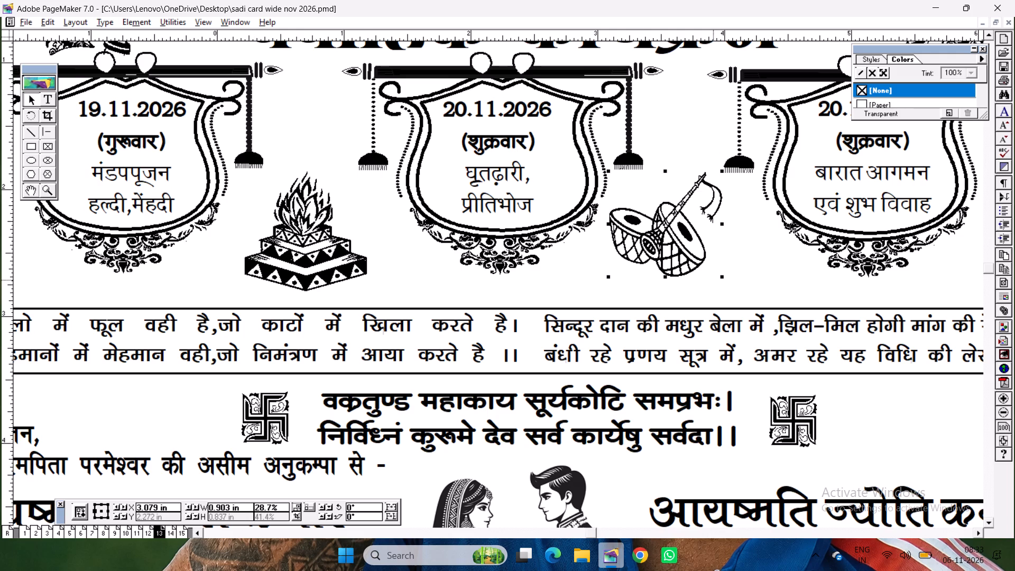
left_click_drag(724, 278, 735, 289)
left_click_drag(688, 244, 692, 254)
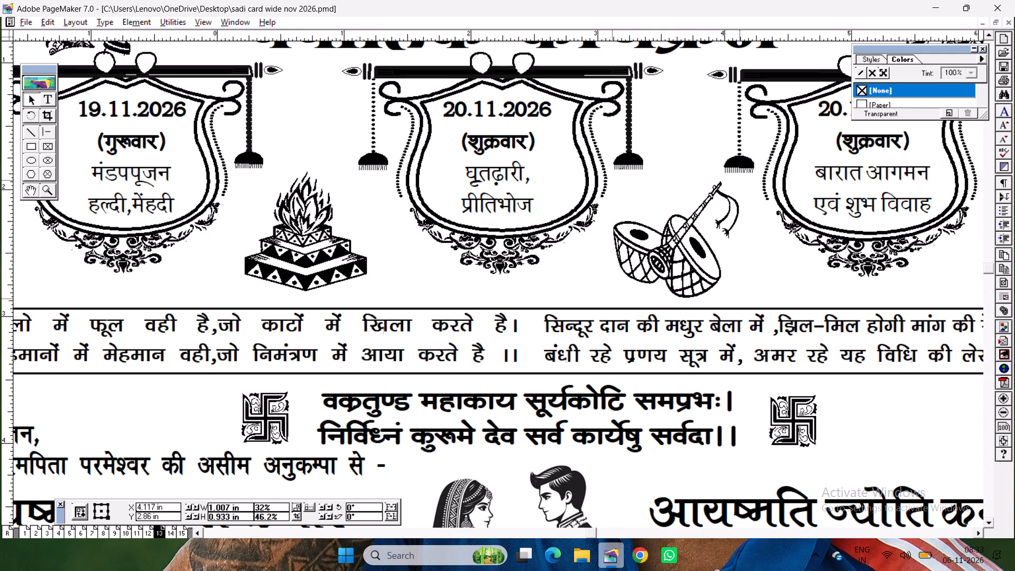
left_click_drag(692, 254, 693, 254)
left_click(30, 194)
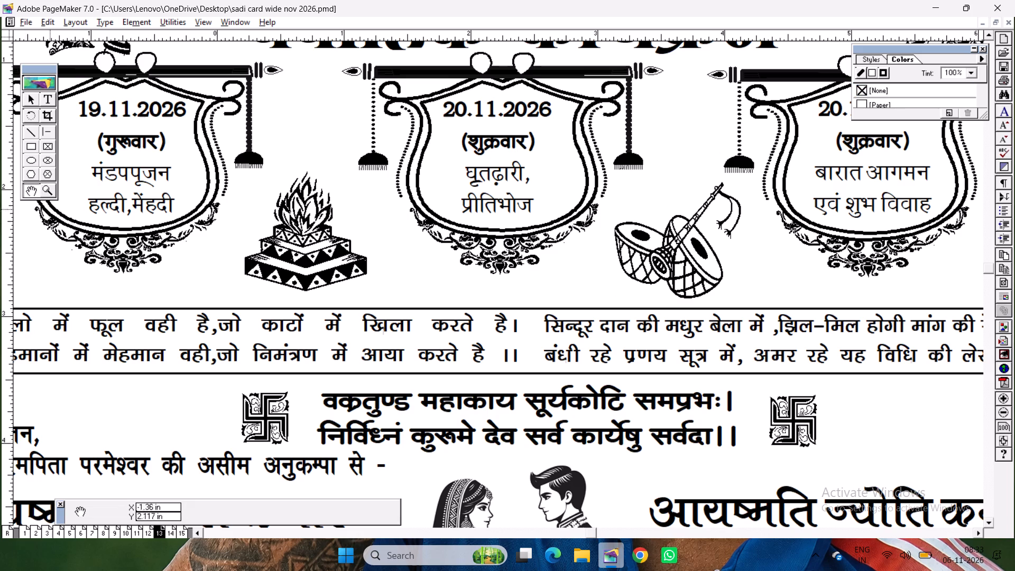
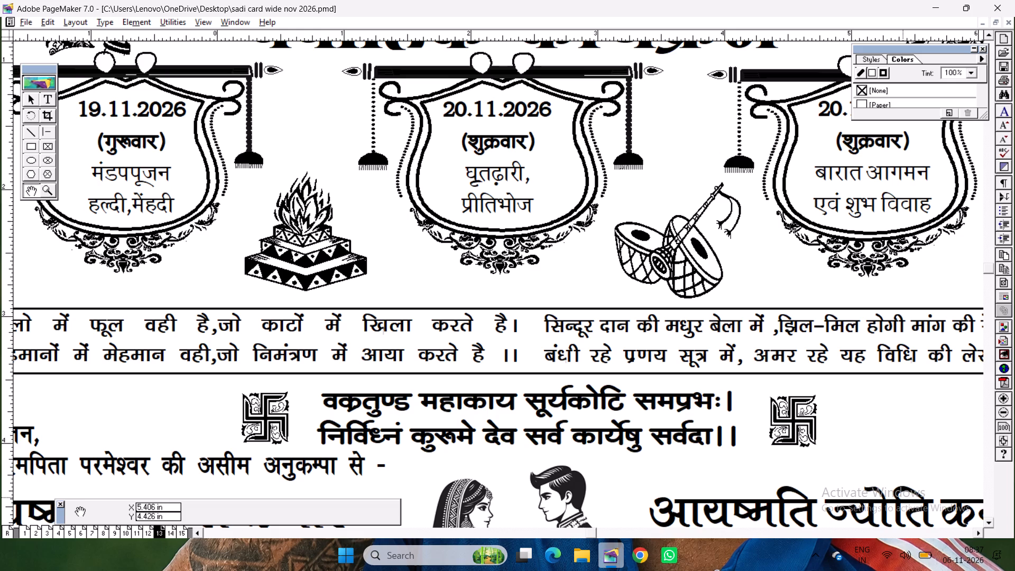
Save the wedding card publication with the updated programme panels and graphics.
key("ctrl+s")
Select the groom's first name after आयुष्मान् in the name heading above his parents' details.
scroll(768, 444, "down", 3)
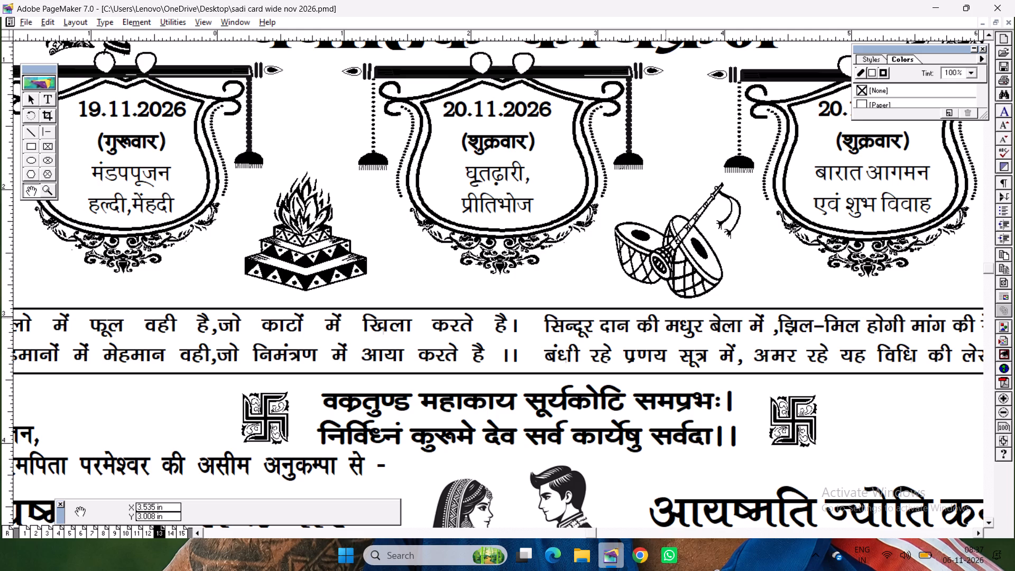
left_click_drag(552, 361, 597, 148)
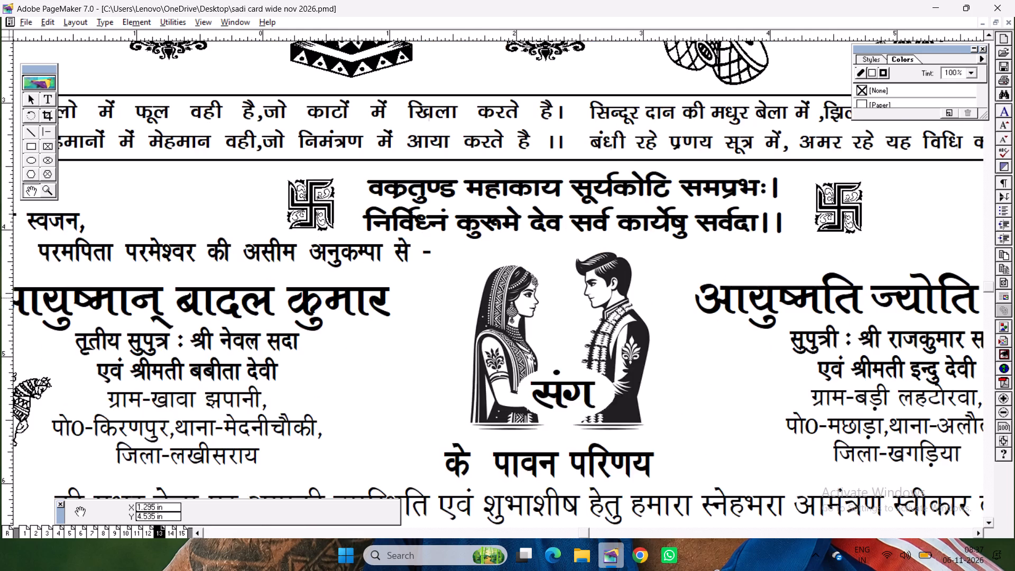
left_click_drag(420, 307, 567, 221)
left_click_drag(338, 273, 346, 250)
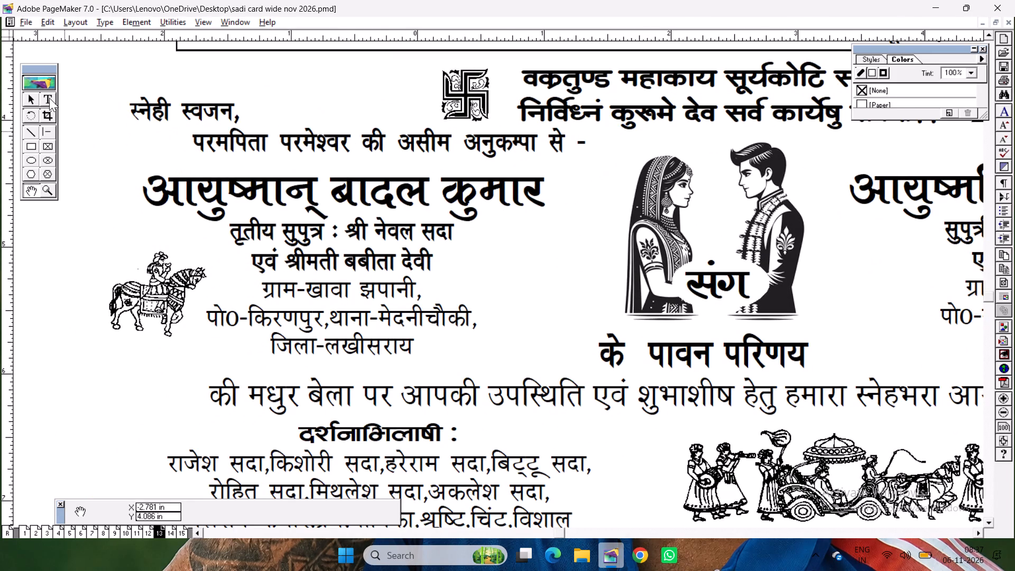
left_click(49, 98)
left_click_drag(331, 195, 421, 194)
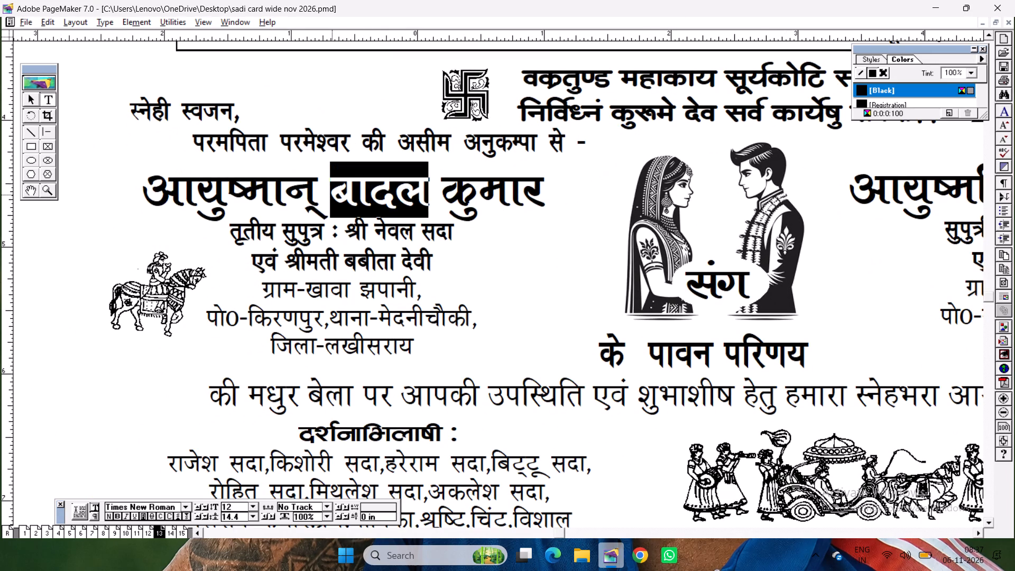
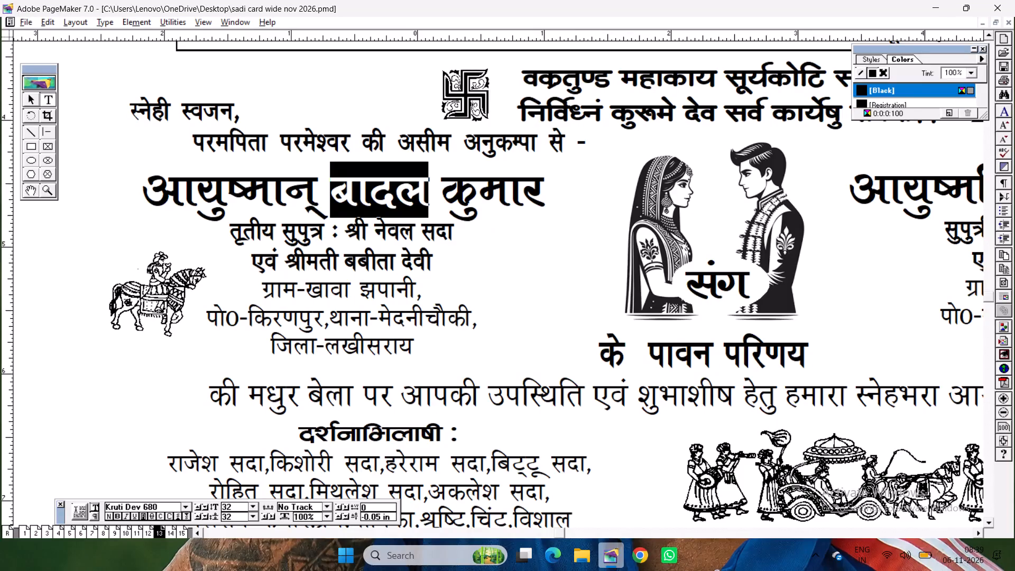
Delete the bride's first name between आयुष्मति and कुमारी in the name heading above her parents' details.
left_click(976, 196)
key("Right")
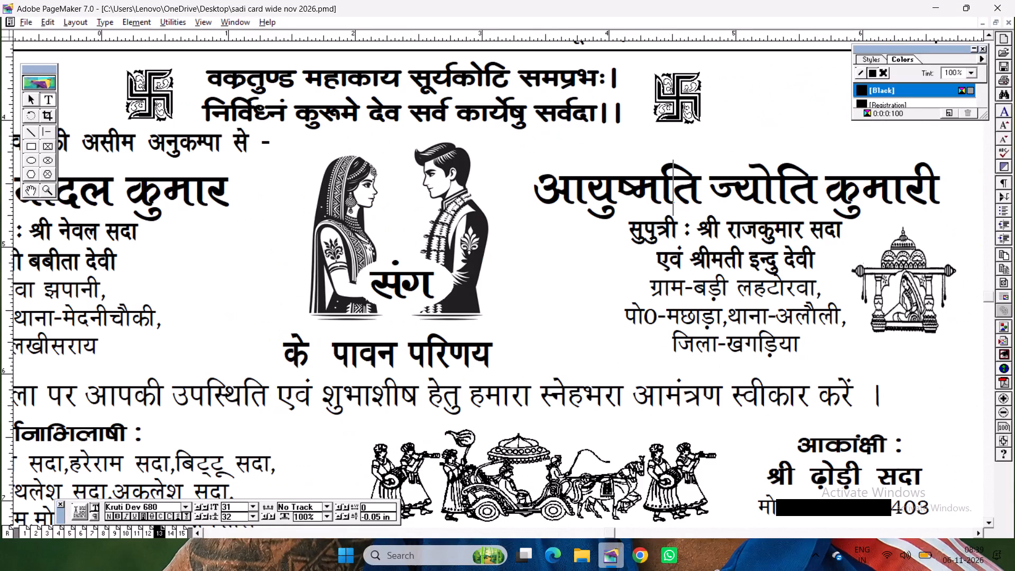
key("Right")
key("Right")
key("Delete")
key("Delete")
key("Delete")
key("Delete")
key("Delete")
key("Delete")
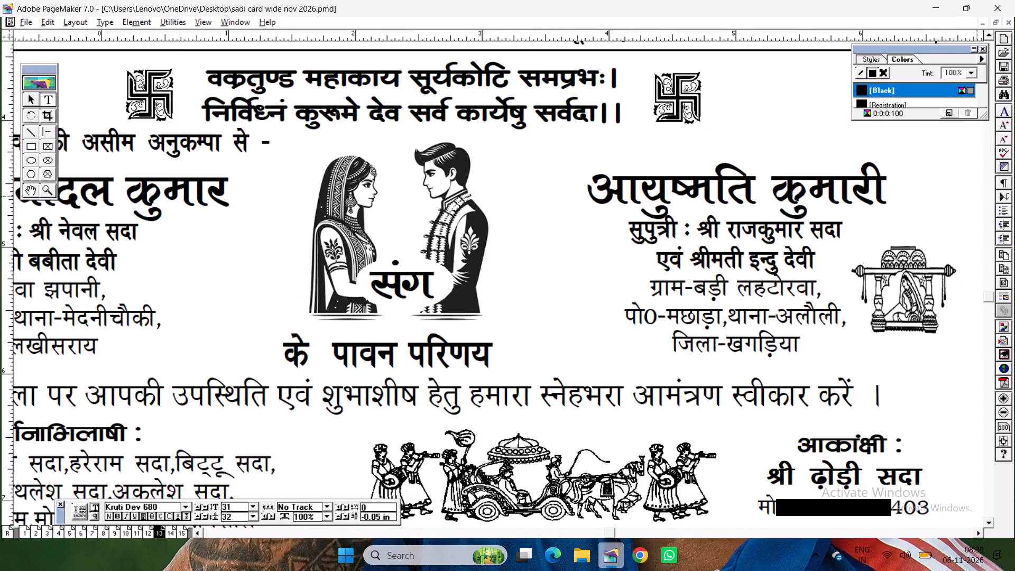
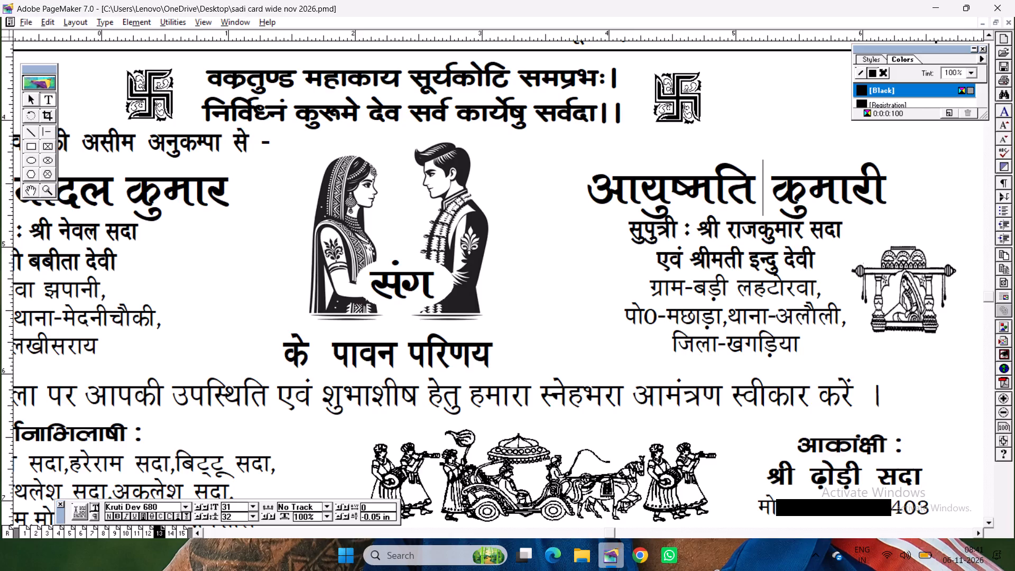
Enter the bride's new first name, प्रियंका, after आयुष्मति in the name heading above her parents' details.
type("fiz;a")
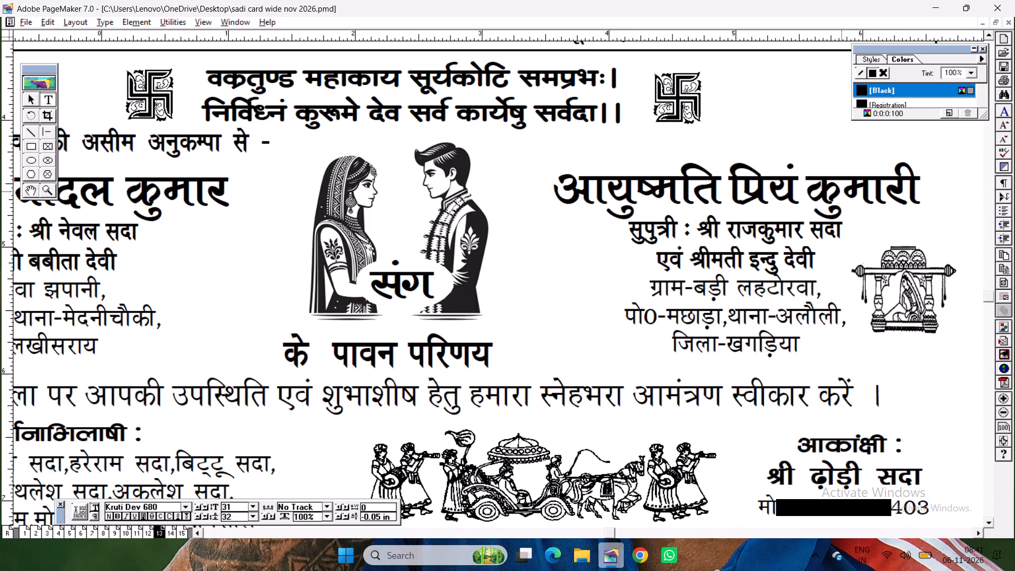
type("dk")
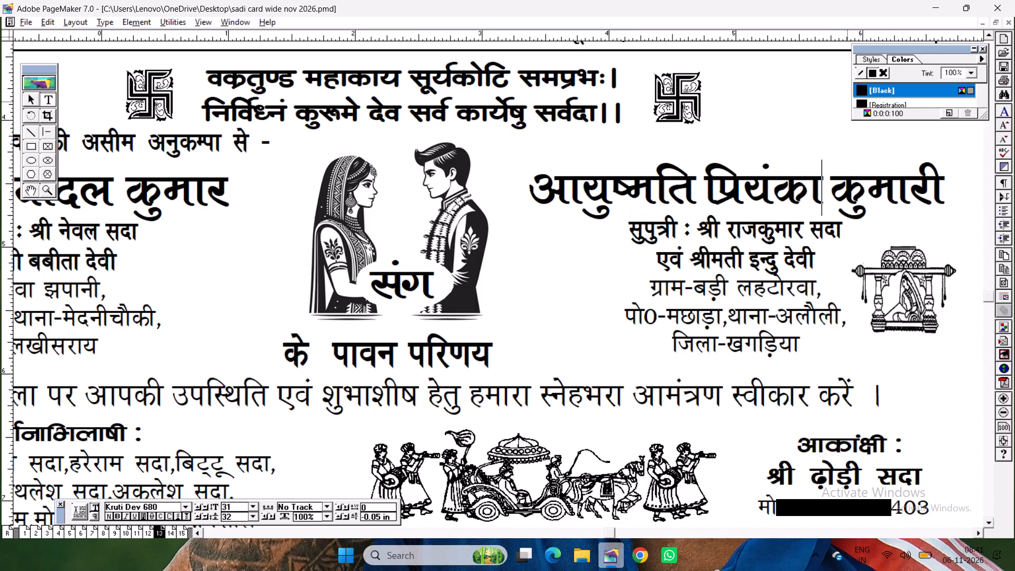
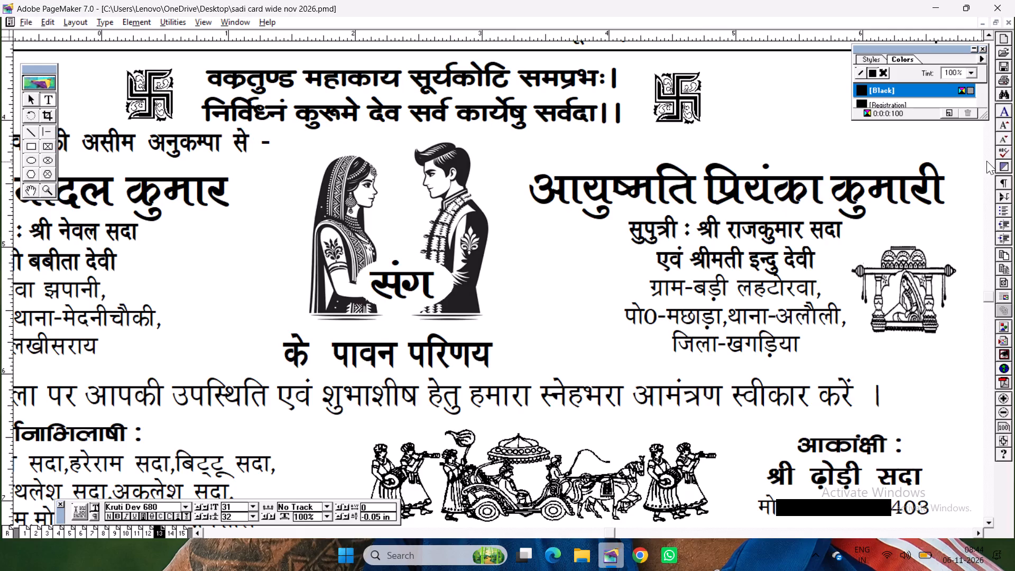
Insert कनिष्ठ before सुपुत्री in the parentage line below the bride's name.
left_click(618, 230)
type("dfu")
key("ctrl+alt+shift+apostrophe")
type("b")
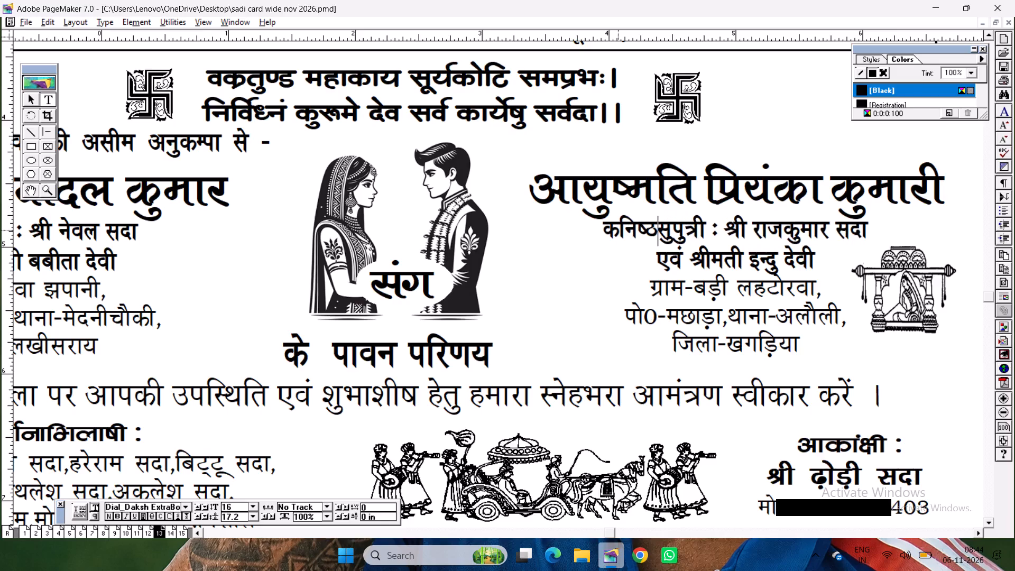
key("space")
Replace the bride's parents' names after श्री with her father's new name only, dropping the line for the mother.
left_click_drag(761, 226, 817, 229)
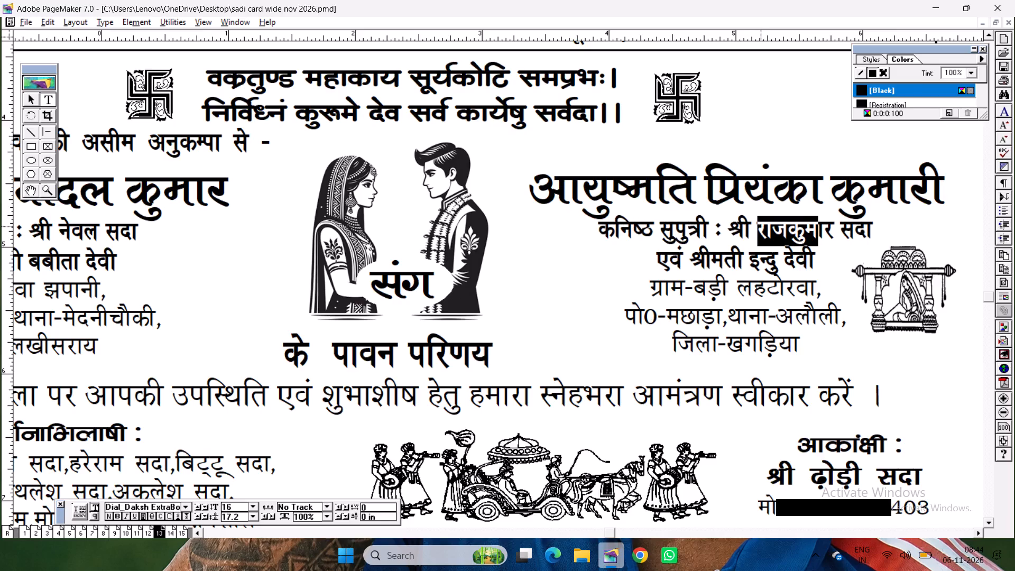
left_click_drag(817, 229, 861, 255)
left_click_drag(861, 255, 862, 255)
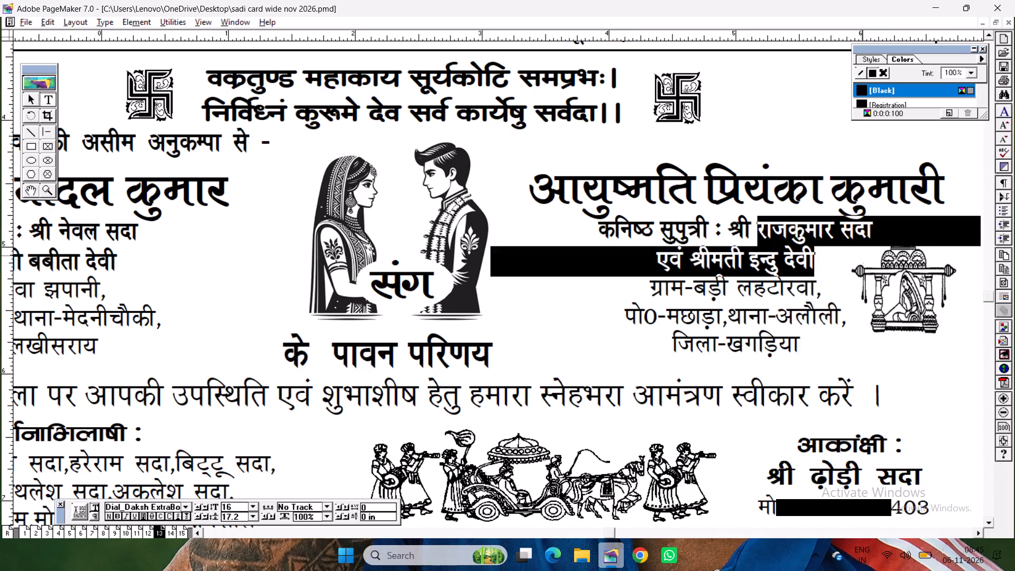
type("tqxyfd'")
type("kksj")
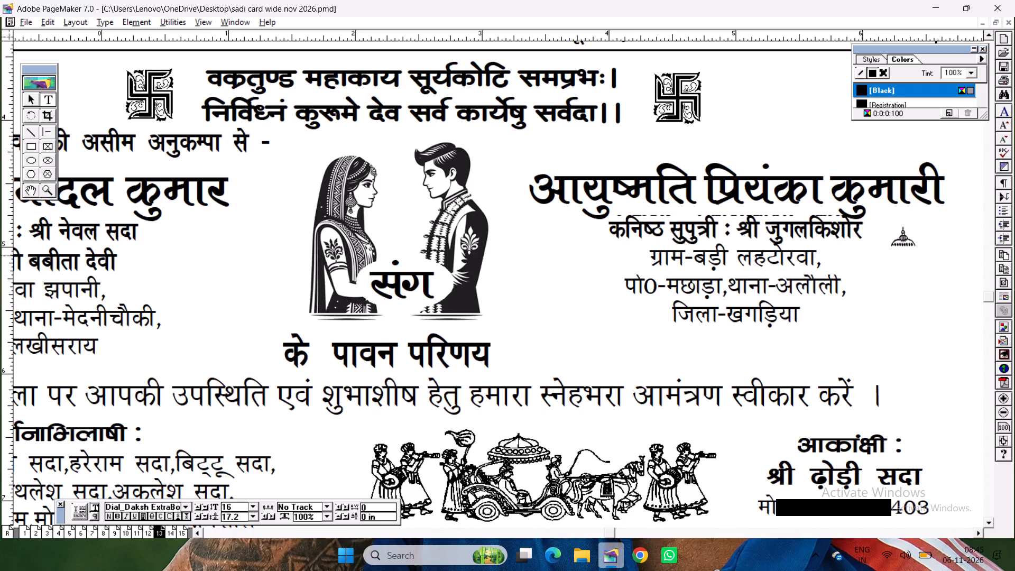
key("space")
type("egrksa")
left_click(780, 225)
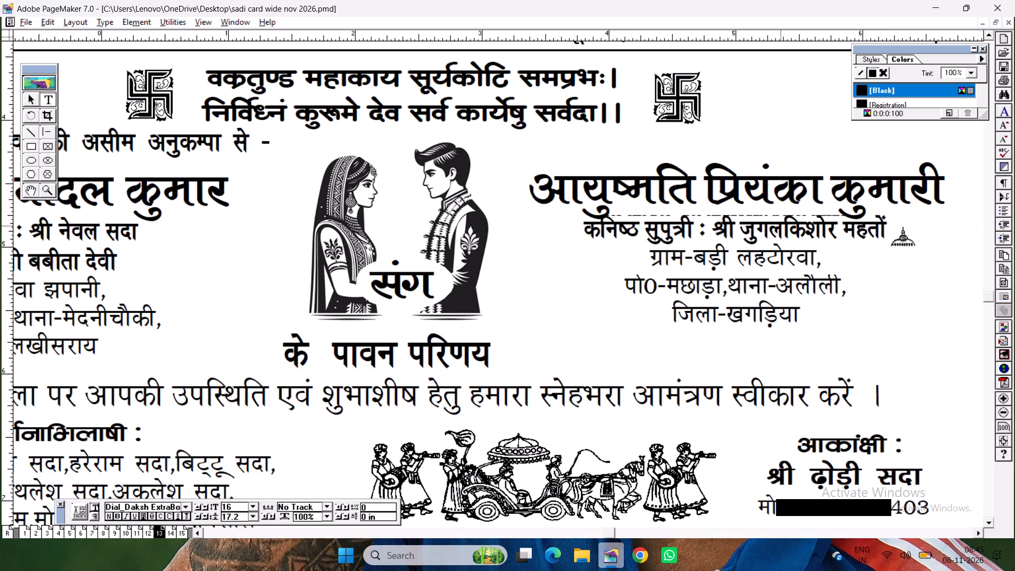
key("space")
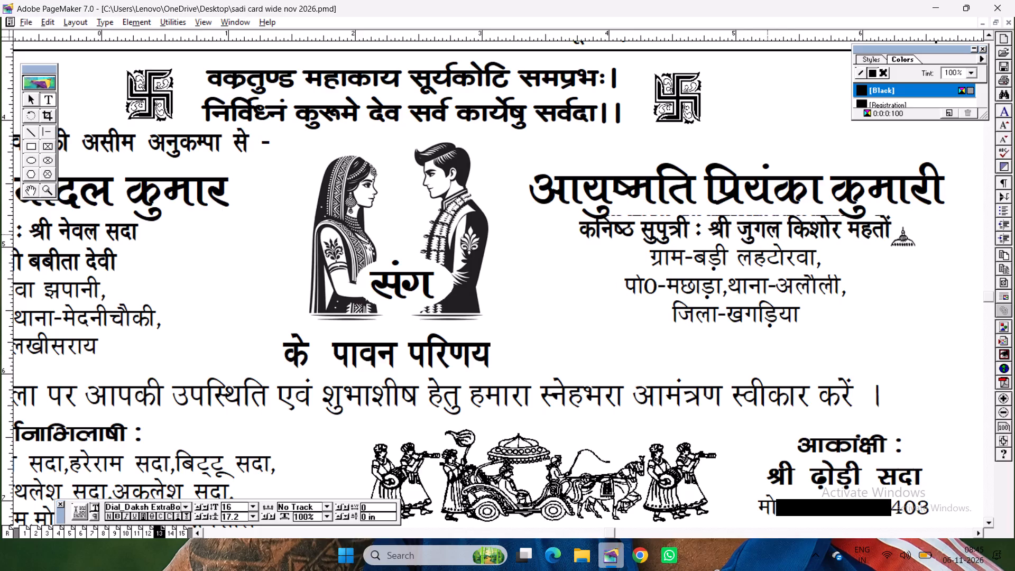
key("BackSpace")
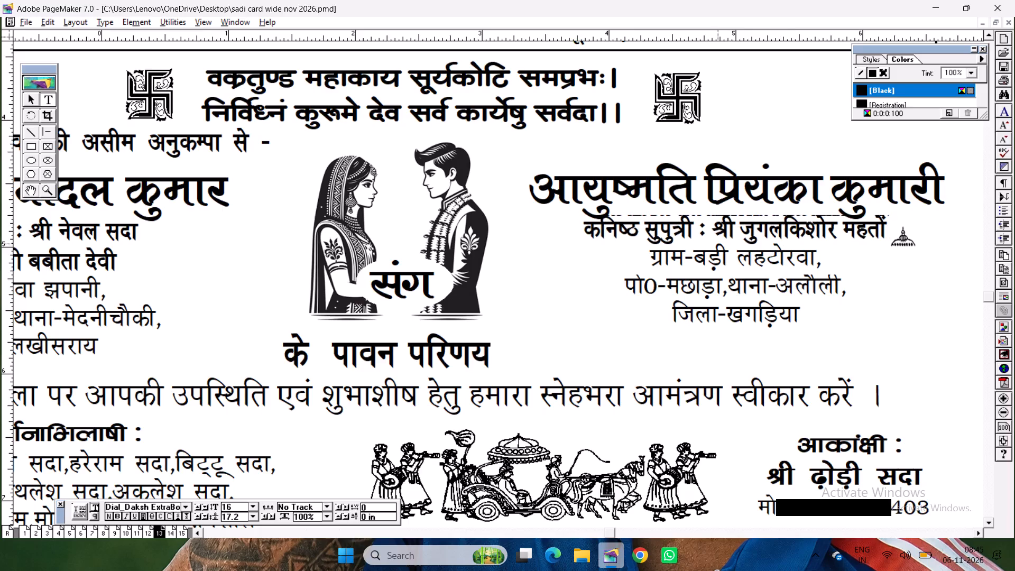
Enter the new village and post office names in the bride's address lines.
left_click_drag(697, 259, 815, 259)
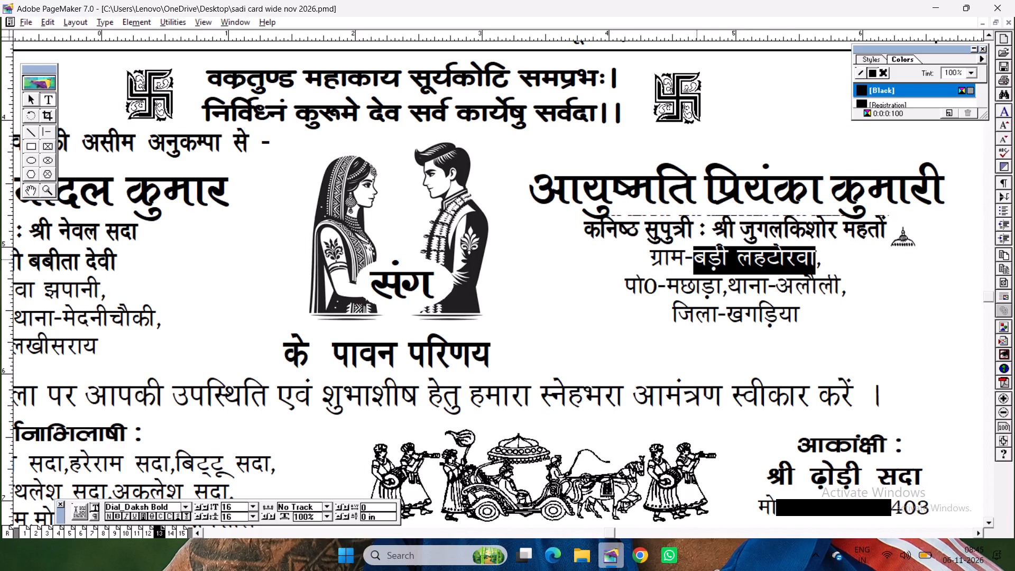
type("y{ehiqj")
left_click_drag(673, 285, 719, 291)
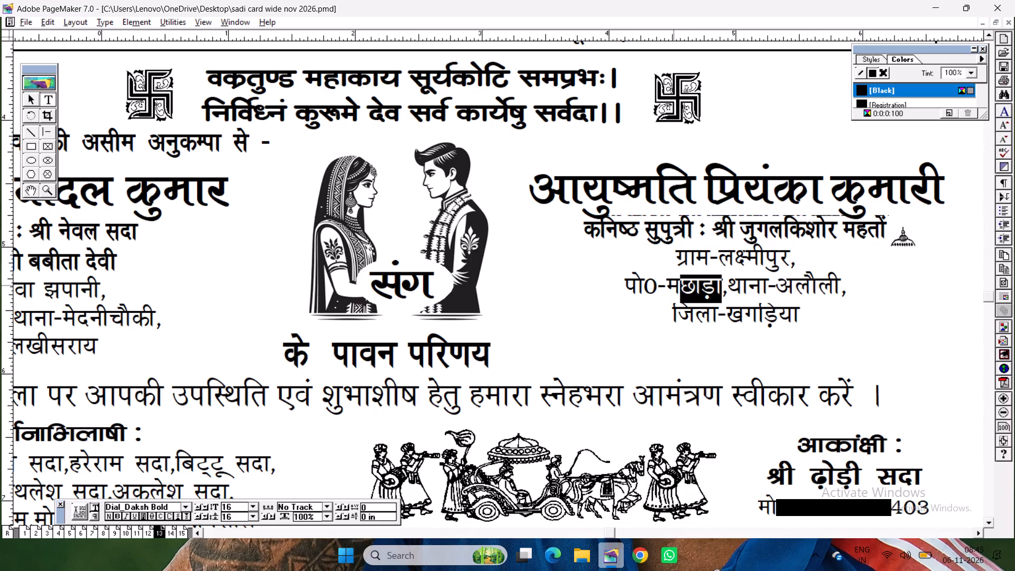
left_click_drag(719, 291, 721, 291)
key("BackSpace")
key("BackSpace")
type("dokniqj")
Enter the new police station (थाना) and district (जिला) names in the bride's address lines.
left_click_drag(793, 285, 842, 289)
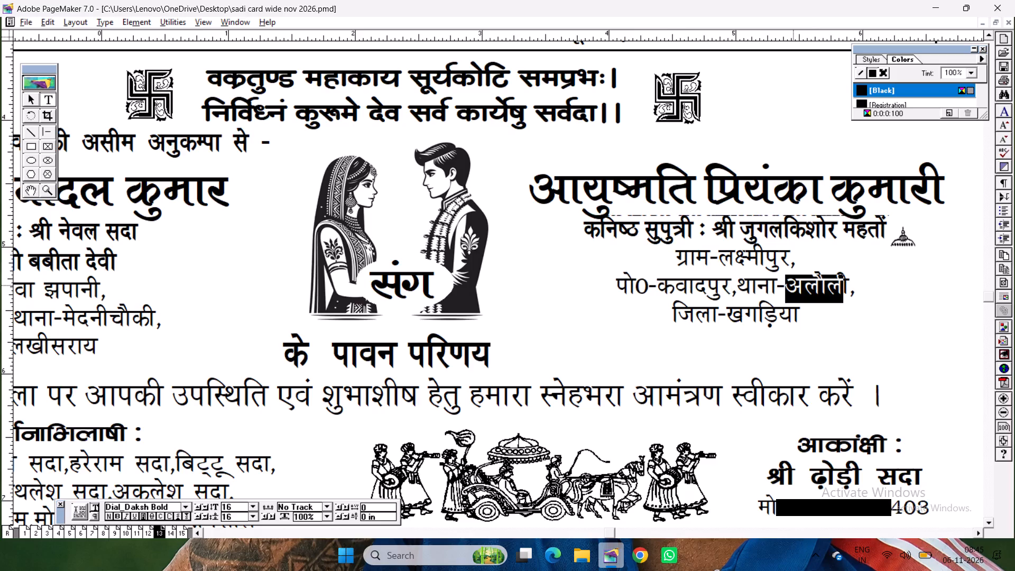
left_click_drag(842, 289, 848, 289)
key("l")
key("BackSpace")
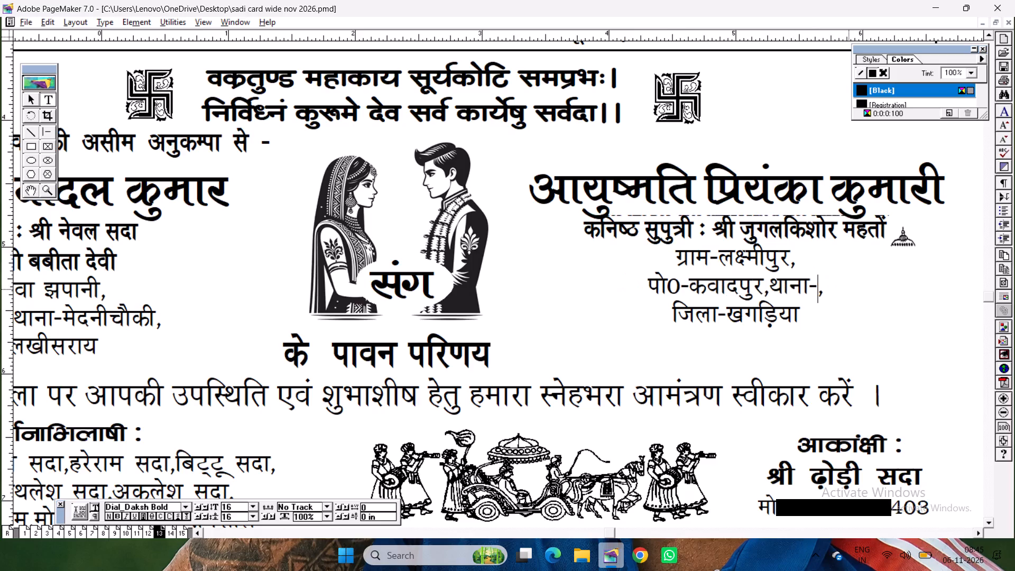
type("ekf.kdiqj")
left_click_drag(725, 313, 797, 316)
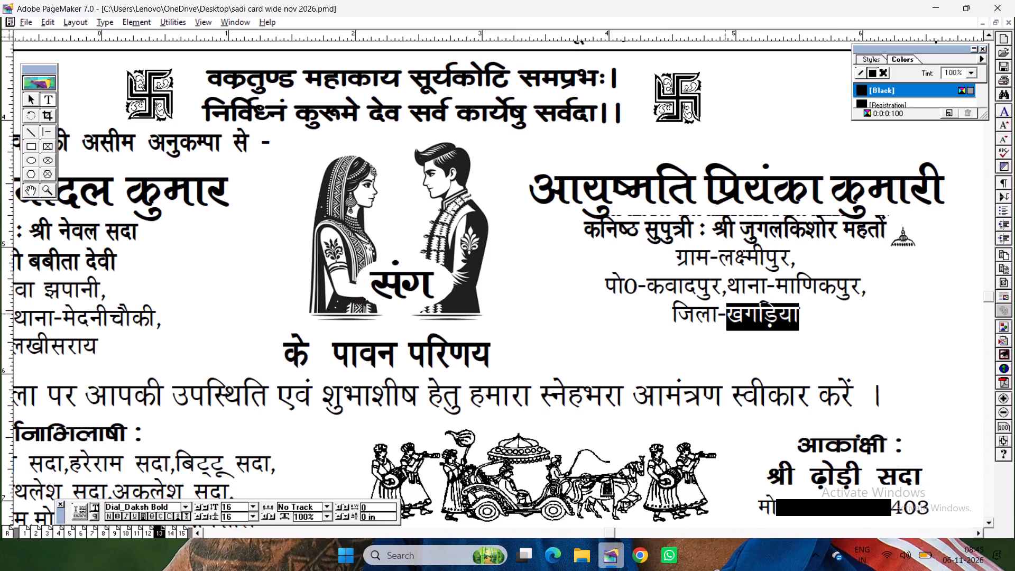
left_click_drag(797, 316, 814, 317)
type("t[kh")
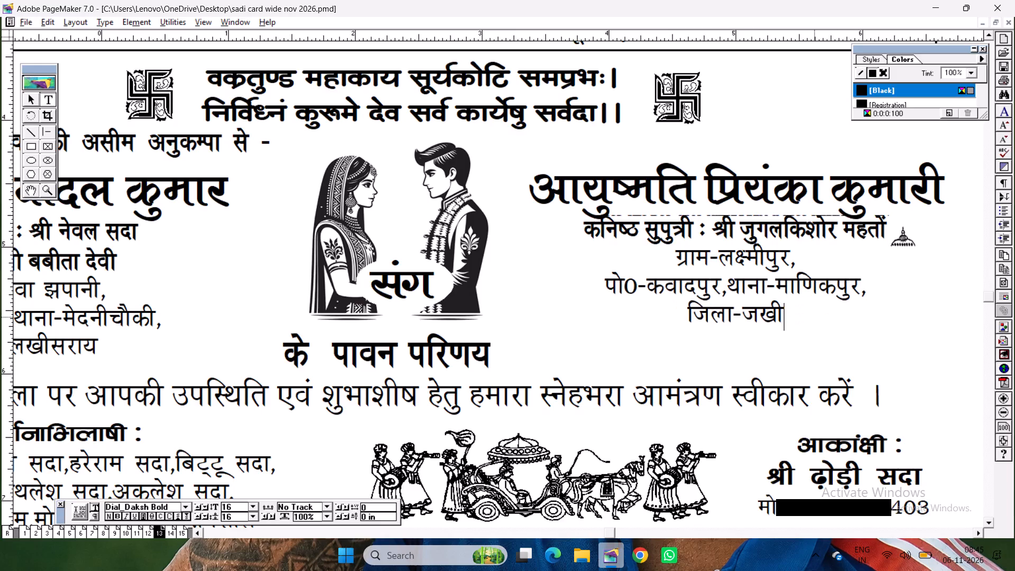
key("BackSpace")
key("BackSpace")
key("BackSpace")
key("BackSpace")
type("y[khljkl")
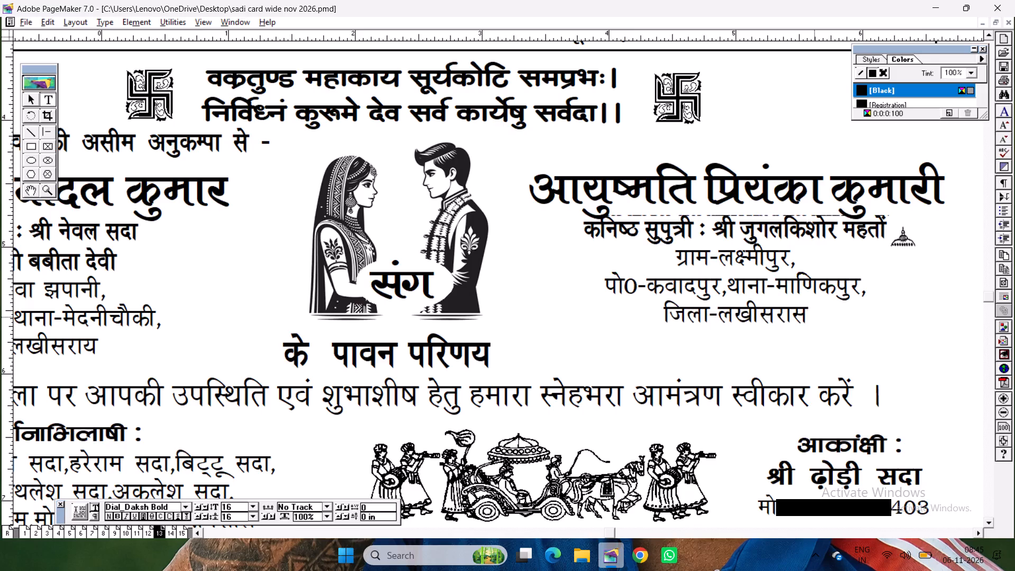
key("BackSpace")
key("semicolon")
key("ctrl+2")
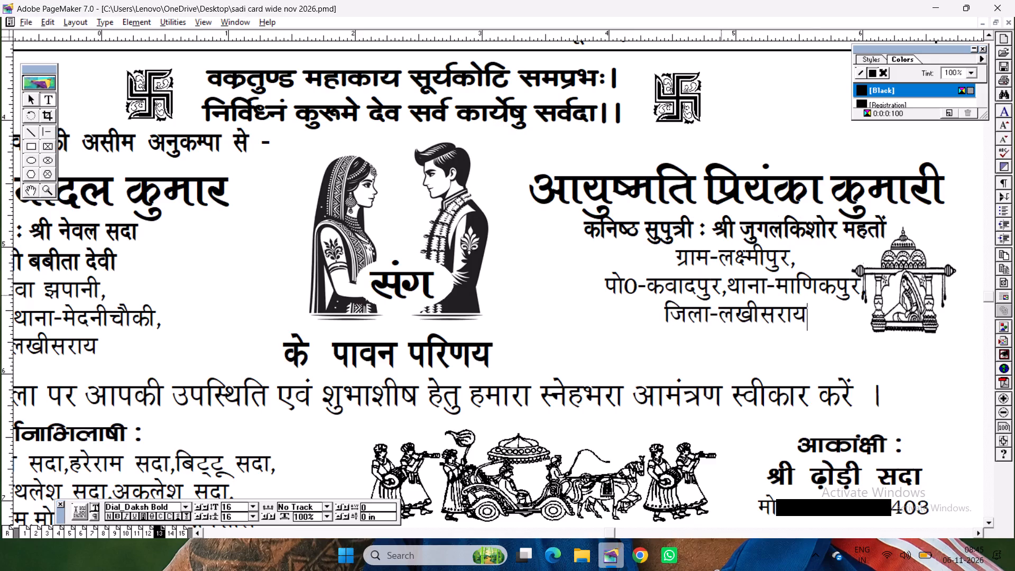
left_click(106, 199)
key("BackSpace")
key("BackSpace")
key("BackSpace")
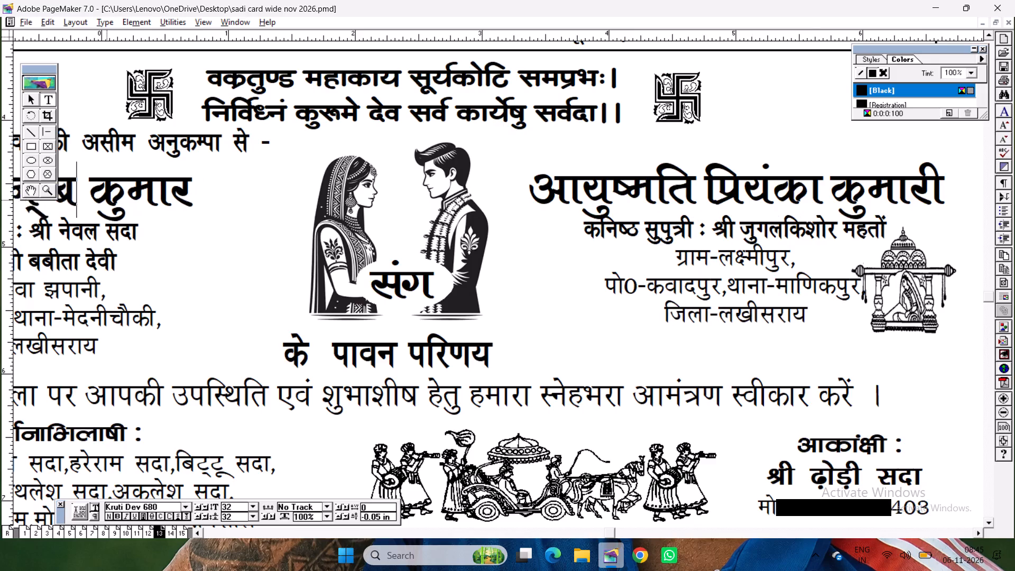
key("BackSpace")
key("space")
key("BackSpace")
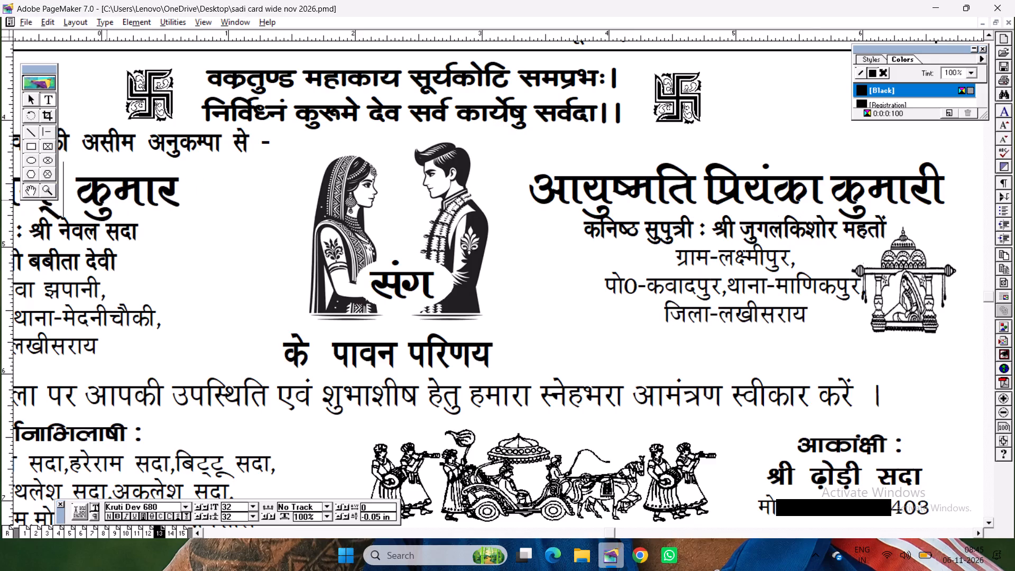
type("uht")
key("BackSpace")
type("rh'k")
Replace the groom's parents' names after श्री with his father's new name and a comma, dropping the mother's line.
left_click_drag(61, 229, 157, 262)
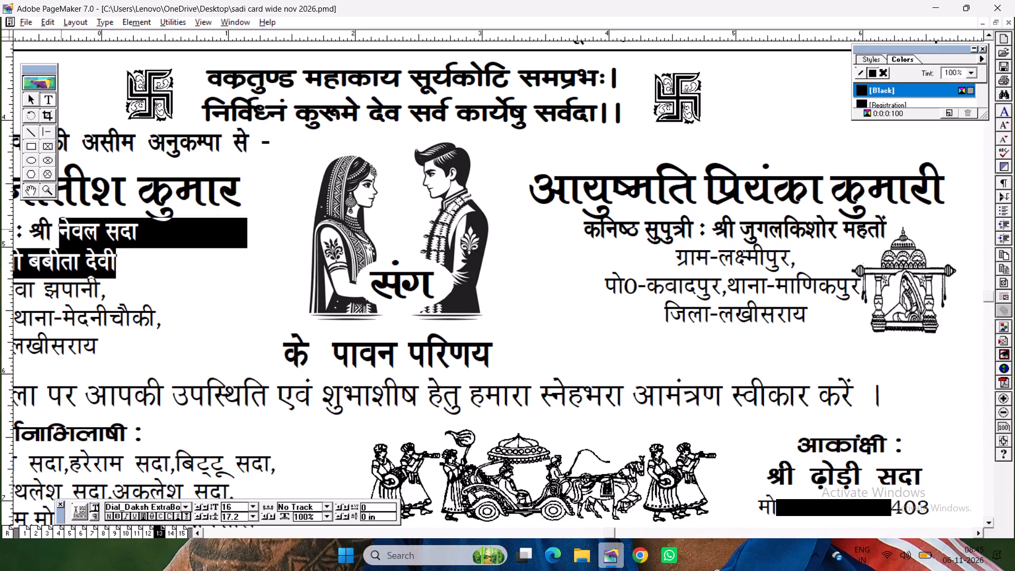
key("shift+braceright")
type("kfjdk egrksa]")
Enter the new village name after ग्राम- in the groom's address.
left_click(56, 263)
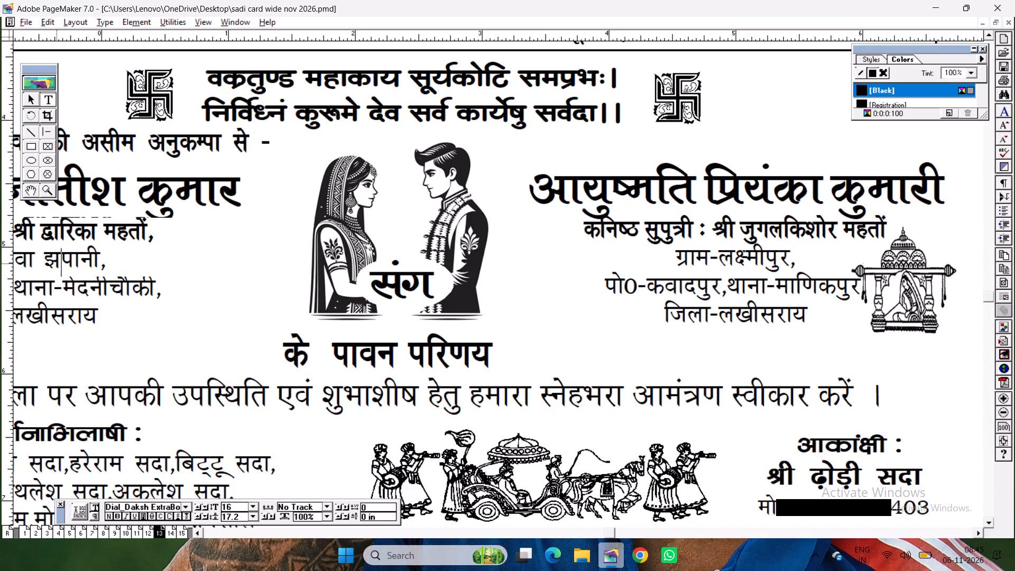
key("Left")
key("Left")
key("Left")
key("Left")
key("Left")
left_click_drag(108, 241, 108, 241)
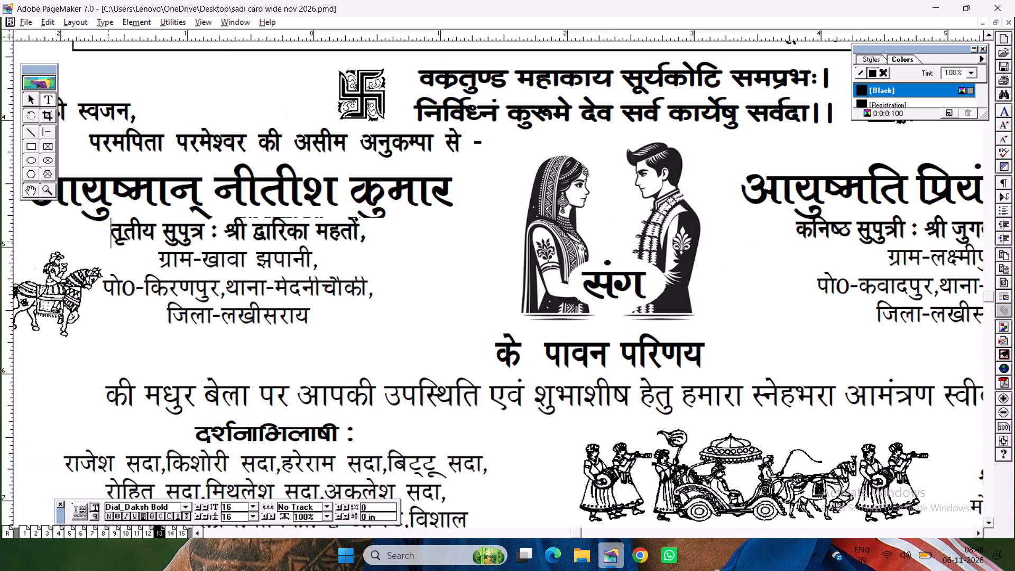
left_click_drag(108, 241, 136, 241)
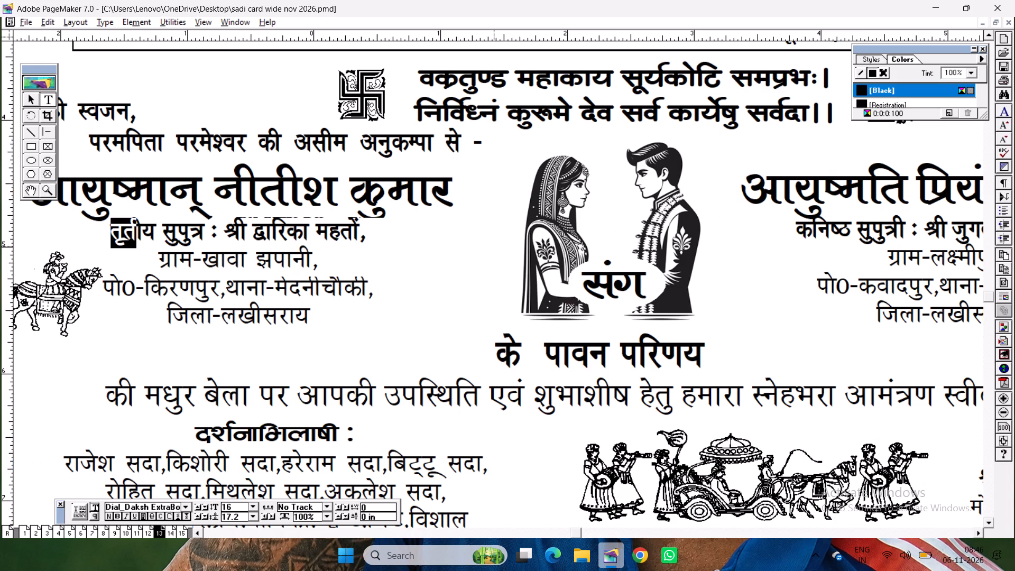
left_click_drag(206, 259, 310, 255)
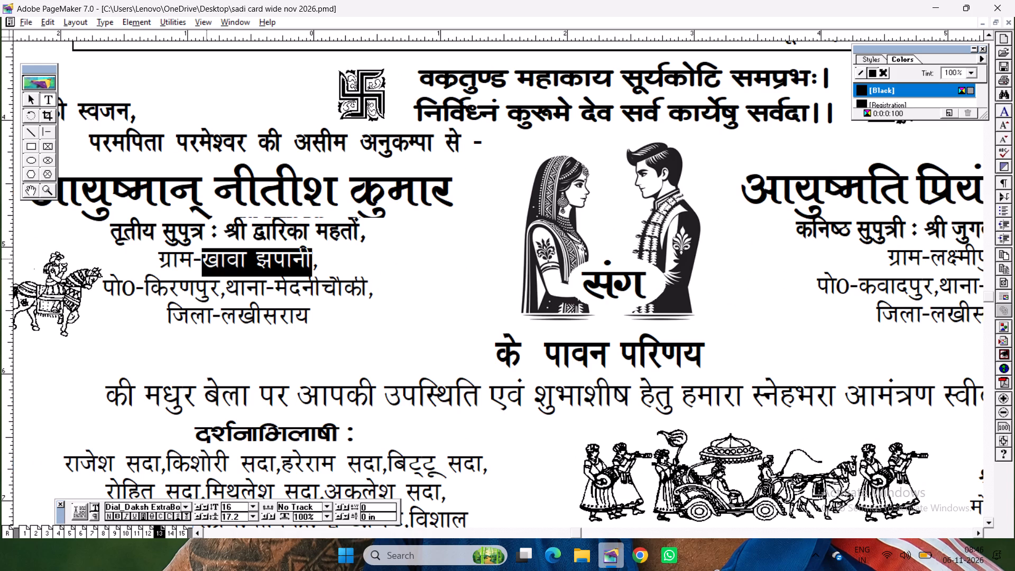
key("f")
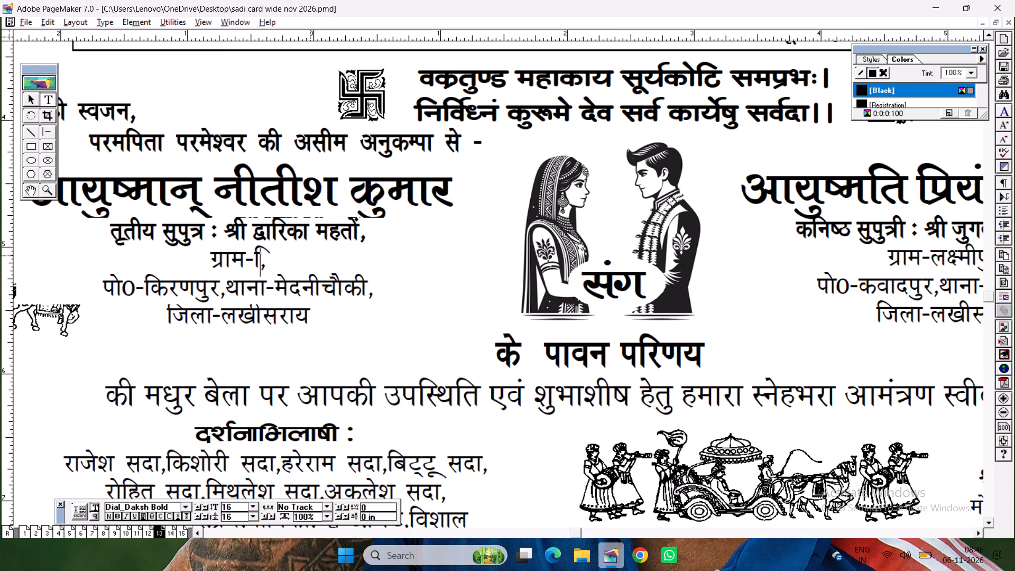
key("BackSpace")
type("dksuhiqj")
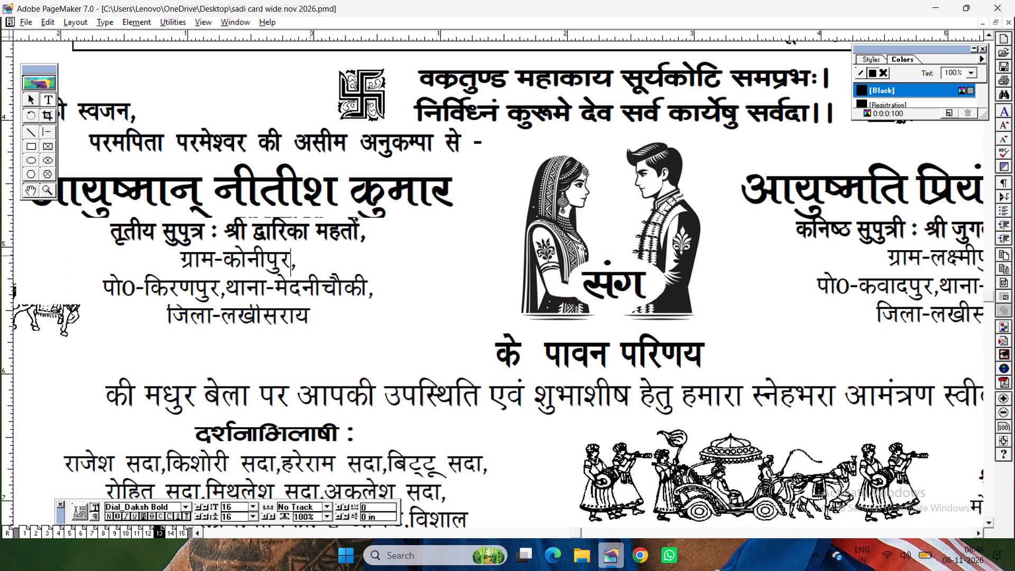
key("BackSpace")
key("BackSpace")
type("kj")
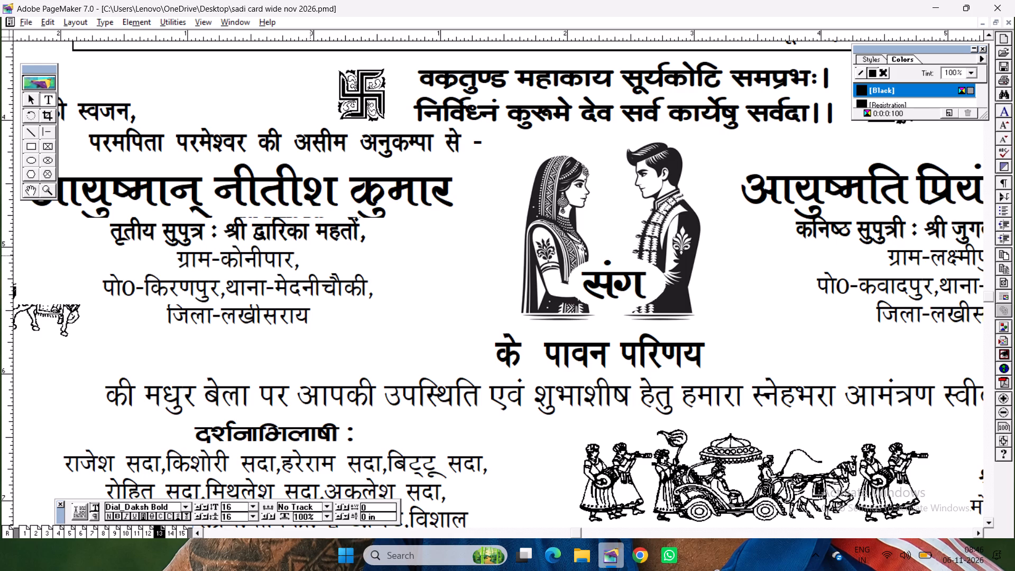
Enter the new post office and police station names in the groom's address line.
left_click_drag(142, 281, 219, 285)
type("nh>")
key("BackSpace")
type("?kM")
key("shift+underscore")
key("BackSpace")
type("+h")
left_click_drag(263, 282, 334, 284)
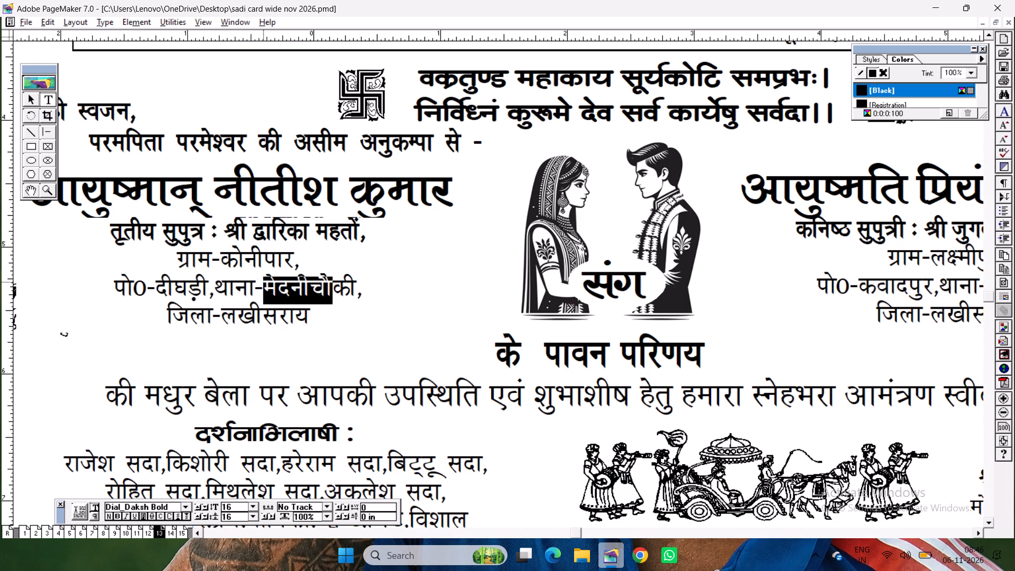
left_click_drag(334, 284, 353, 284)
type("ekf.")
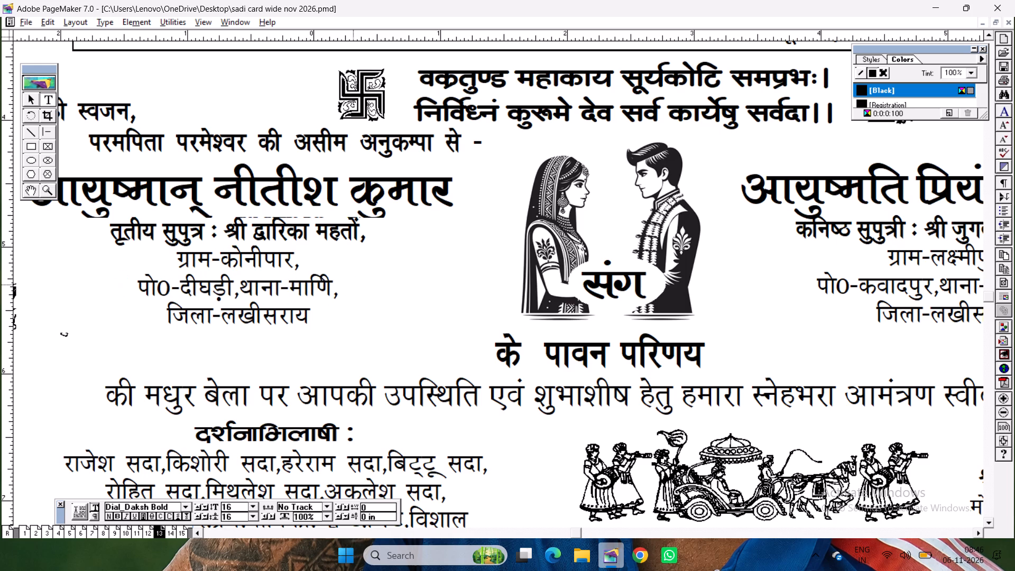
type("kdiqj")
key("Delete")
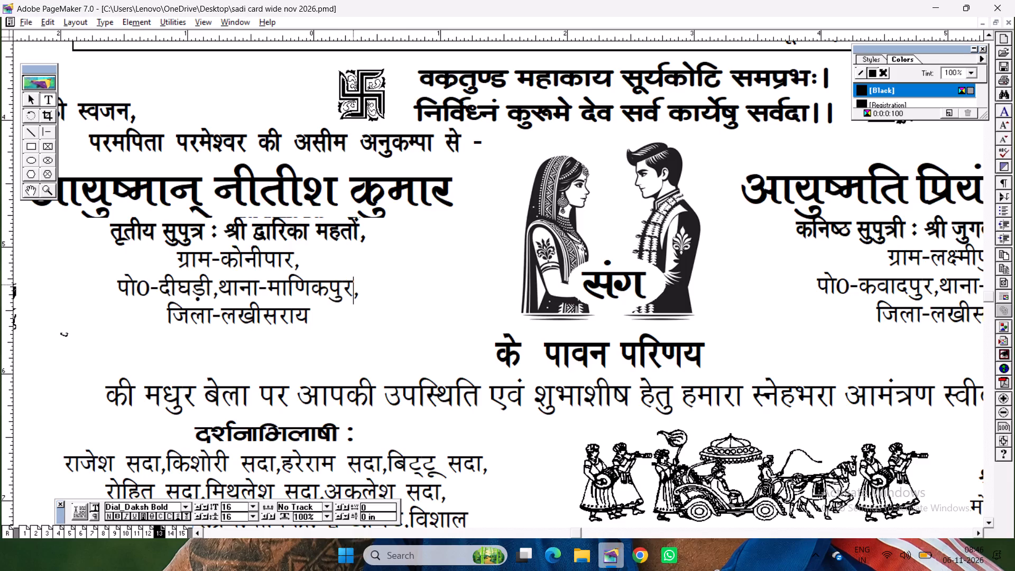
Move the bride's text block aside to the page's lower left and place the groom's block right of the couple graphic.
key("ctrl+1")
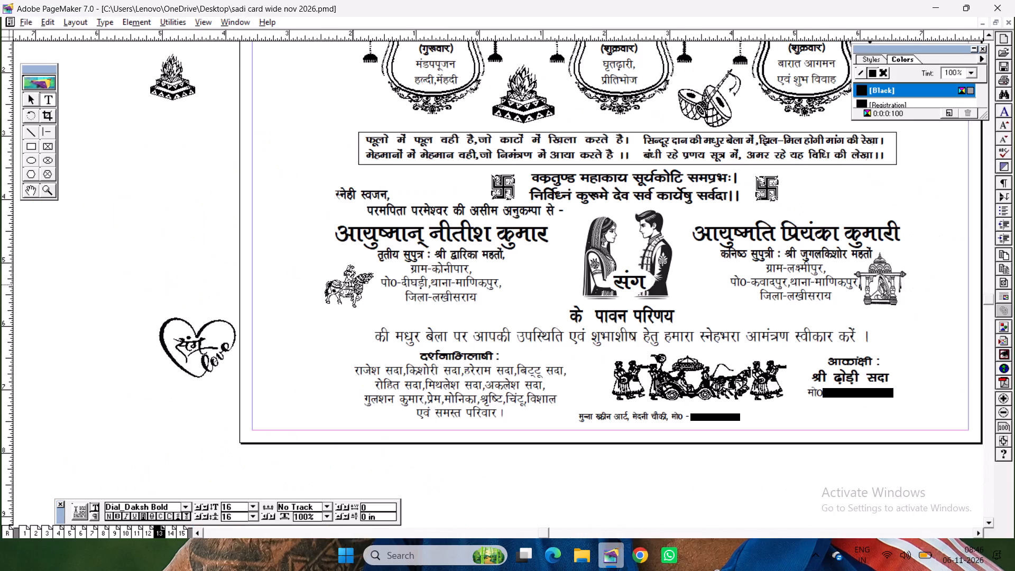
left_click(36, 98)
left_click_drag(753, 260, 280, 352)
left_click_drag(465, 277, 809, 282)
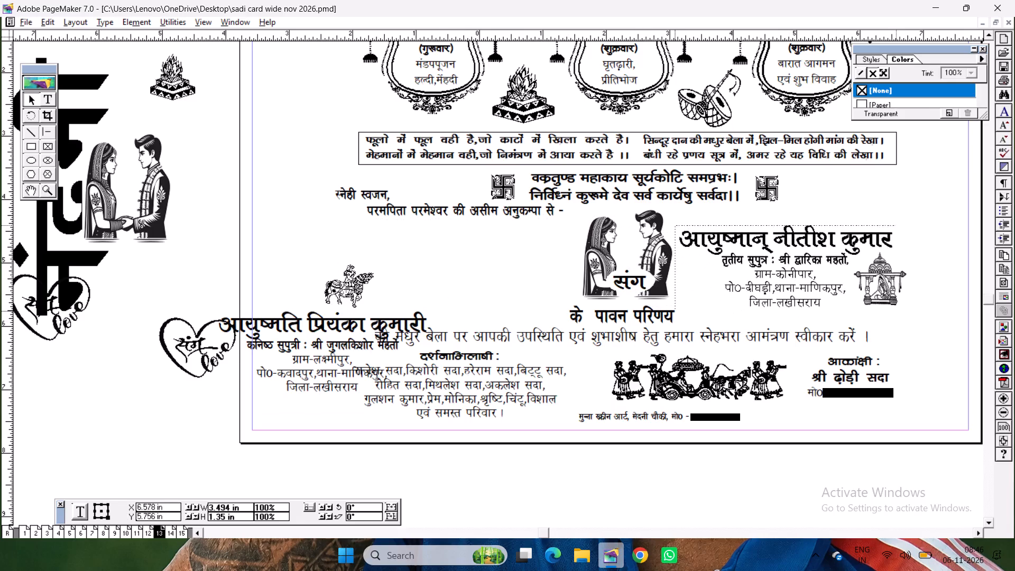
left_click_drag(809, 282, 822, 276)
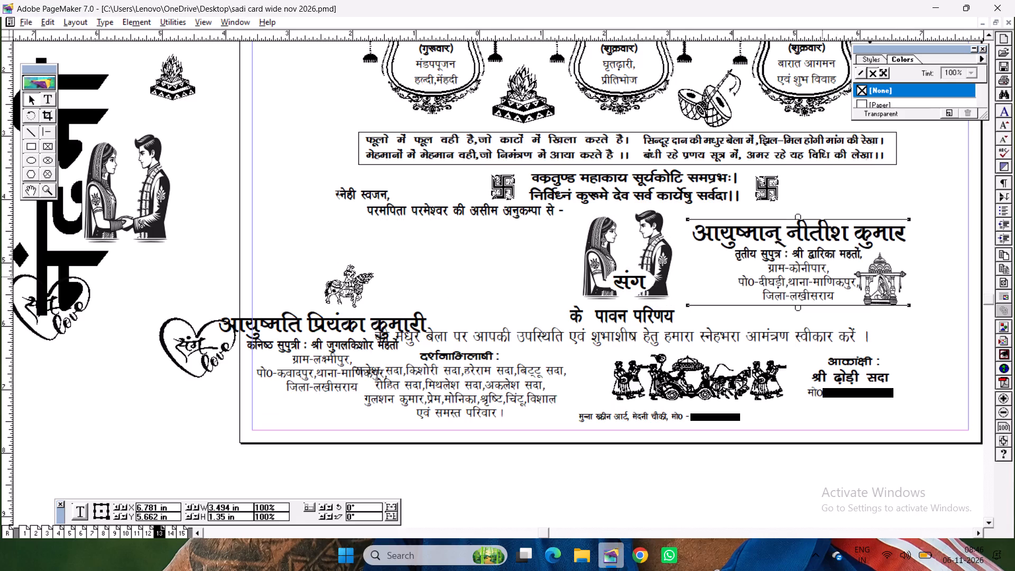
Move the palanquin graphic slightly down, clear of the groom's address lines.
left_click(904, 287)
left_click_drag(939, 251, 829, 325)
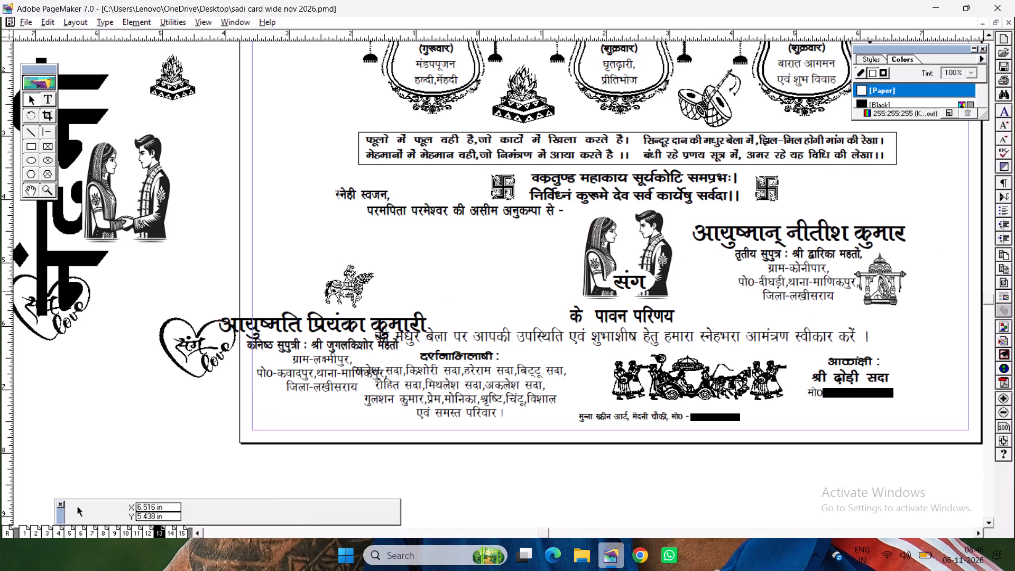
left_click(893, 289)
left_click_drag(946, 229, 783, 342)
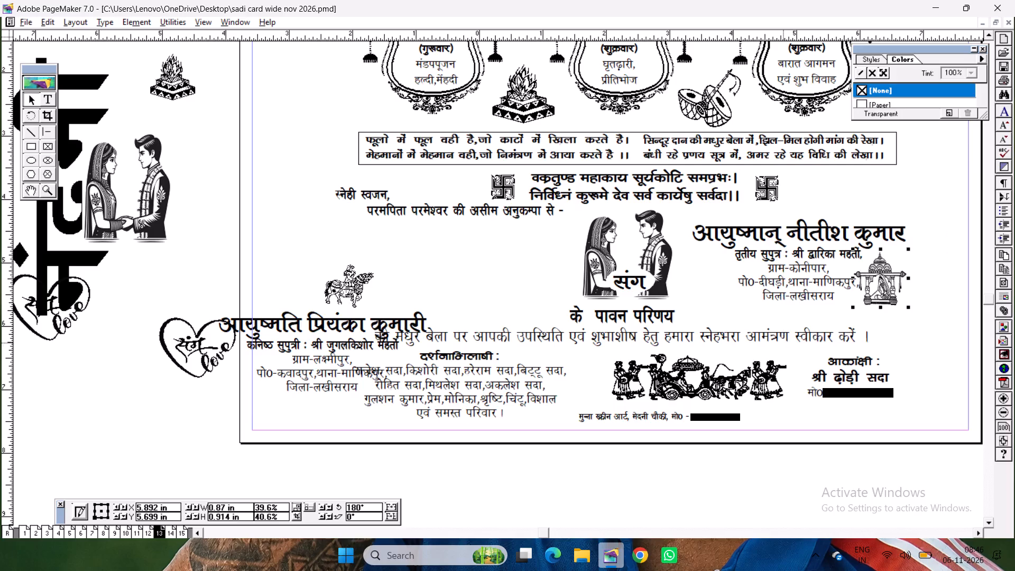
left_click_drag(875, 285, 875, 313)
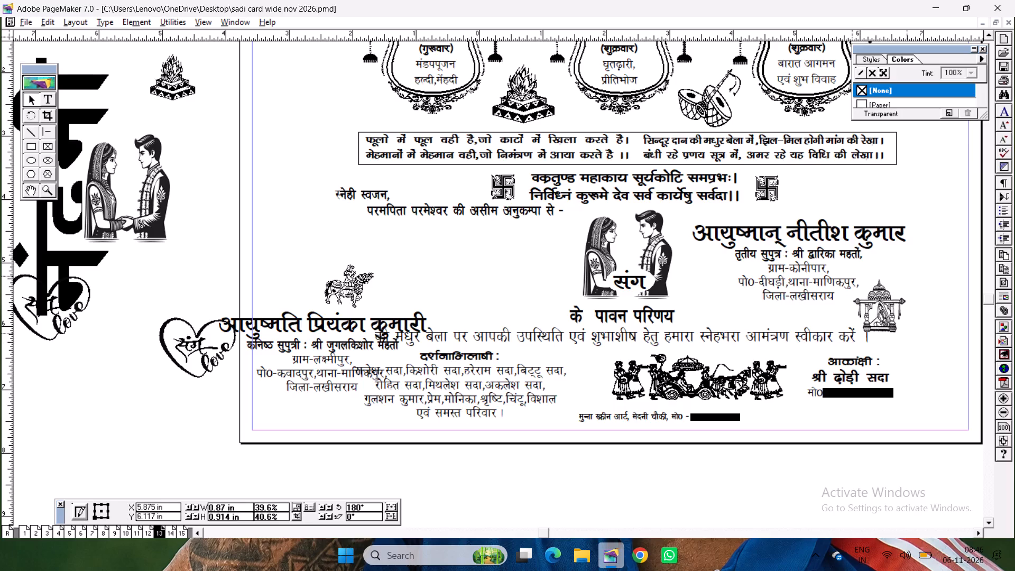
left_click_drag(875, 313, 876, 307)
left_click(917, 348)
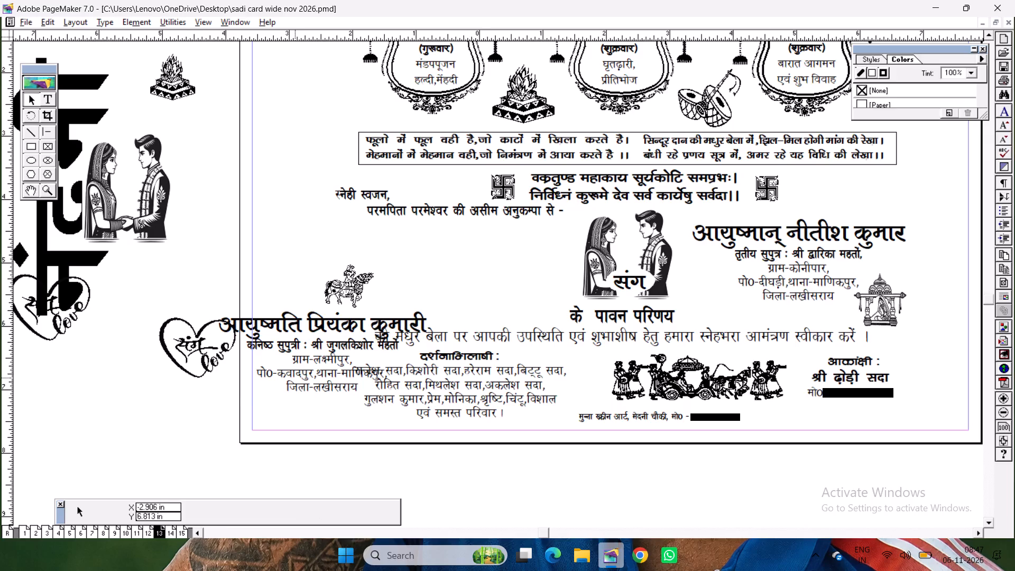
Move the bride's text block to the left of the couple graphic, above the horse rider.
left_click_drag(294, 378, 416, 276)
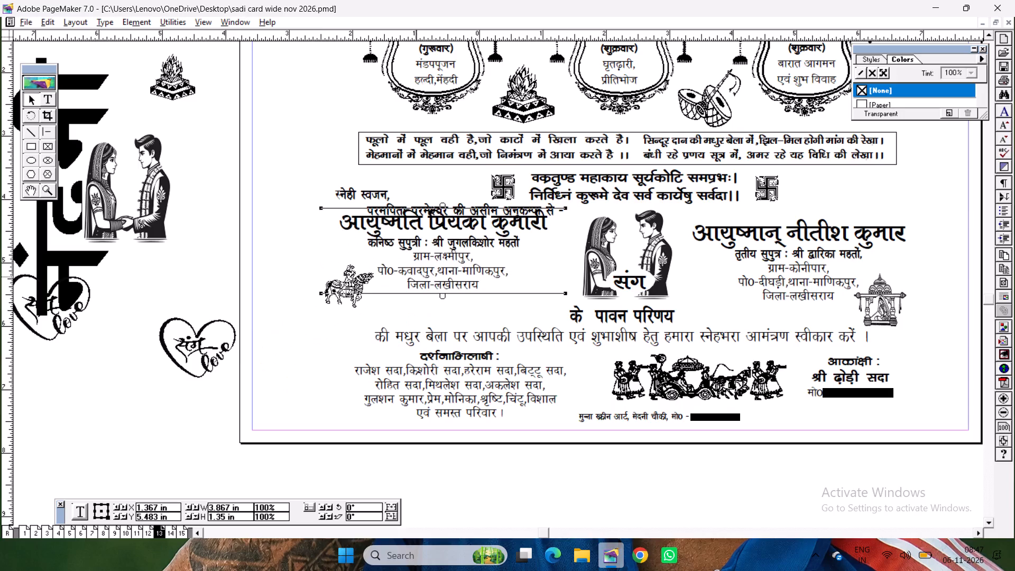
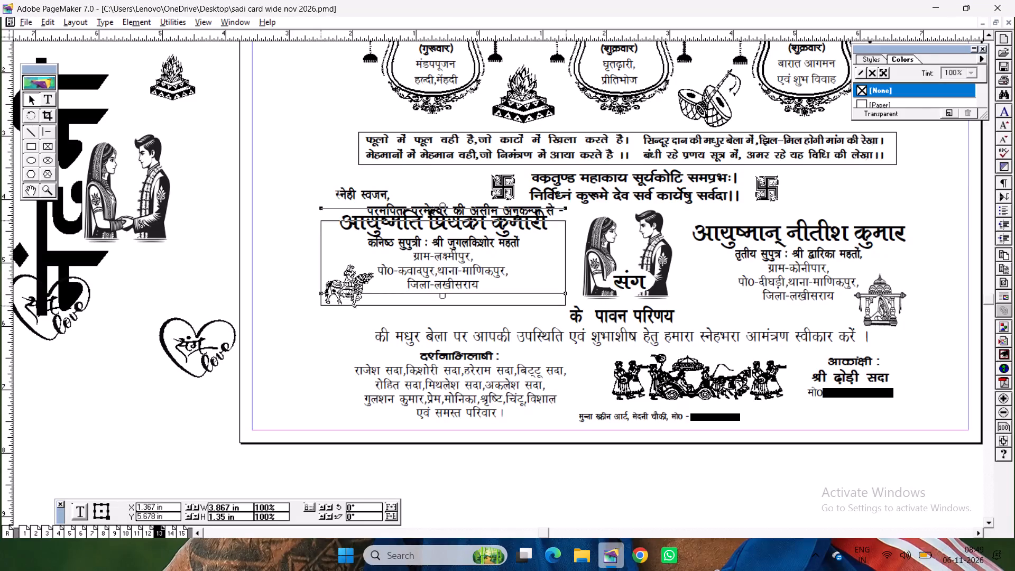
Move the bride's text block slightly down and right, clear of the परमपिता परमेश्वर line above it.
left_click_drag(450, 268, 452, 265)
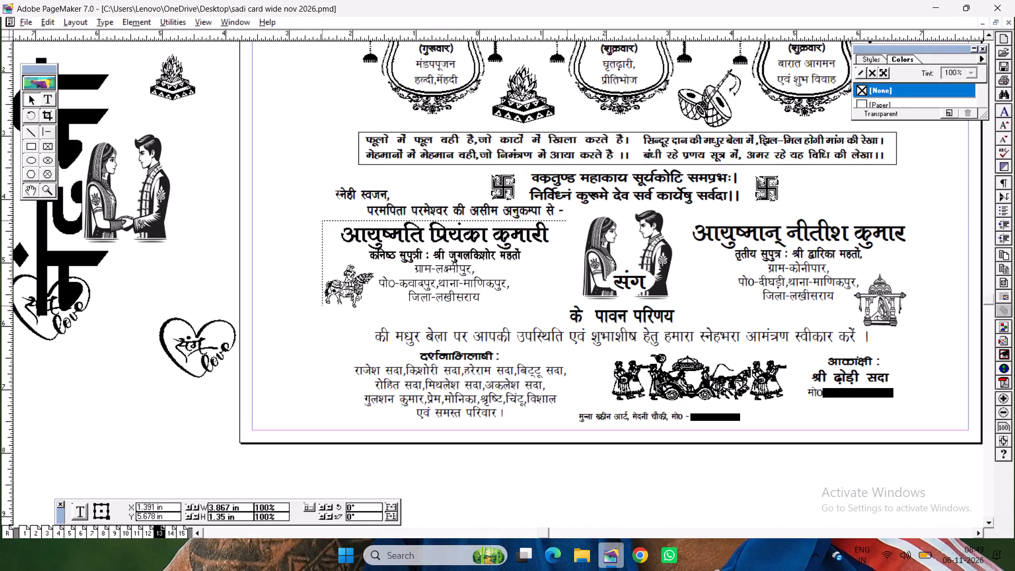
left_click_drag(452, 265, 457, 268)
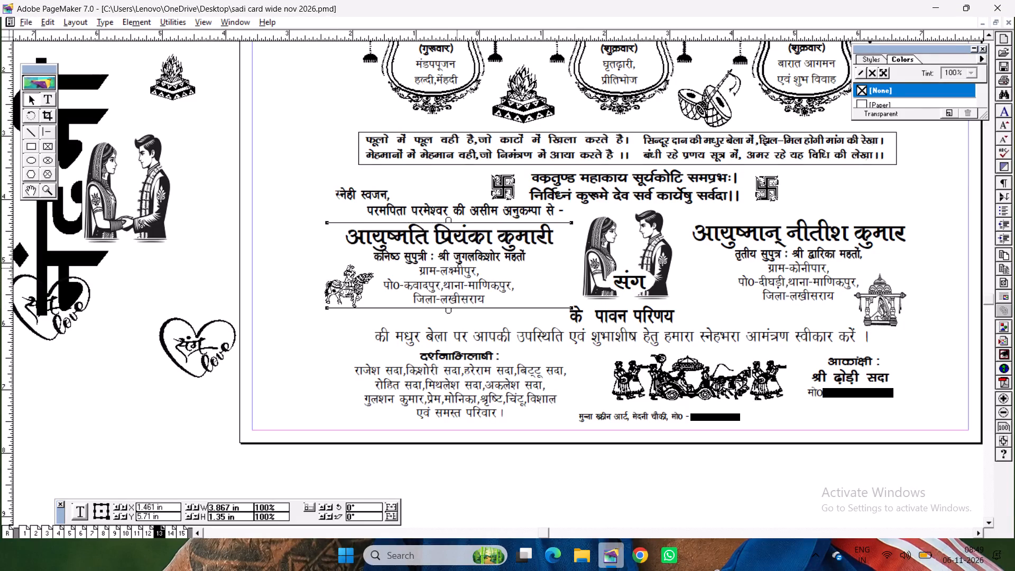
Move the horse rider graphic down and slightly right, beside the last lines of the bride's address.
left_click_drag(299, 260, 410, 360)
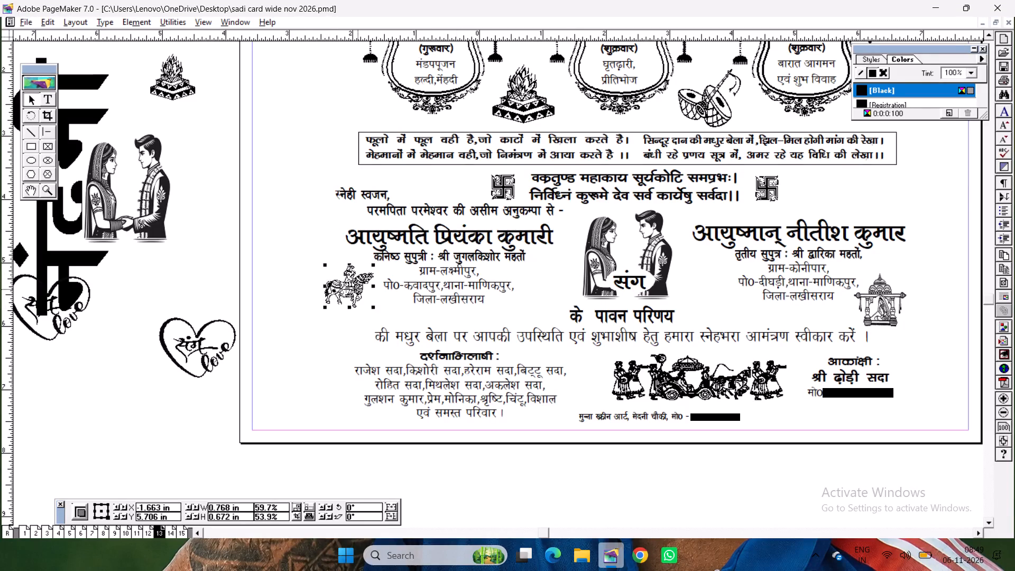
left_click_drag(357, 289, 366, 309)
left_click(358, 306)
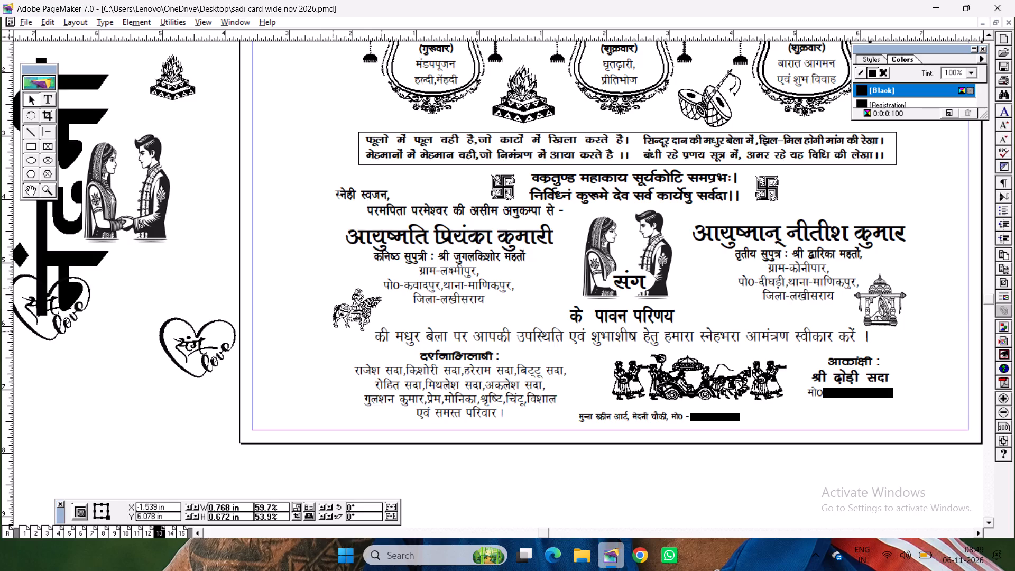
Nudge the bride's text block slightly further down and save the publication.
left_click(465, 274)
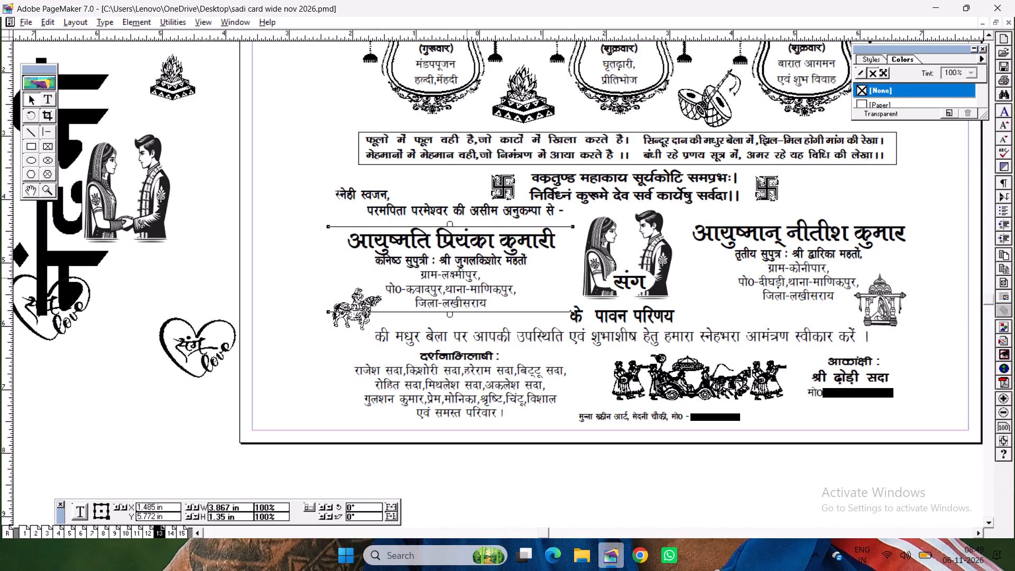
left_click(301, 235)
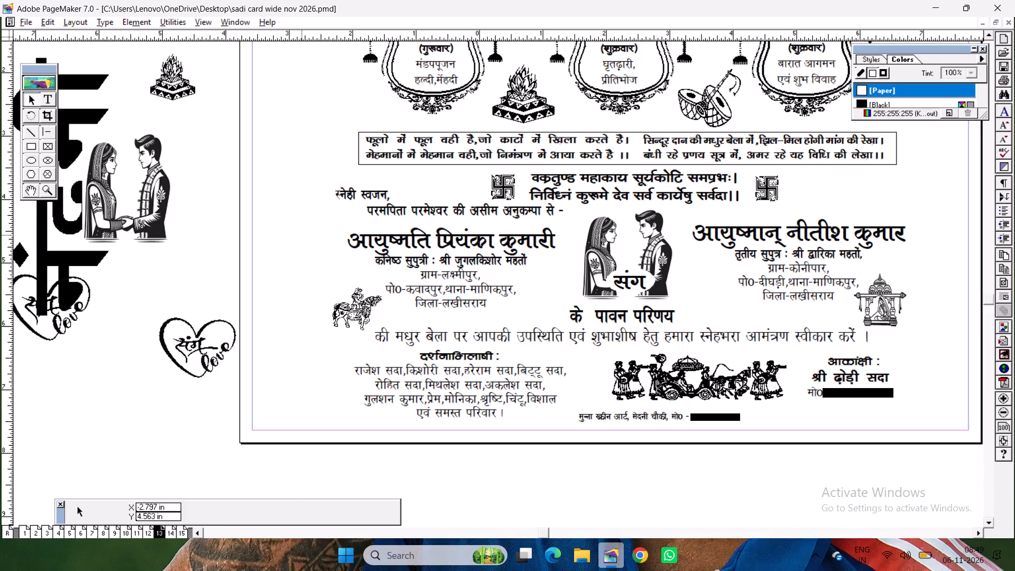
key("ctrl+s")
Nudge the स्नेही स्वजन greeting block slightly down above the bride's name and save the publication.
left_click(389, 217)
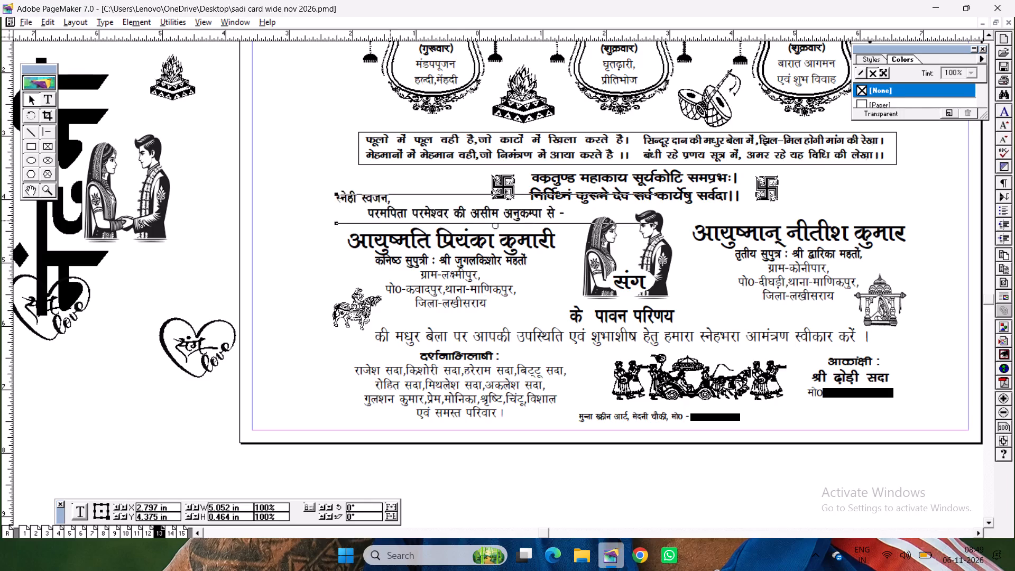
left_click(289, 215)
key("ctrl+s")
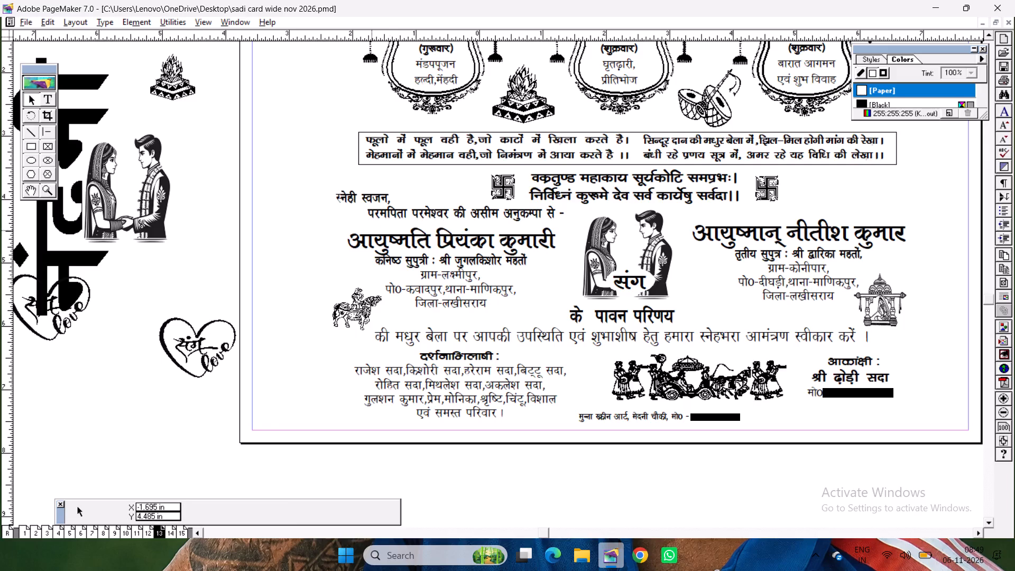
Lower the groom's text block to align with the bride's block and fine-tune the palanquin graphic beside its address.
left_click_drag(769, 263, 768, 271)
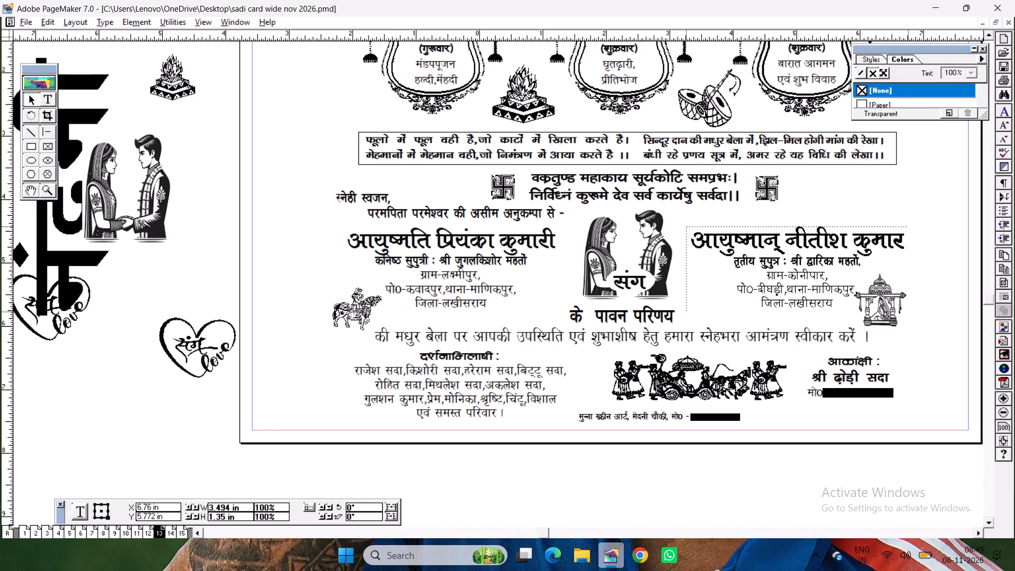
left_click_drag(768, 271, 768, 271)
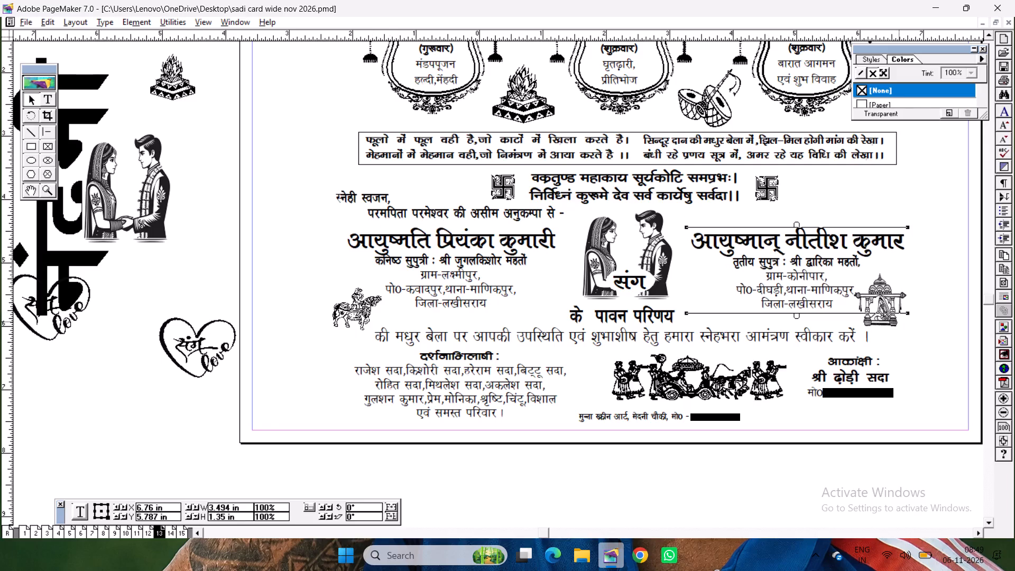
left_click(898, 322)
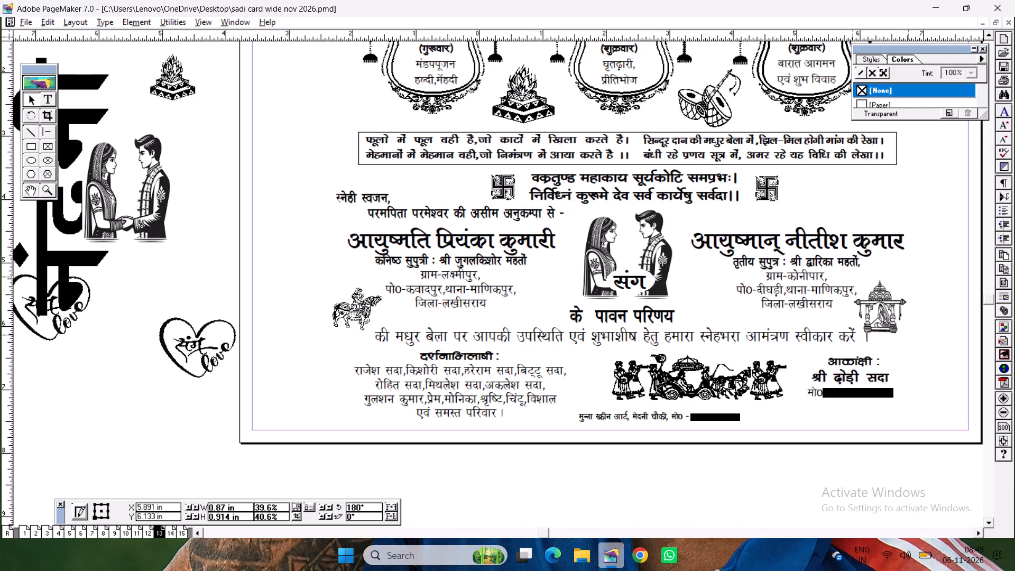
left_click(940, 348)
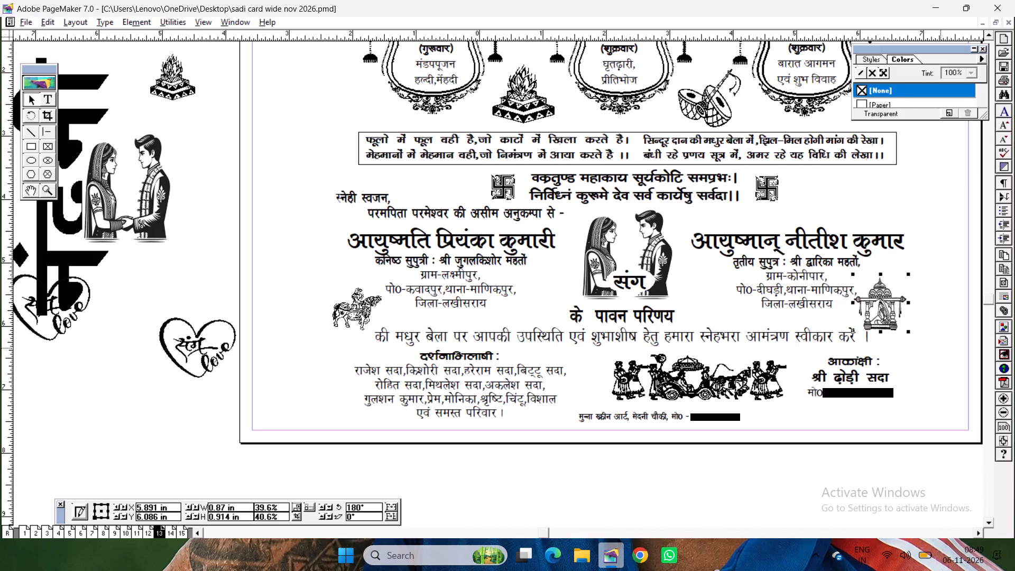
left_click(823, 297)
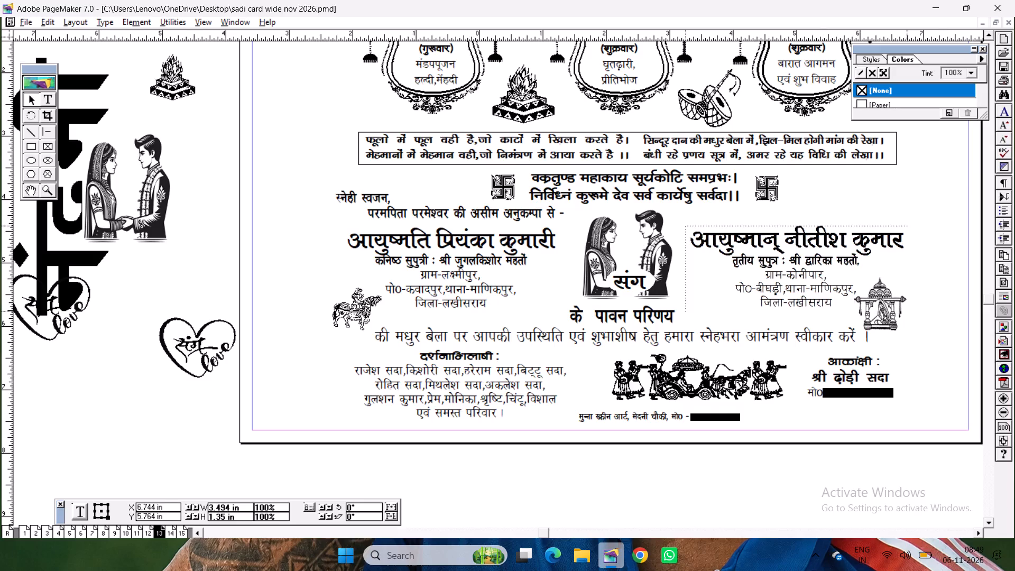
left_click(946, 370)
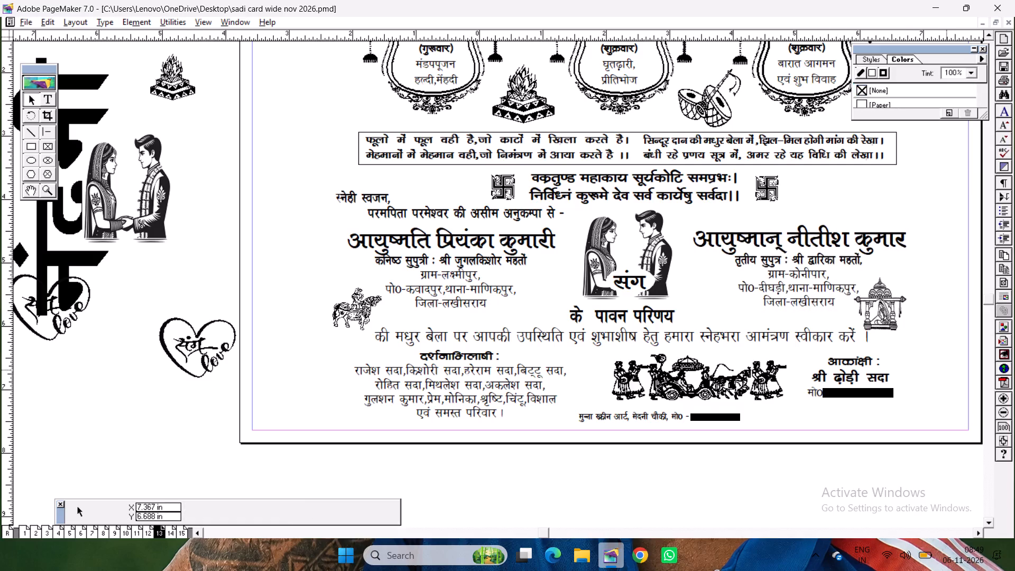
Nudge the आकांक्षी block slightly right and the के पावन परिणय invitation lines slightly down.
left_click(859, 375)
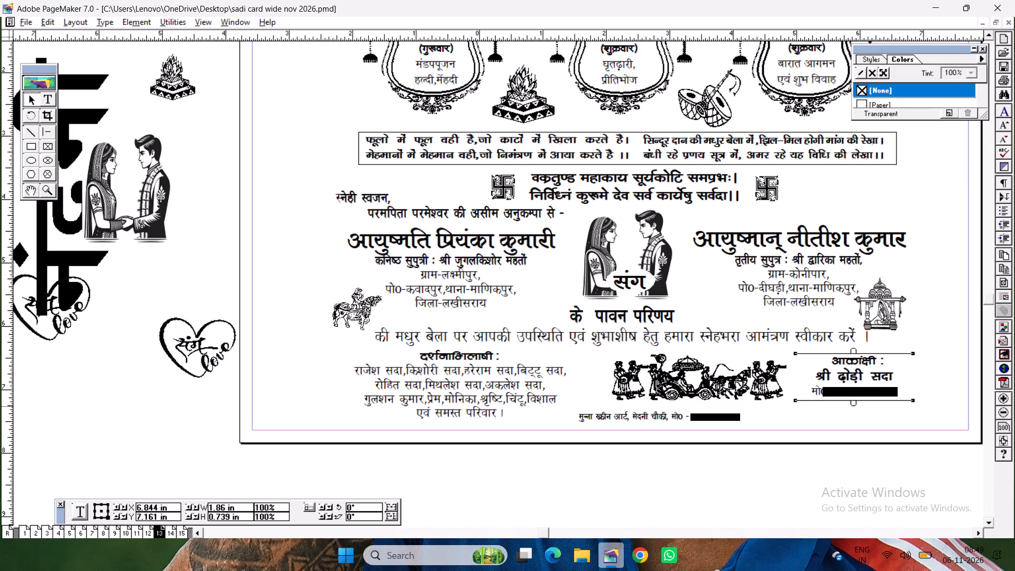
left_click(939, 406)
left_click(607, 334)
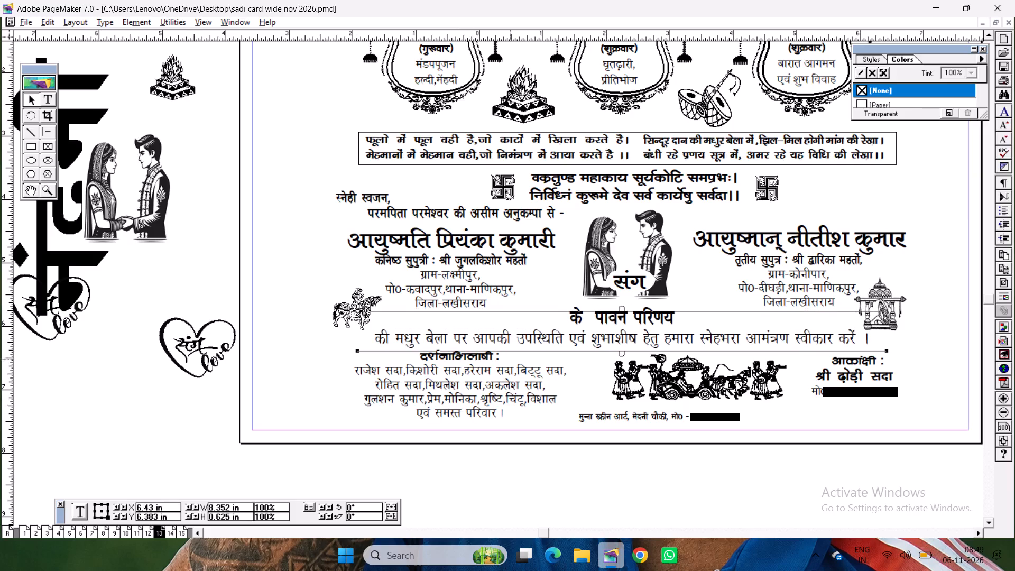
Move the bride's text block a little lower, away from the greeting lines, and save the publication.
left_click_drag(437, 294, 438, 302)
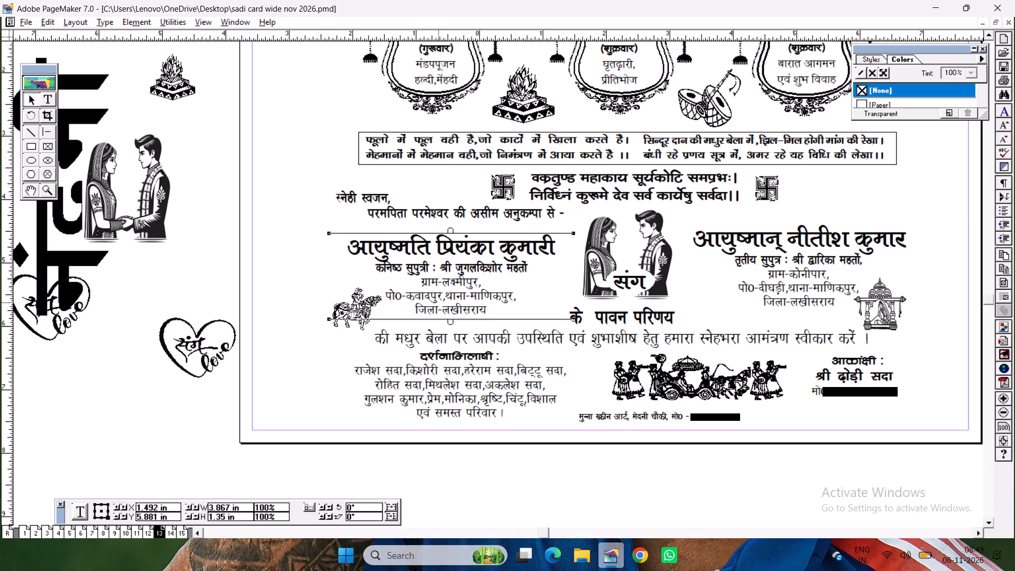
left_click(268, 281)
key("ctrl+s")
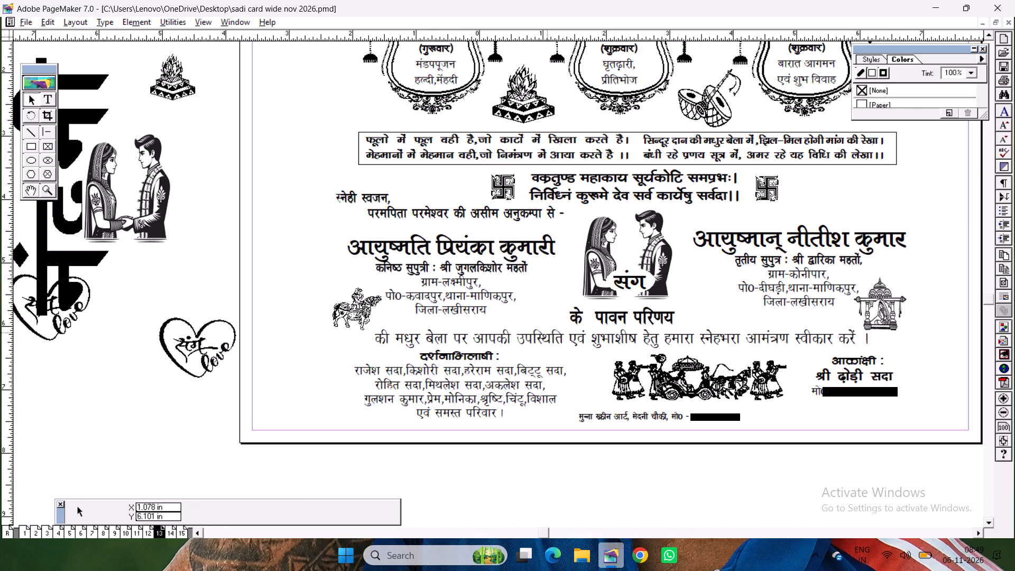
Replace the relatives' names under the दर्शनाभिलाषी heading with the first two new family names, separated by commas.
left_click(508, 388)
key("ctrl+2")
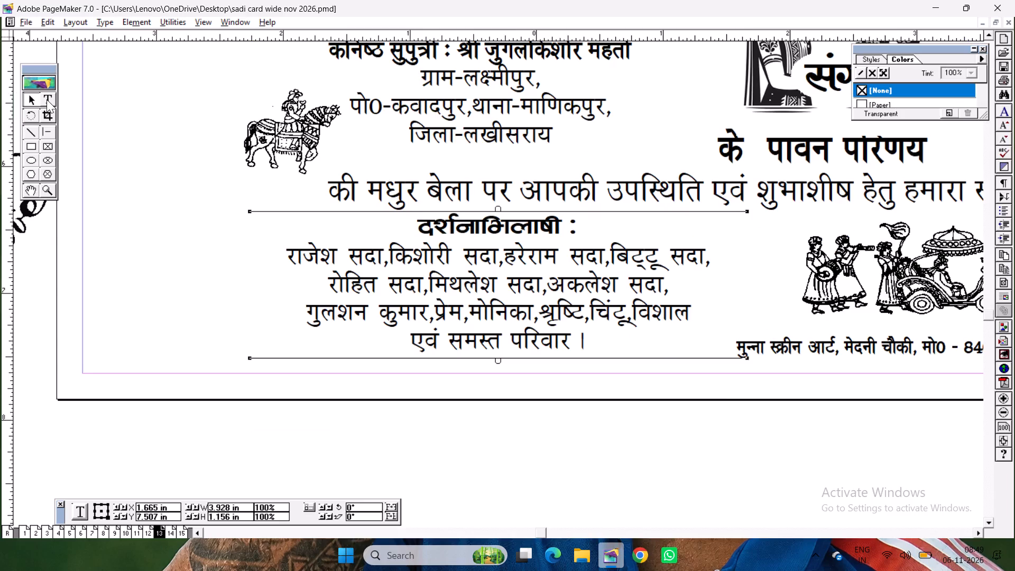
right_click(47, 99)
left_click(48, 104)
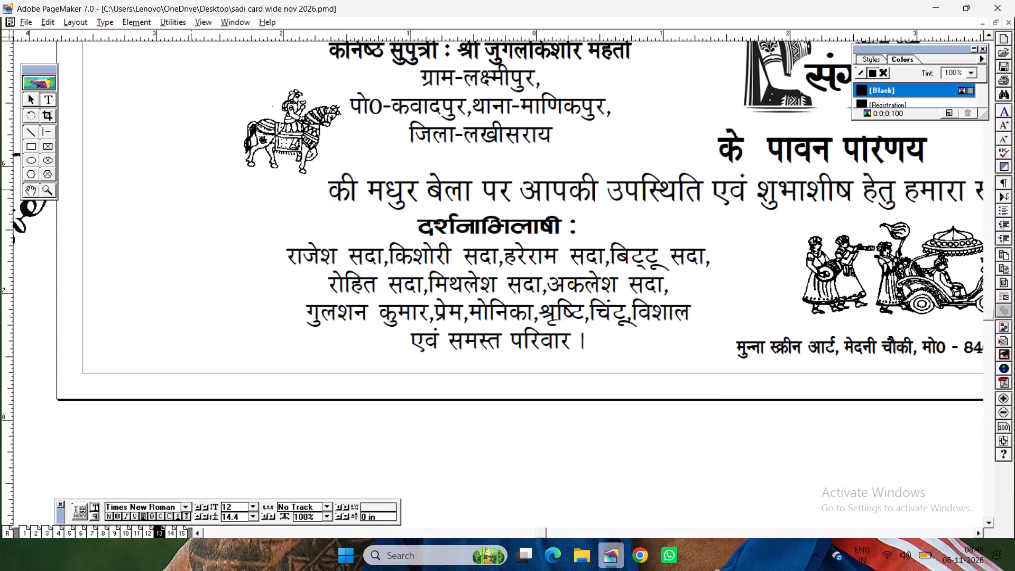
left_click_drag(281, 263, 728, 319)
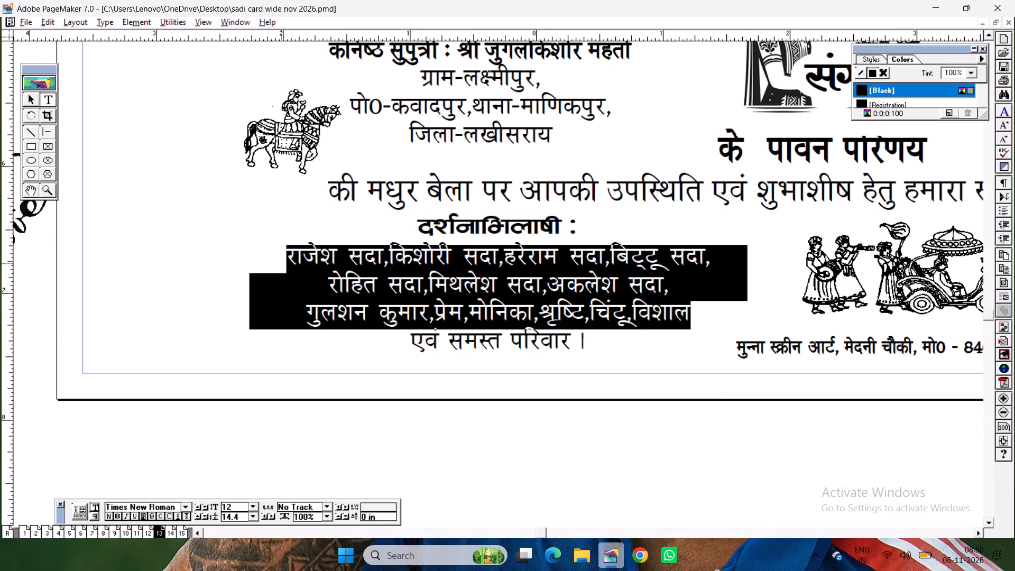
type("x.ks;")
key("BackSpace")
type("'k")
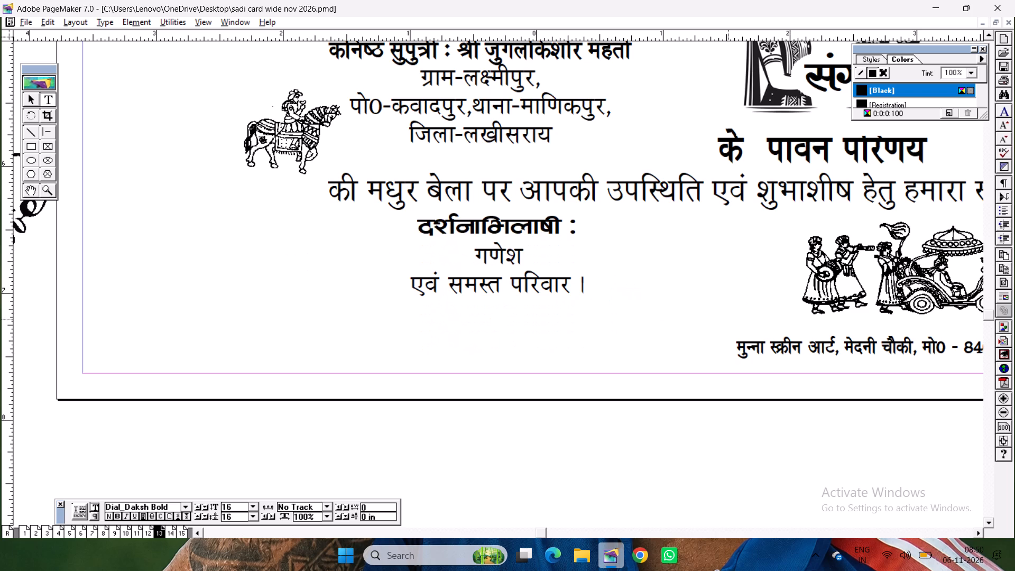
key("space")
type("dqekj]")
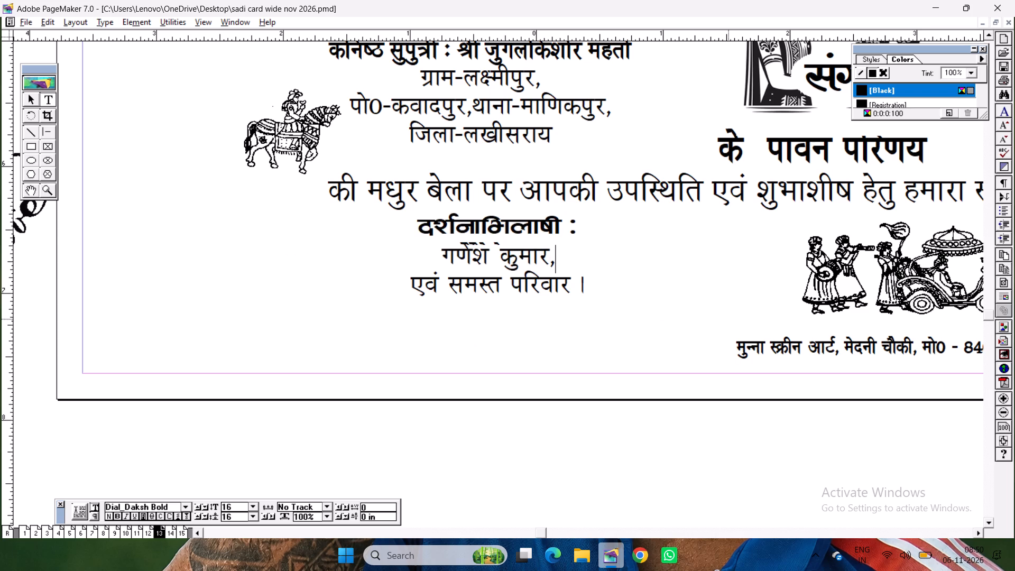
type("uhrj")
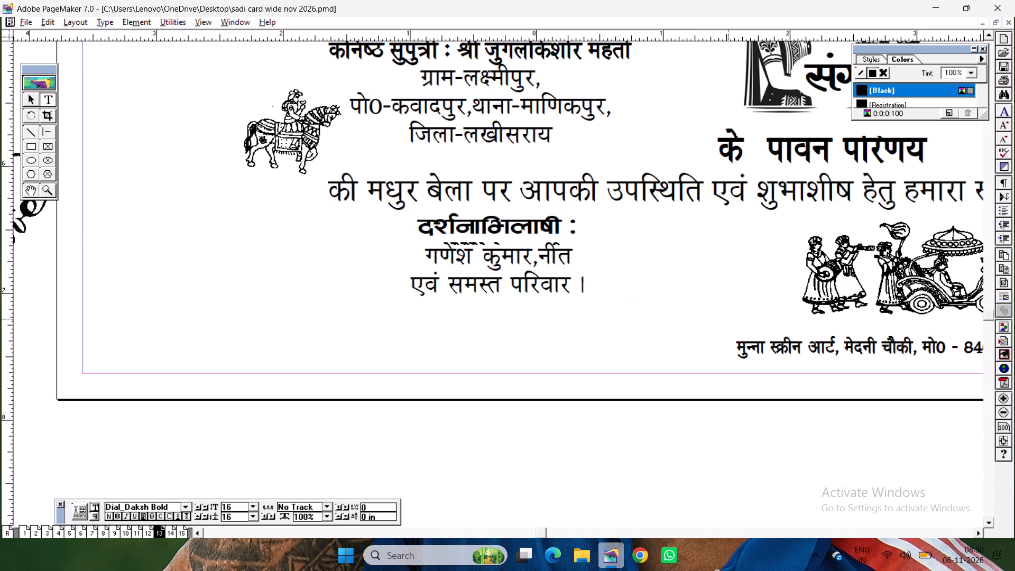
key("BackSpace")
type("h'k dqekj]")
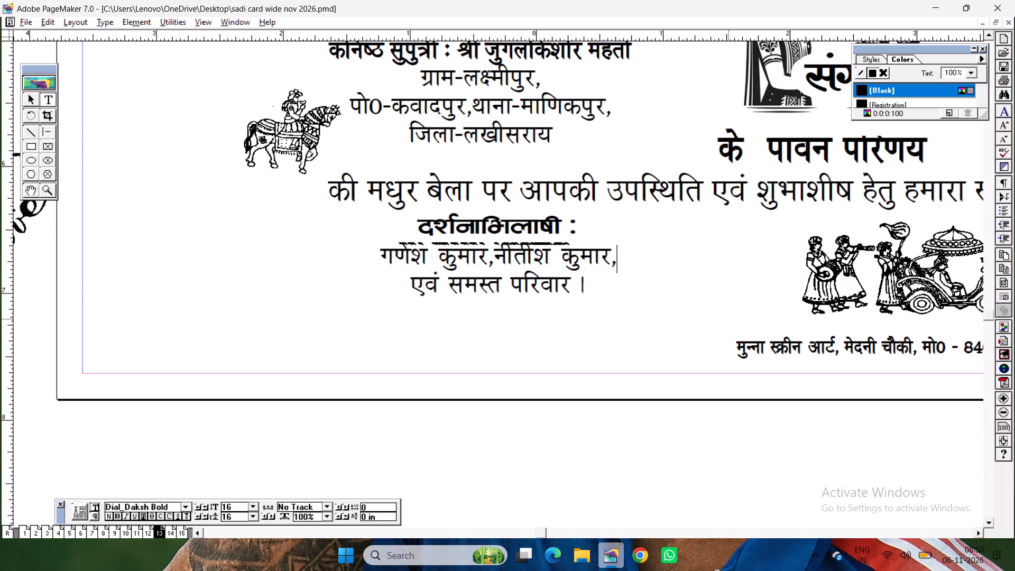
Add the remaining three relatives' names to the दर्शनाभिलाषी list, after the second name.
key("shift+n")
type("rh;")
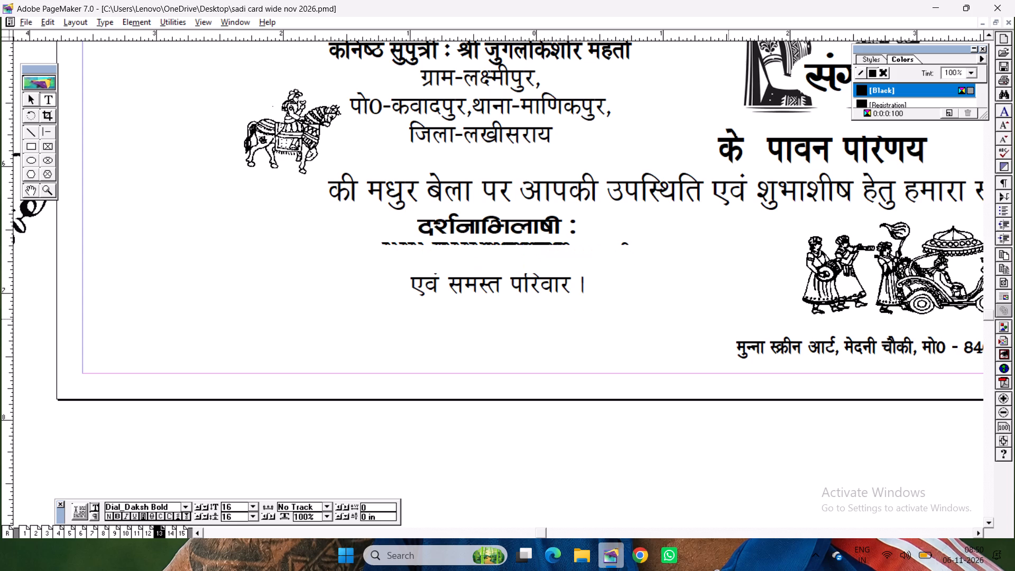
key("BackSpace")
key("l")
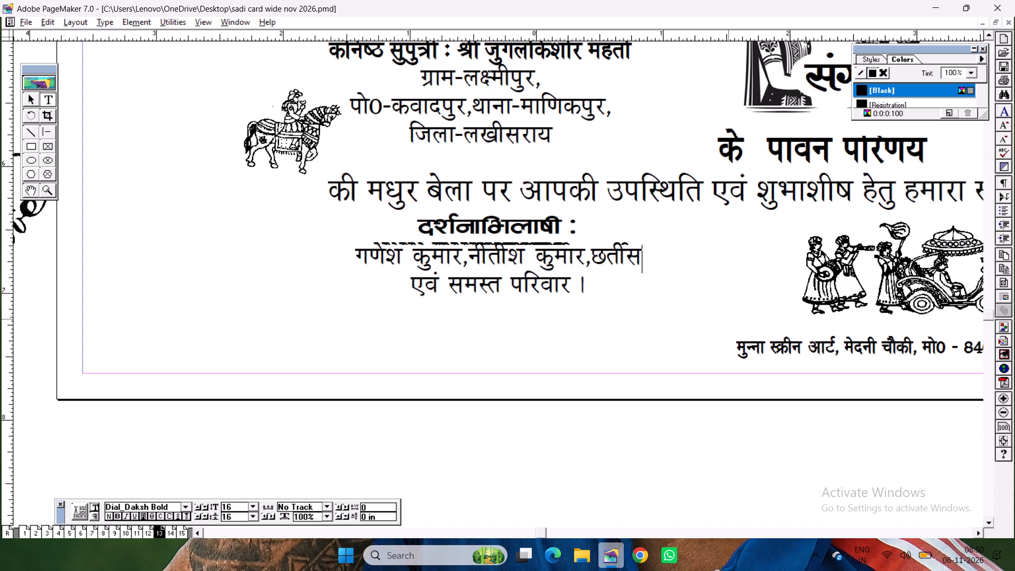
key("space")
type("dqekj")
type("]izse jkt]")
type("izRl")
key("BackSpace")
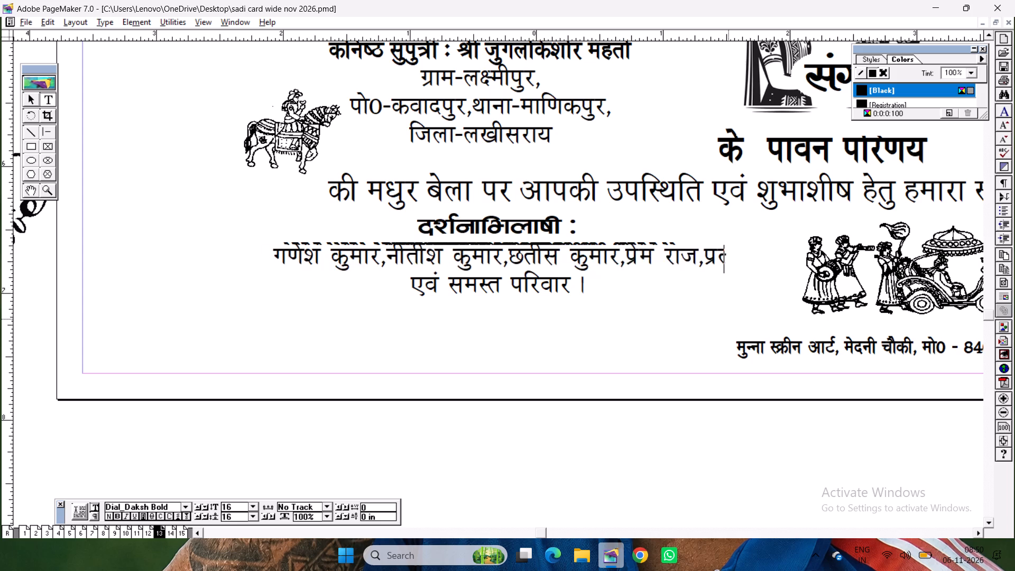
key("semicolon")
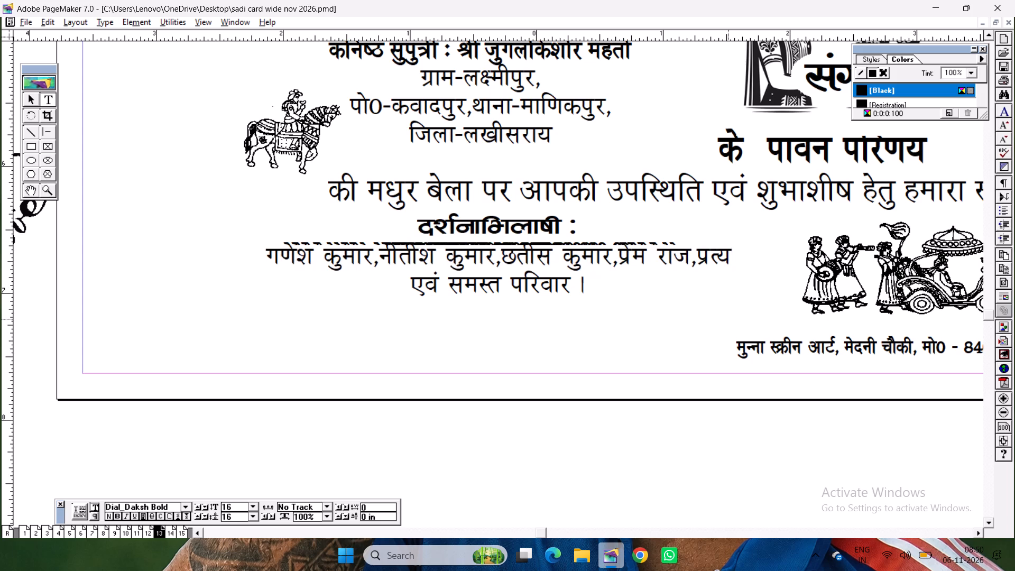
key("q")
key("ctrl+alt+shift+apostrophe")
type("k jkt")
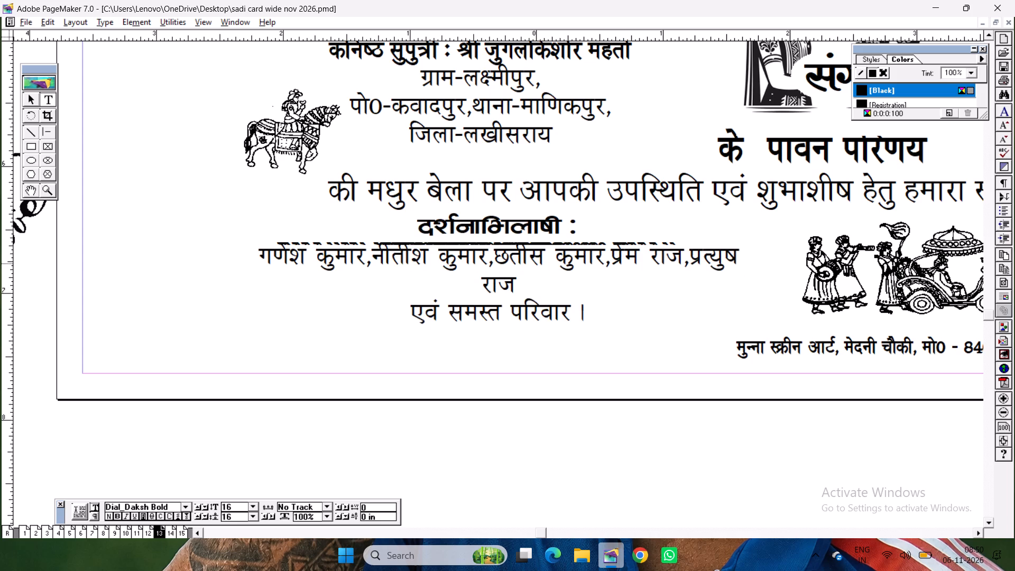
Break the दर्शनाभिलाषी names list into two lines after the second name.
left_click(491, 256)
key("Return")
key("ctrl+2")
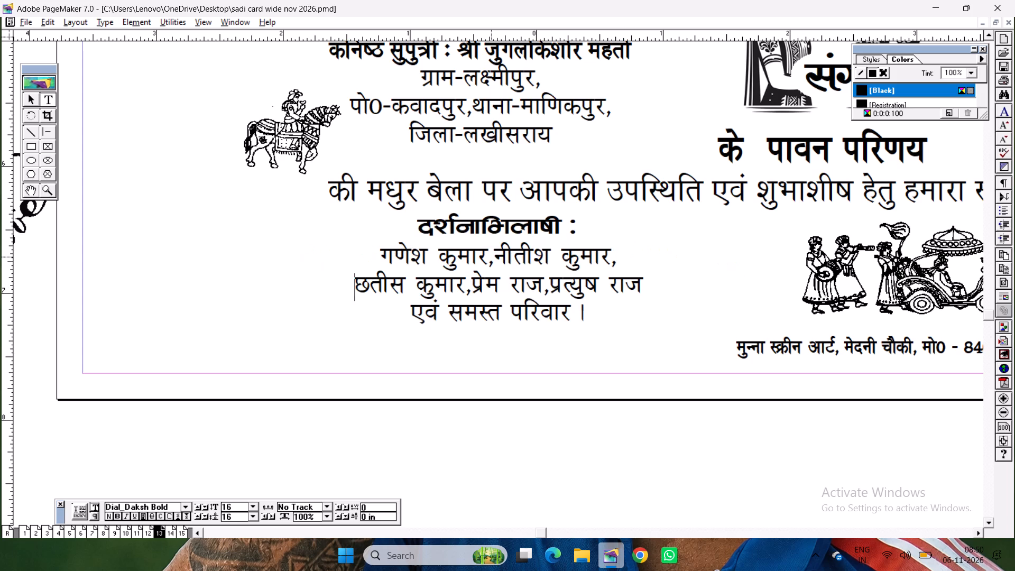
Nudge the दर्शनाभिलाषी block slightly down and right, and narrow it from its left edge to about 3.09 in wide.
left_click(33, 97)
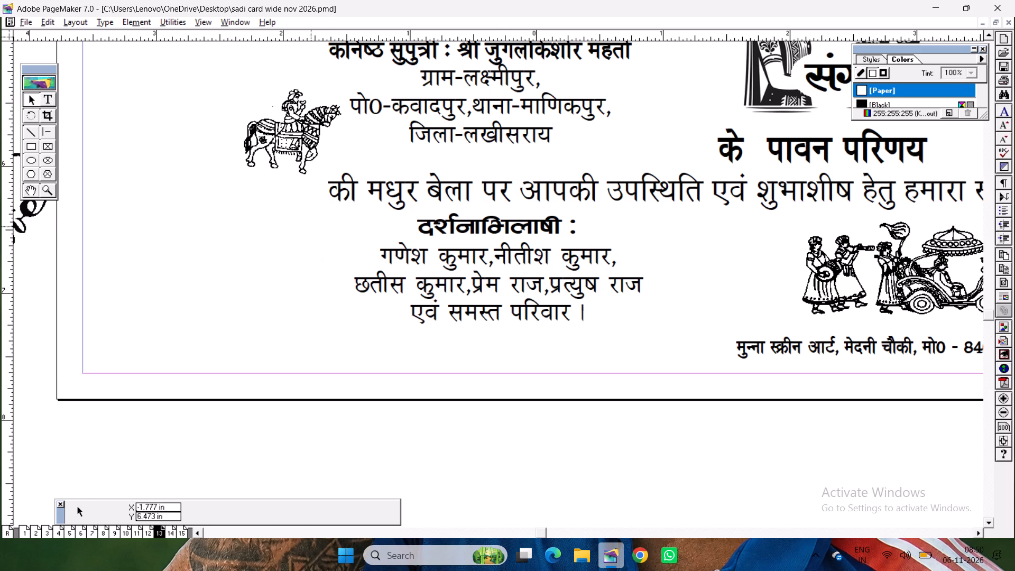
left_click_drag(499, 305, 504, 310)
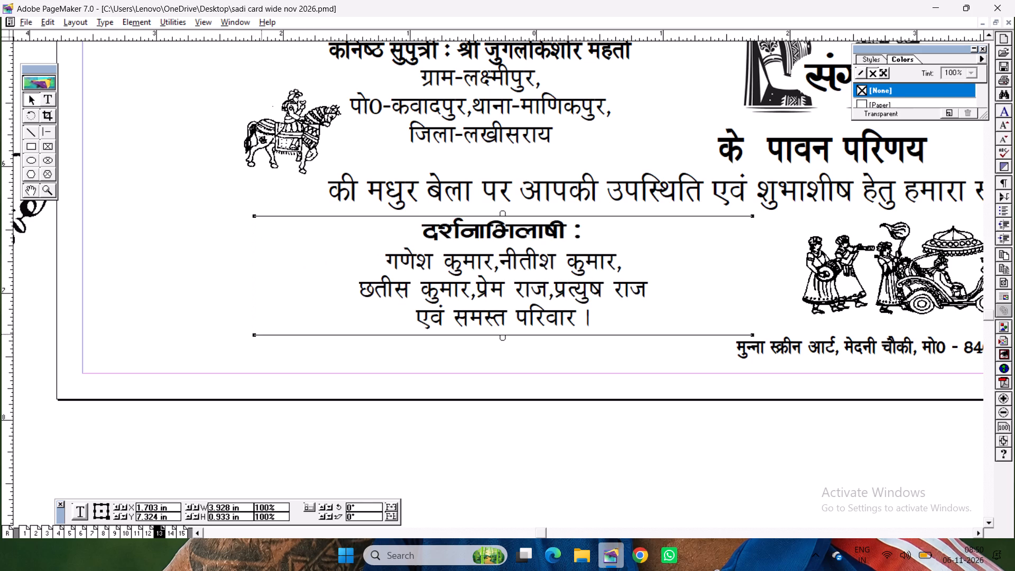
left_click_drag(252, 335, 359, 395)
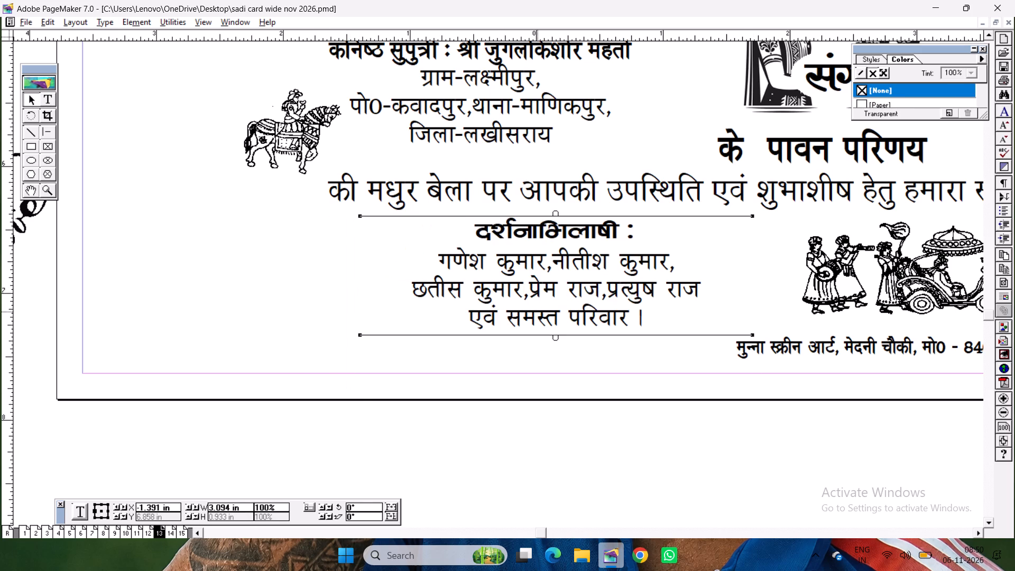
Move the दर्शनाभिलाषी block left to about X -1.84 in, keeping it below the invitation line.
left_click_drag(547, 308, 490, 310)
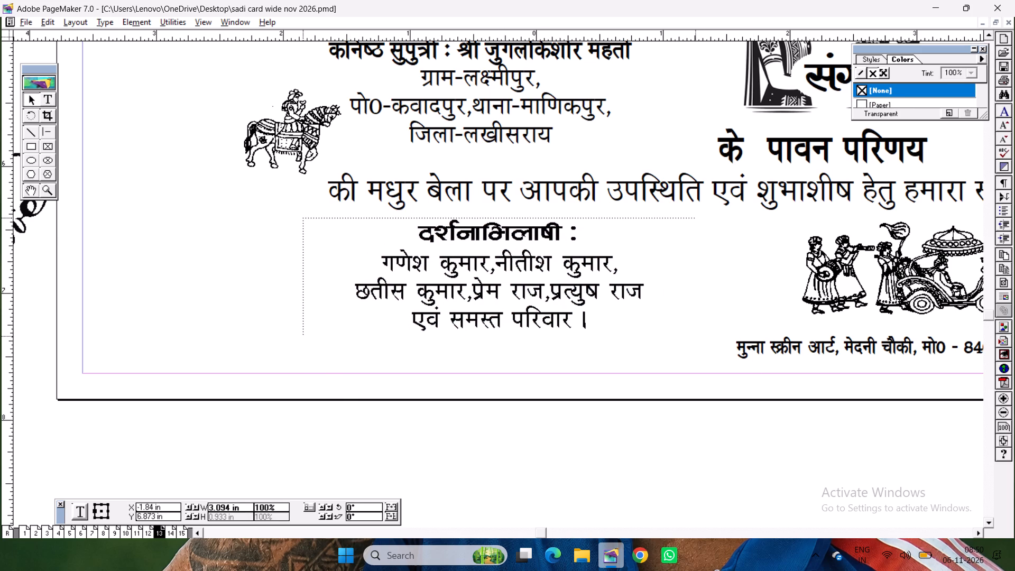
left_click_drag(490, 310, 490, 311)
left_click(522, 431)
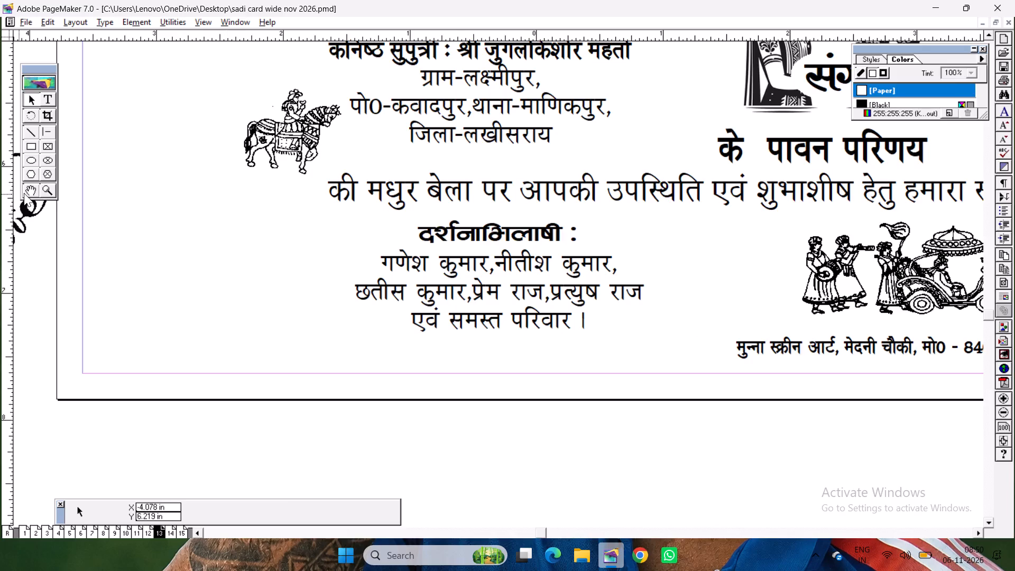
Replace the name after श्री under the आकांक्षी heading with the bride's father's name.
left_click(25, 192)
left_click_drag(548, 326, 115, 367)
left_click_drag(442, 357, 371, 317)
left_click_drag(366, 289, 358, 269)
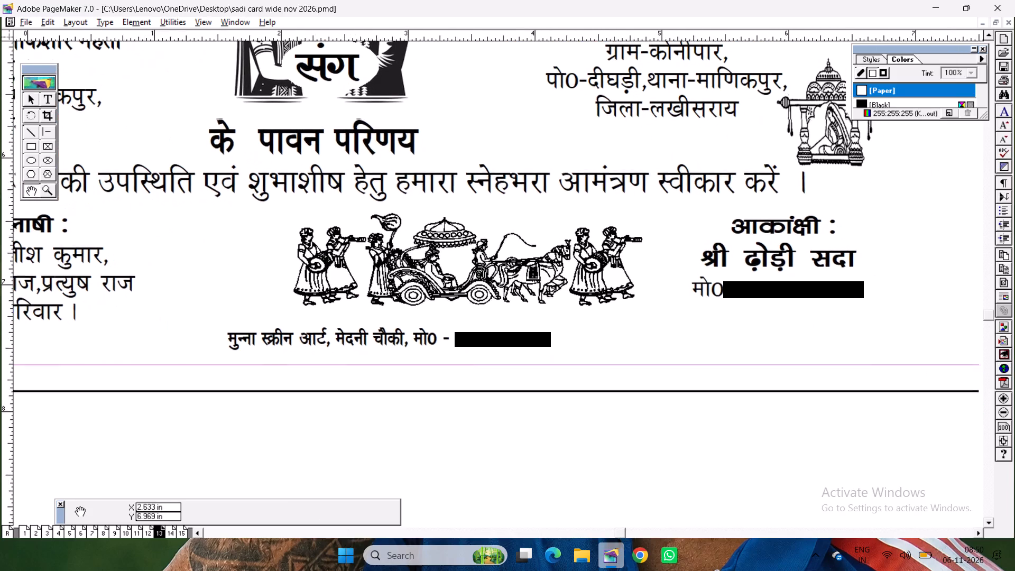
left_click_drag(358, 269, 358, 265)
left_click(30, 100)
left_click(47, 102)
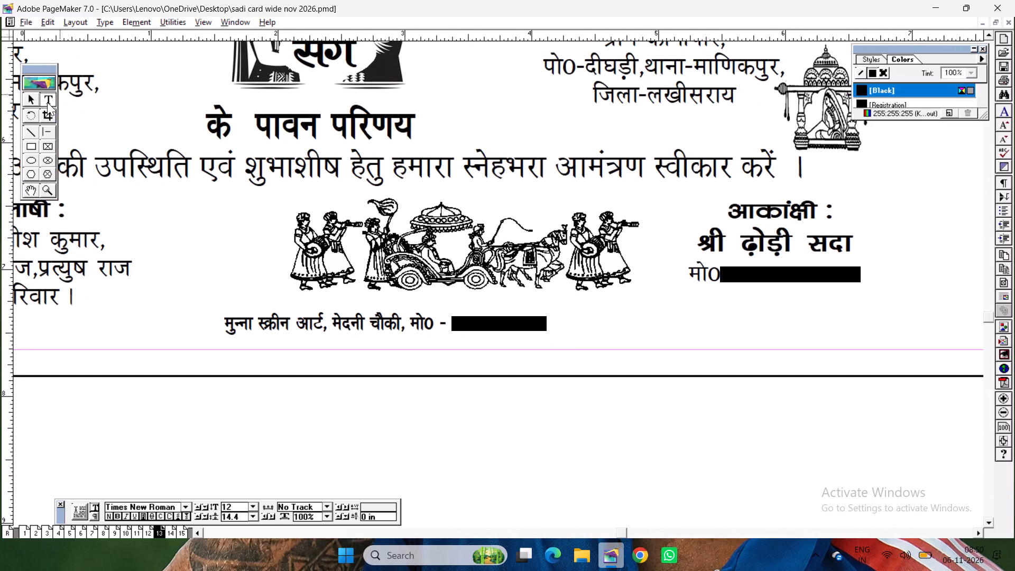
left_click_drag(742, 242, 906, 243)
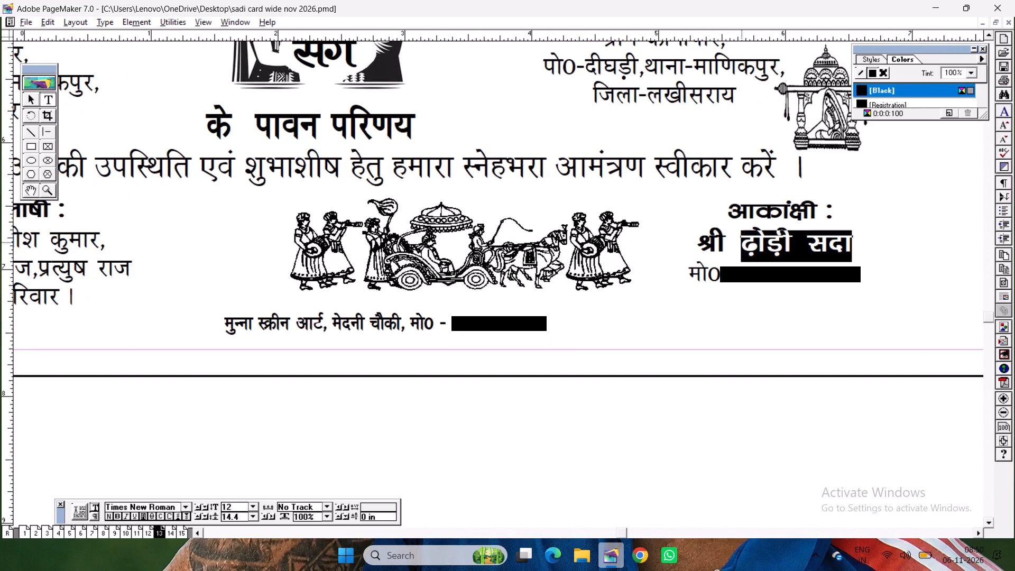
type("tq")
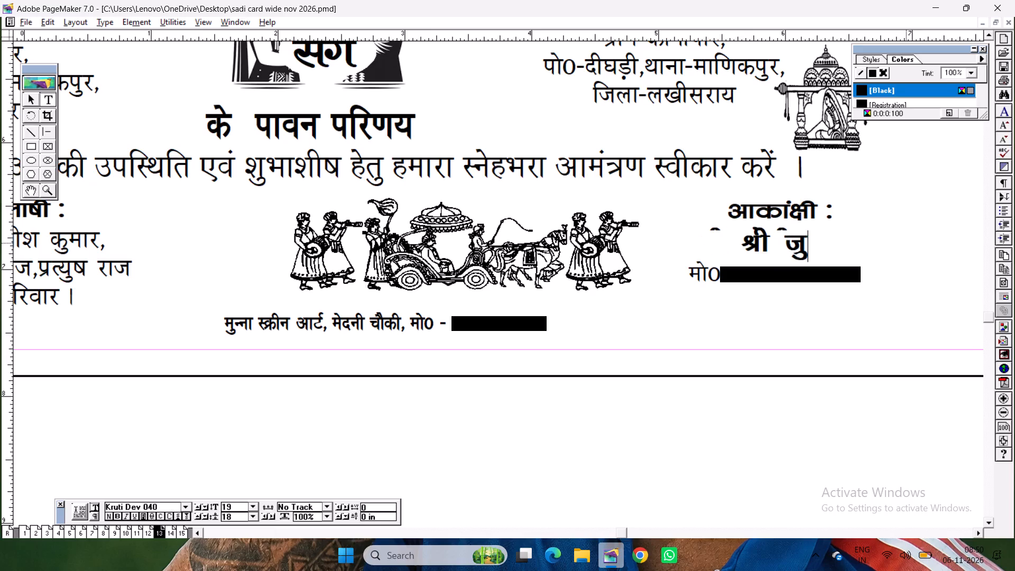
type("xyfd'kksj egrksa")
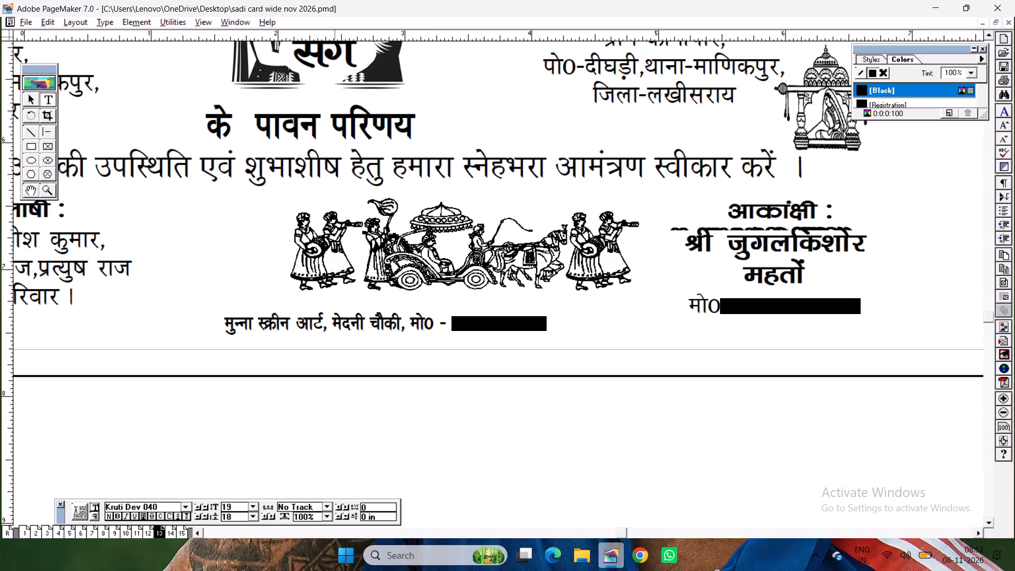
Move the wedding procession artwork off the card, into the empty area below the page's bottom edge.
left_click(26, 101)
left_click(386, 281)
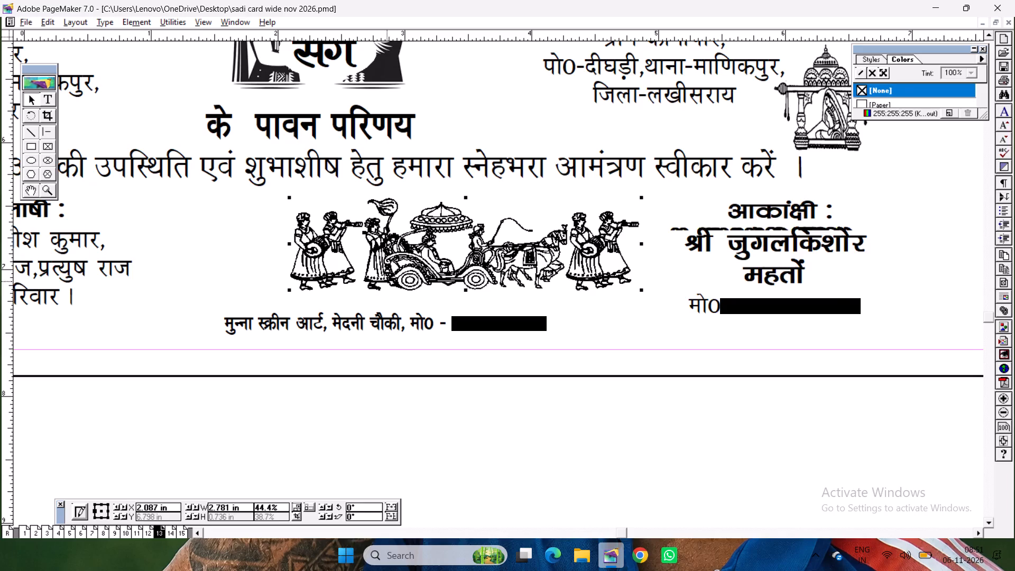
left_click_drag(428, 263, 433, 438)
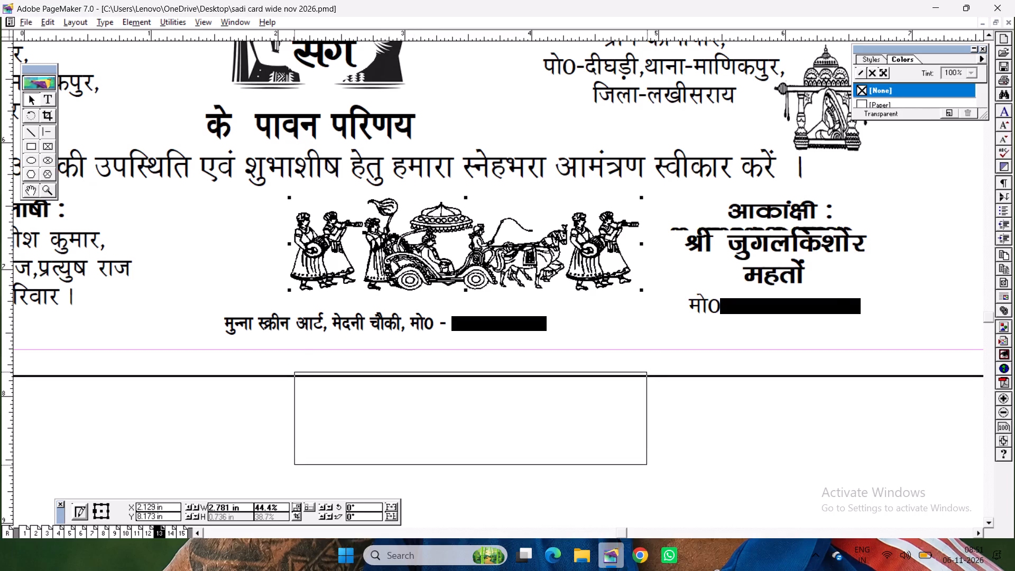
left_click_drag(433, 438, 439, 463)
Widen the आकांक्षी block from its left edge to about 2.43 in and shift it slightly left and down.
left_click(755, 227)
left_click_drag(657, 322, 584, 348)
left_click_drag(740, 271, 732, 281)
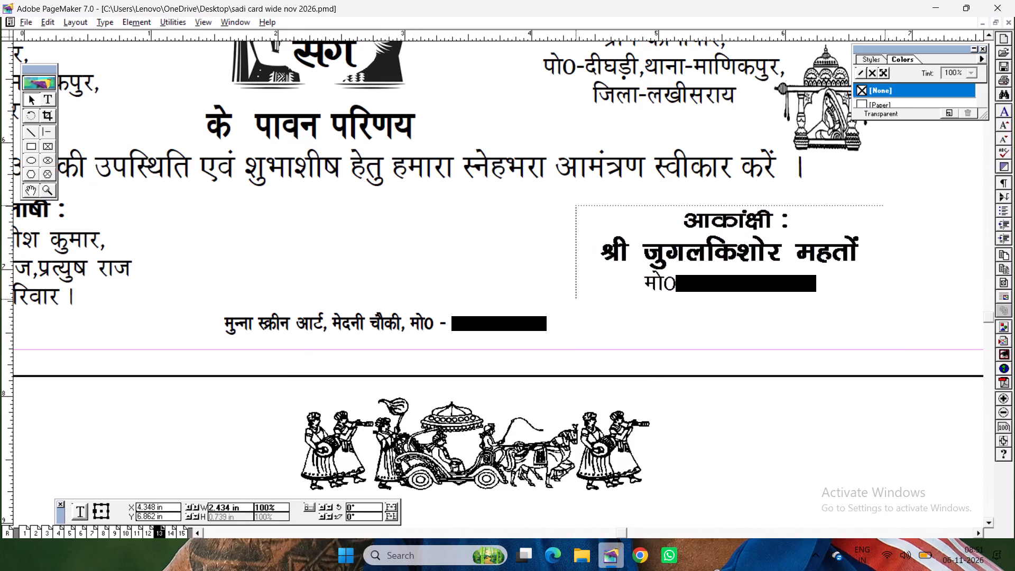
left_click_drag(732, 281, 730, 283)
left_click(52, 103)
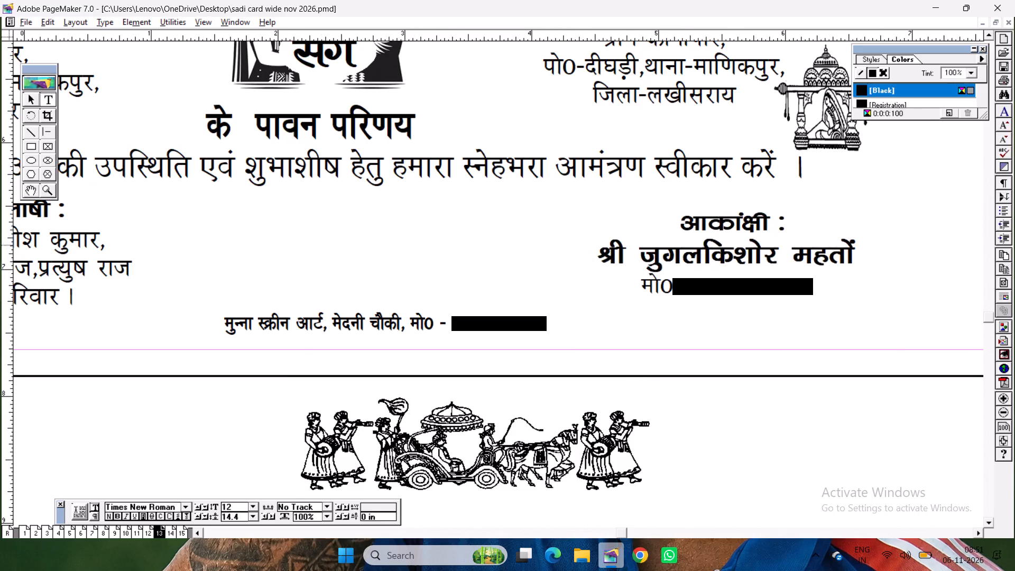
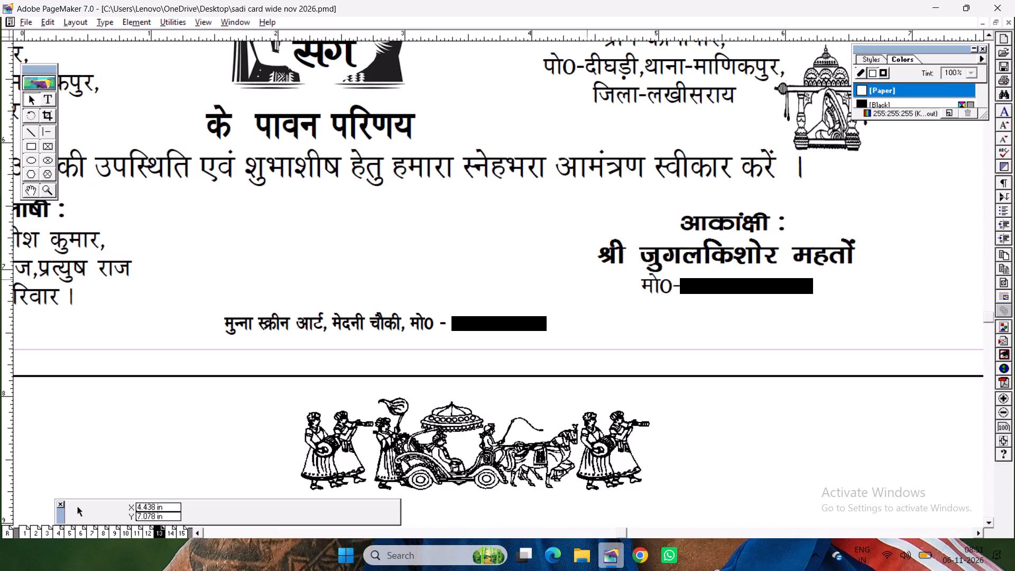
Shift the आकांक्षी block on page 13 slightly right and down, and save the document.
left_click_drag(697, 278, 712, 283)
left_click(732, 451)
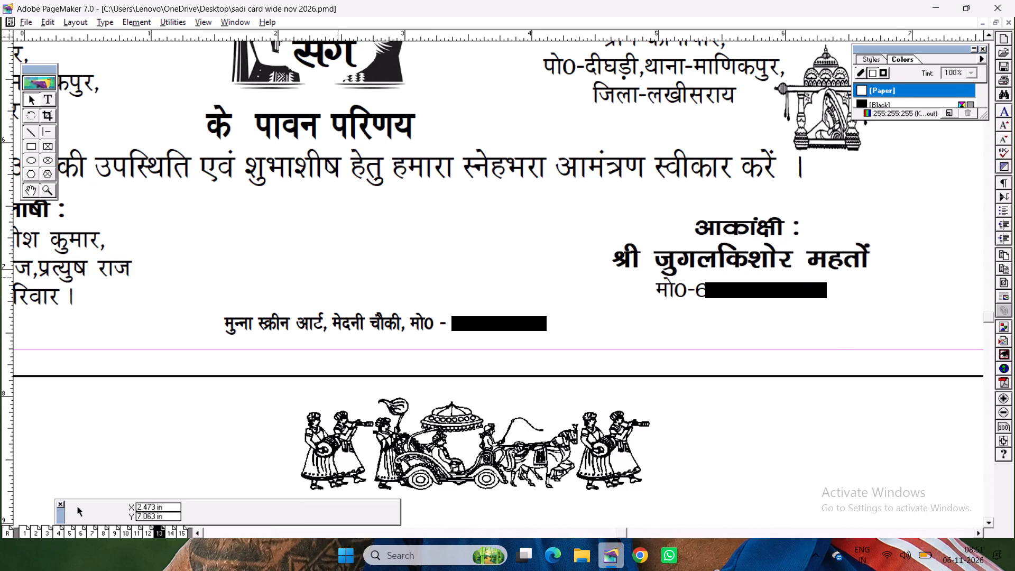
key("ctrl+5")
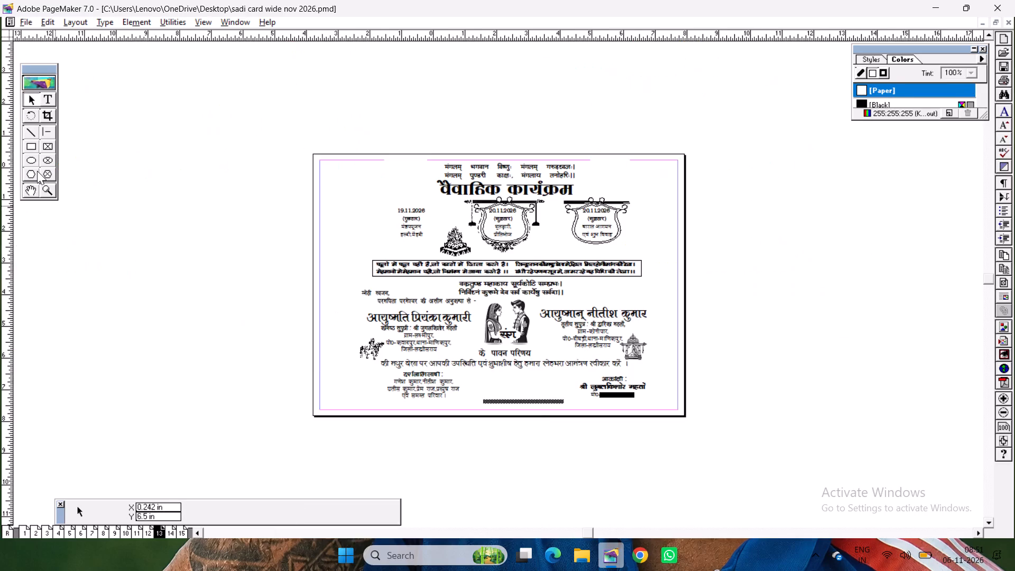
key("ctrl+1")
key("ctrl+s")
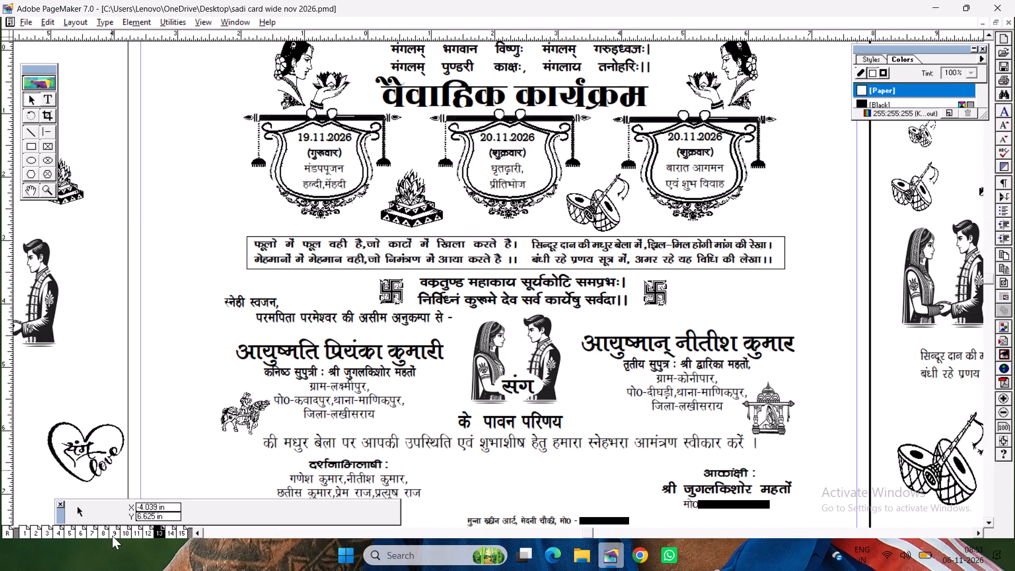
Copy the boxed हल्दी है चंदन है verse with its frame from page 6 onto page 13, between the दर्शनाभिलाषी and आकांक्षी blocks.
left_click(113, 534)
left_click(93, 531)
left_click(76, 531)
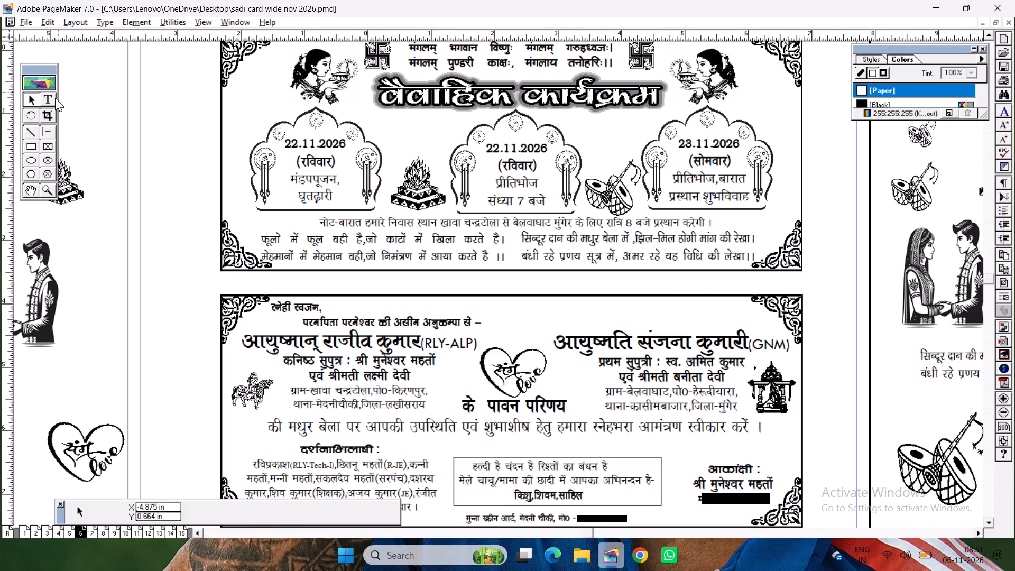
left_click(49, 98)
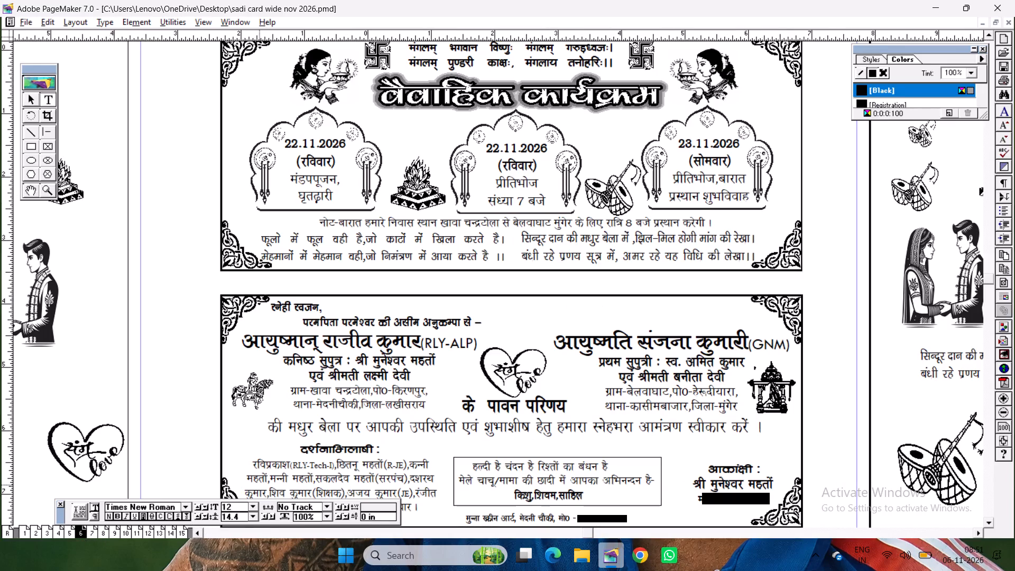
left_click(492, 474)
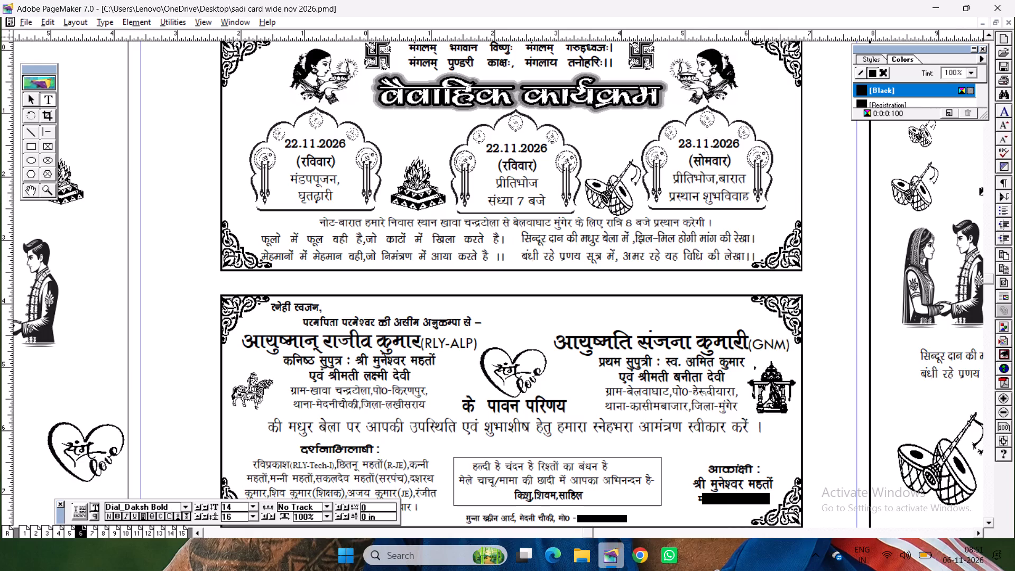
left_click(35, 102)
left_click(504, 478)
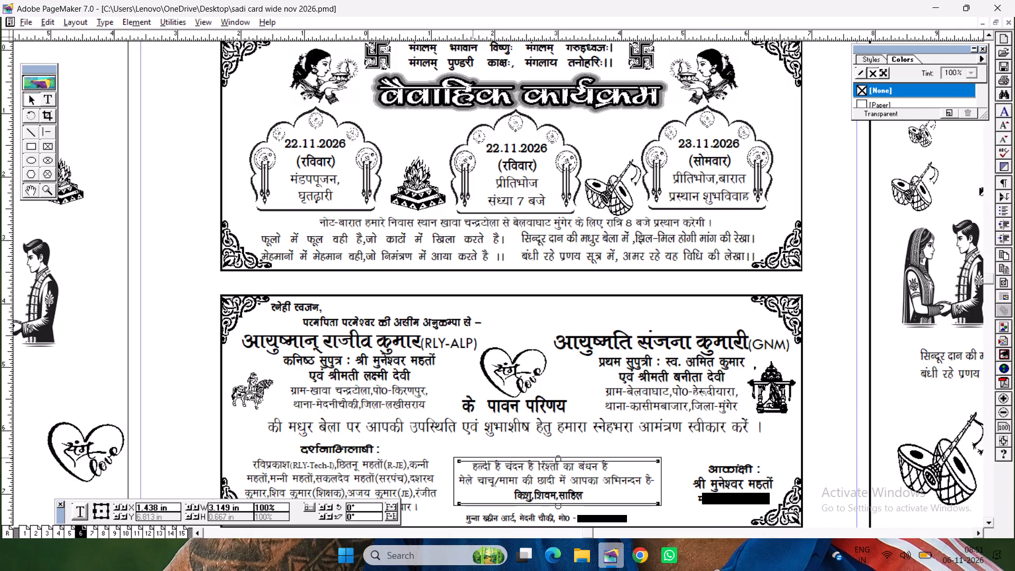
left_click(473, 457, "shift")
key("ctrl+c")
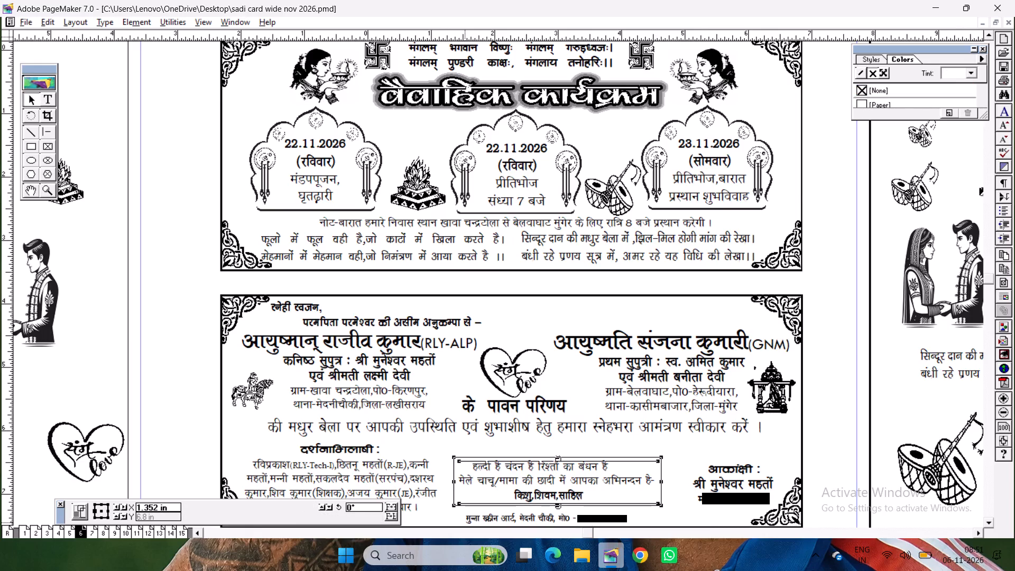
left_click(184, 533)
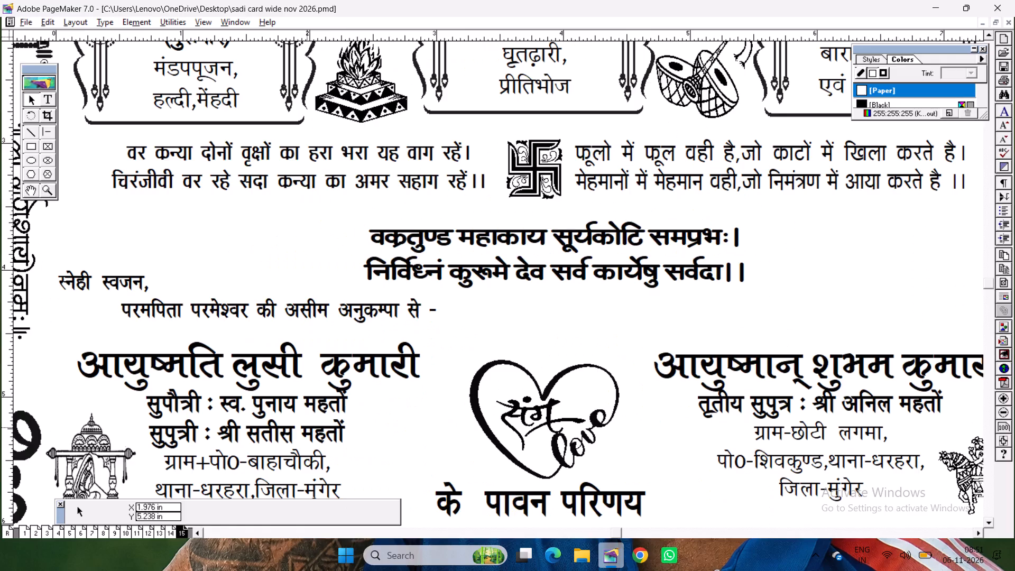
left_click(162, 531)
key("ctrl+v")
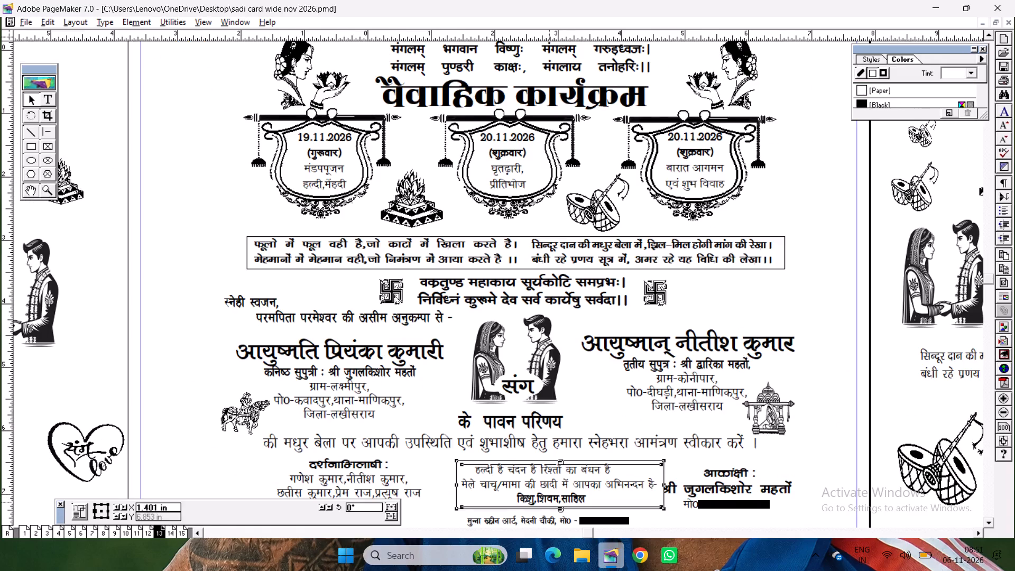
left_click_drag(594, 482, 575, 483)
In the verse's second line, replace चाचू/मामा with मौसी and change मेले to मेली.
key("ctrl+2")
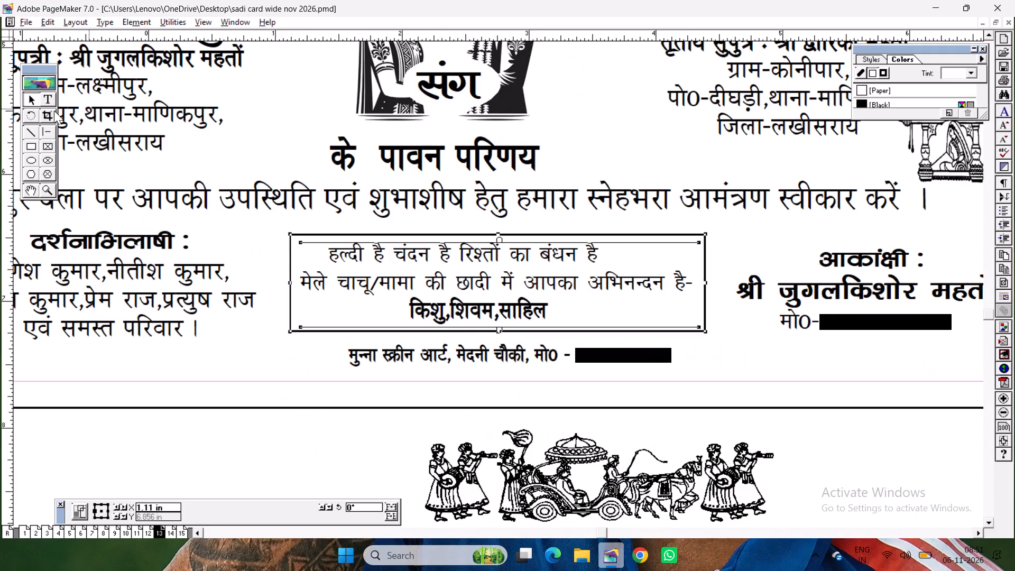
left_click(47, 98)
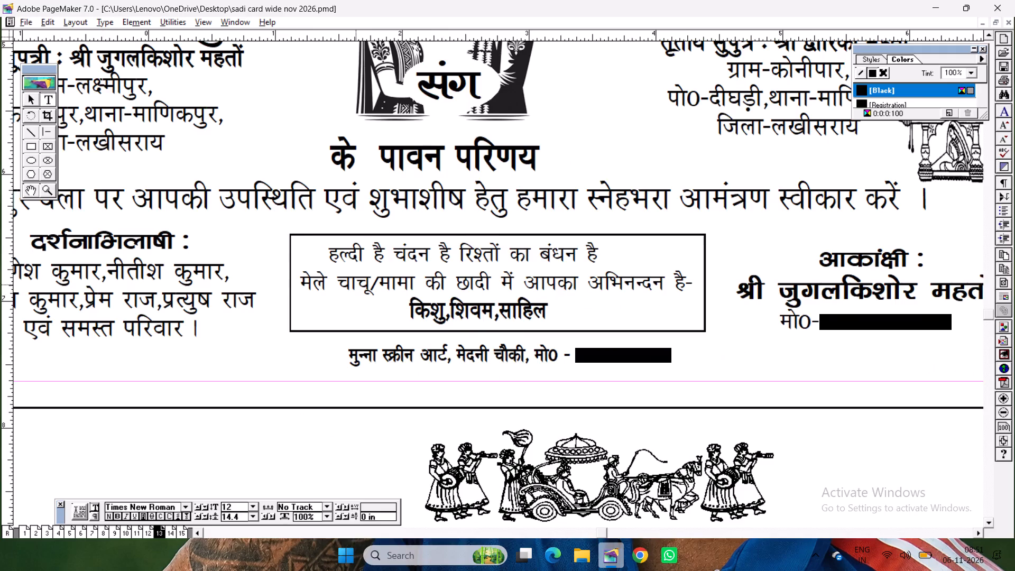
left_click_drag(343, 282, 418, 281)
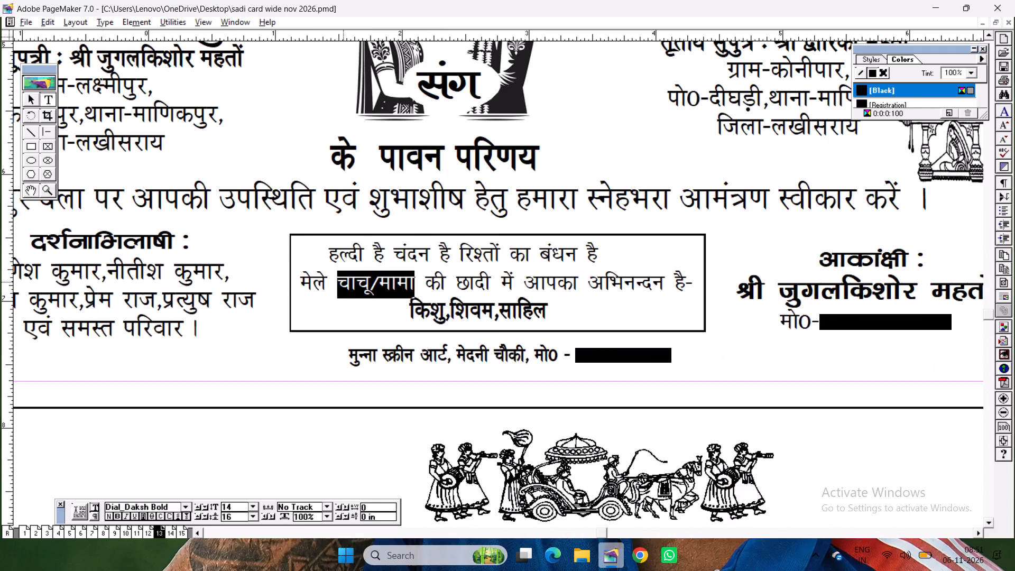
type("es")
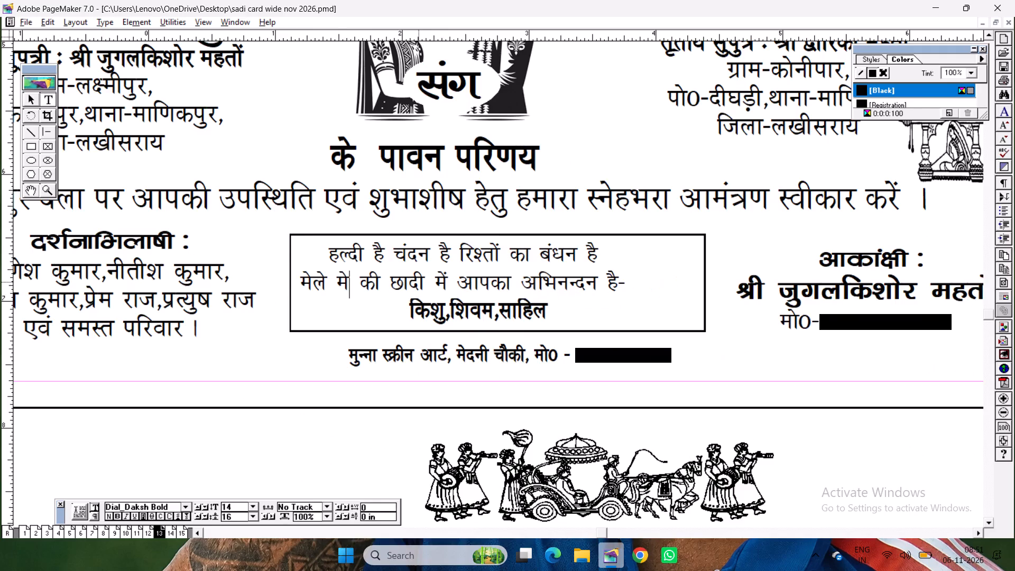
key("BackSpace")
type("kSNh")
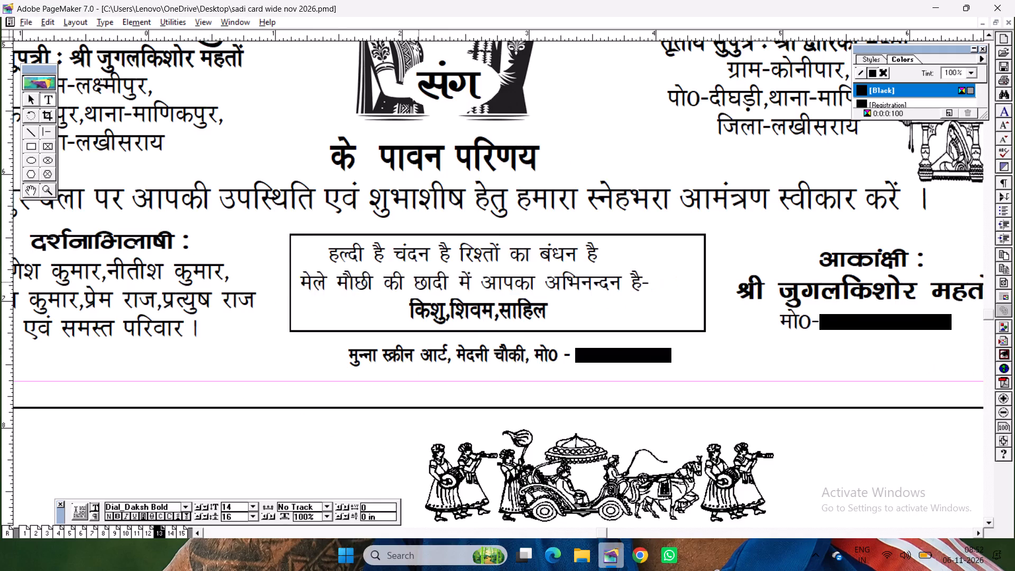
key("BackSpace")
key("BackSpace")
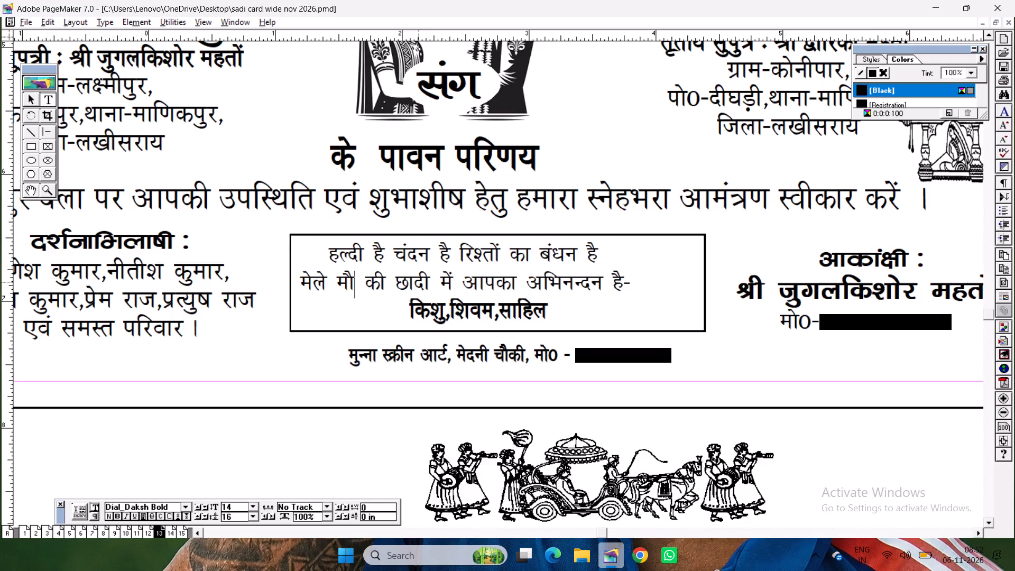
type("lh")
left_click(309, 273)
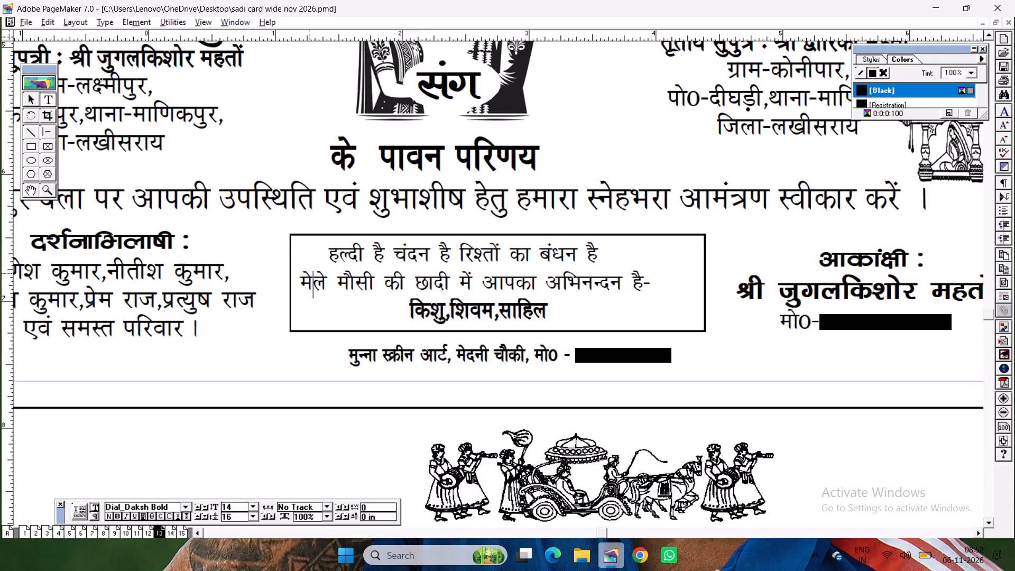
left_click(334, 287)
key("BackSpace")
key("BackSpace")
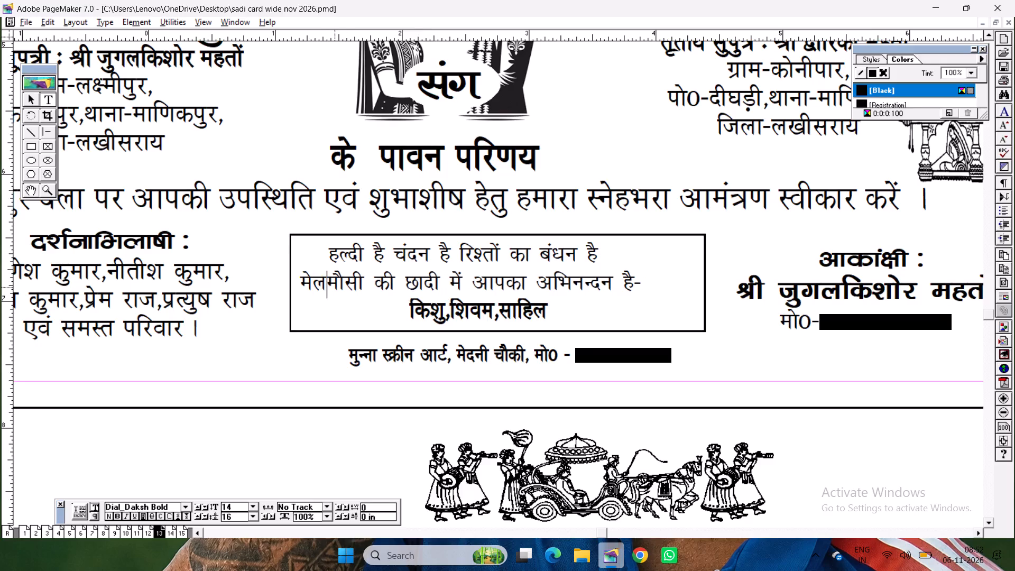
type("h")
key("space")
Replace the children's names under the verse with जयंत,जगत and indent them slightly further with extra spaces.
left_click_drag(402, 308, 594, 326)
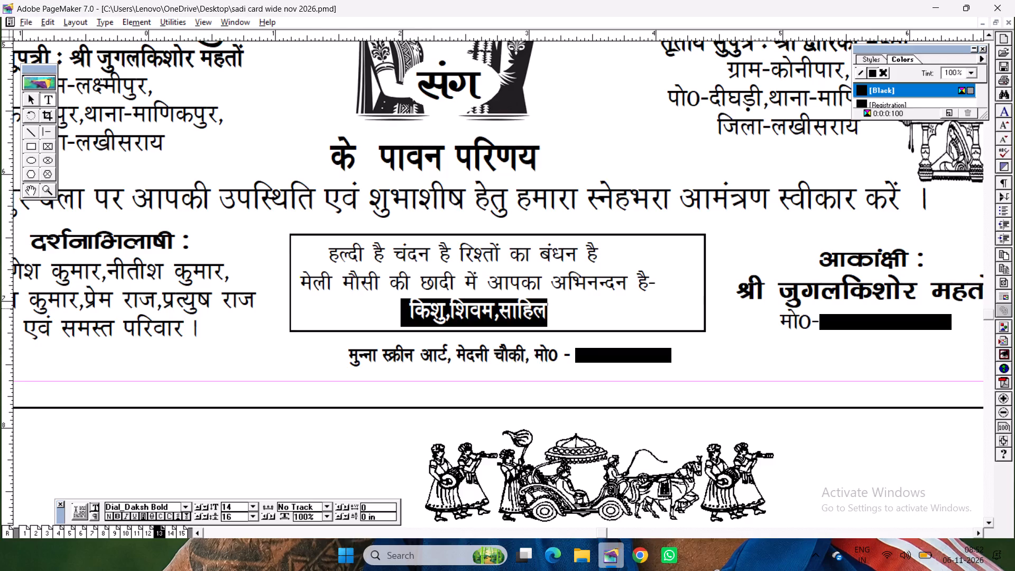
left_click_drag(594, 326, 598, 325)
key("space")
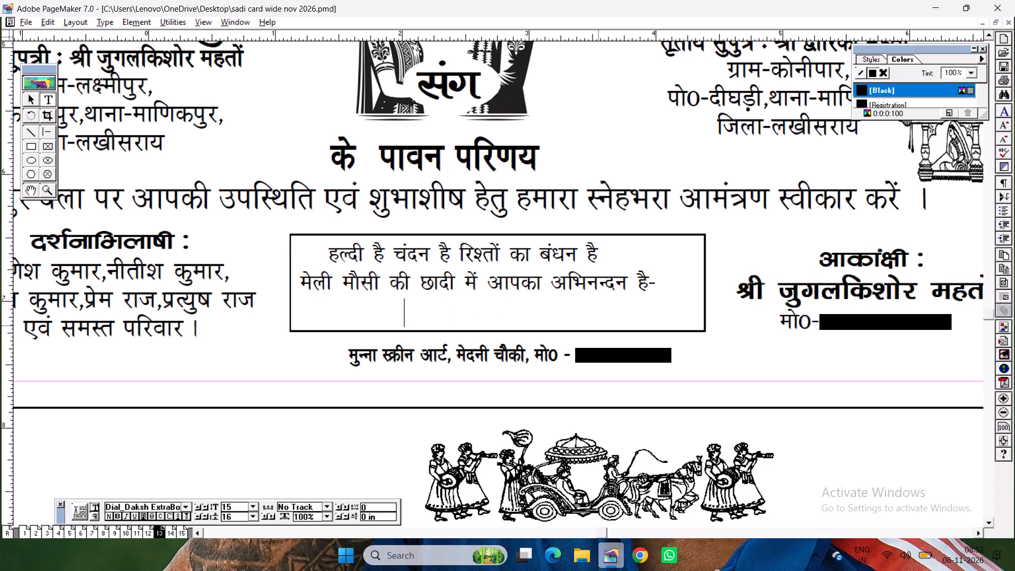
type("tl")
key("BackSpace")
type(";ar")
type("]txe")
key("BackSpace")
key("r")
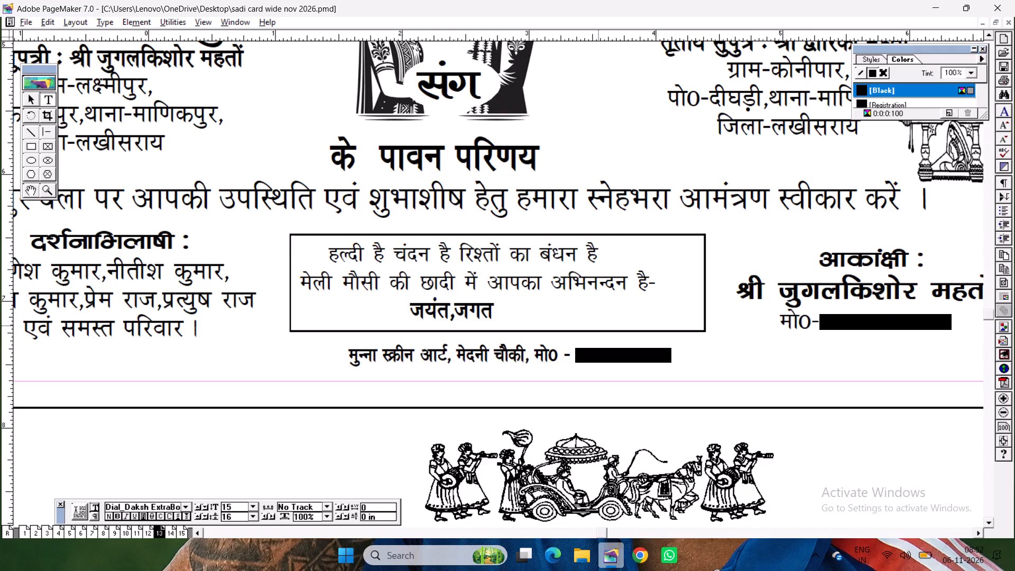
left_click(405, 306)
key("space")
key("space")
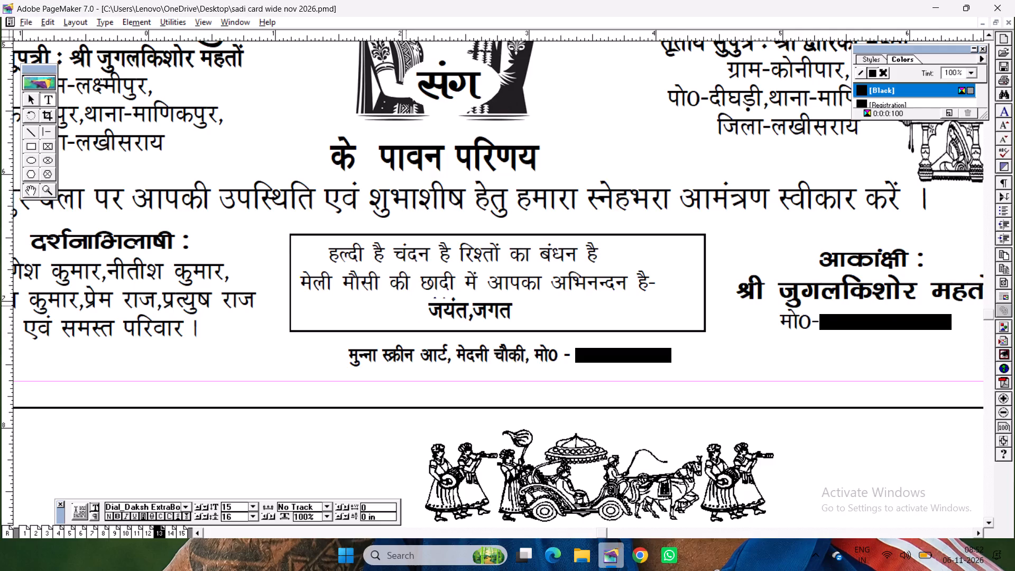
Narrow the verse's frame from its right edge to a width of about 3.02 in.
key("ctrl+1")
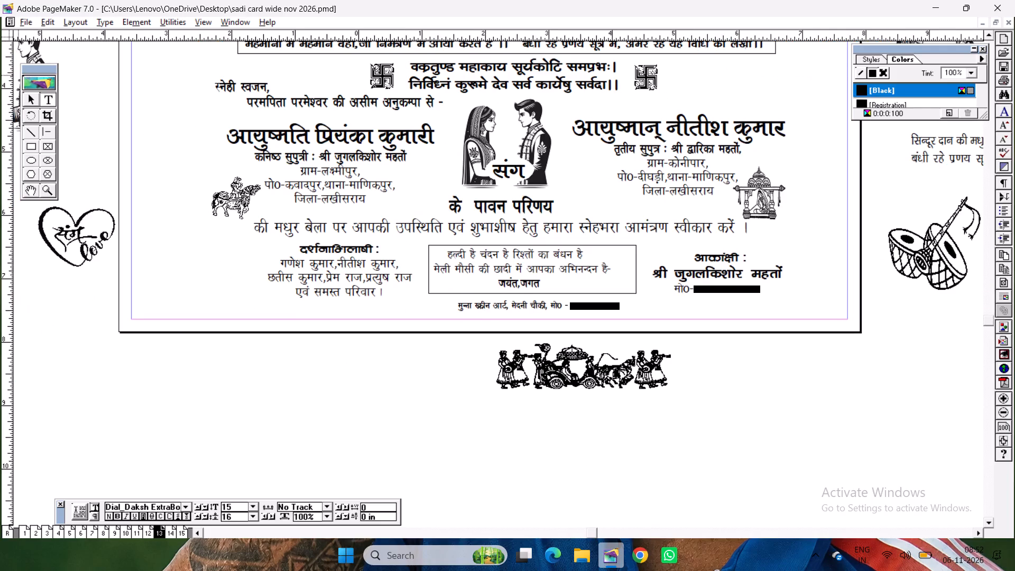
left_click(31, 104)
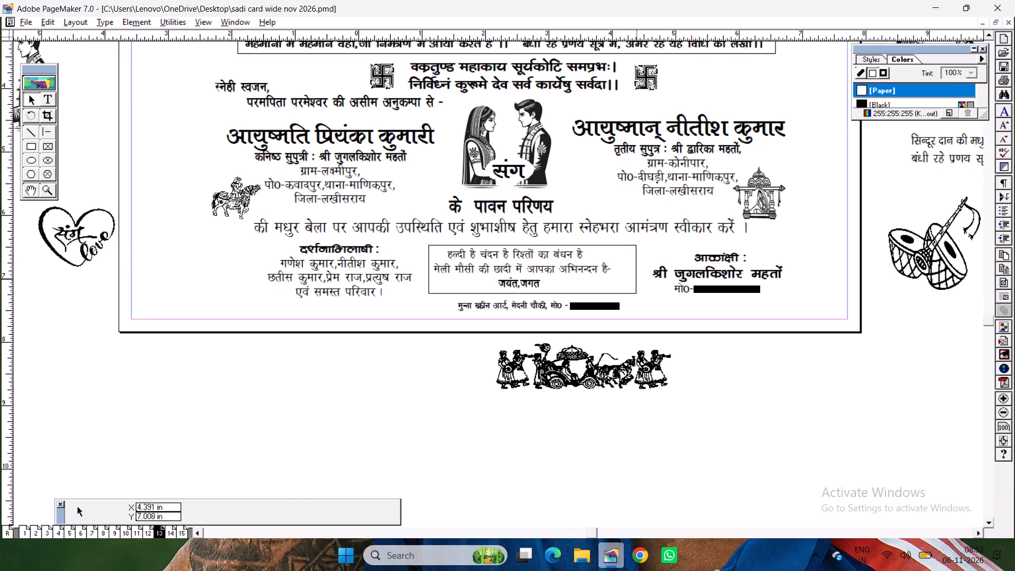
left_click(636, 279)
left_click_drag(636, 272, 616, 280)
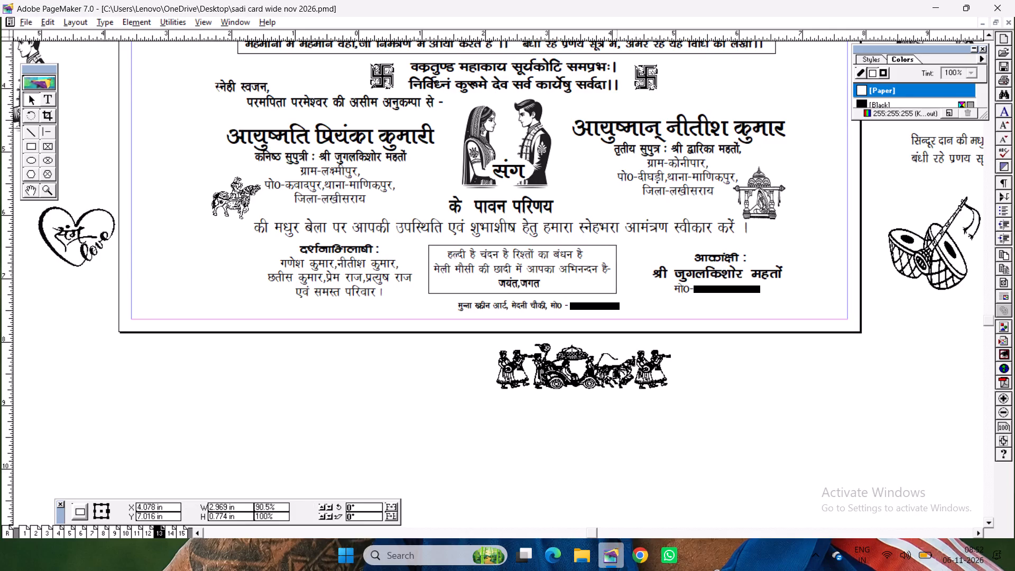
left_click_drag(616, 280, 620, 284)
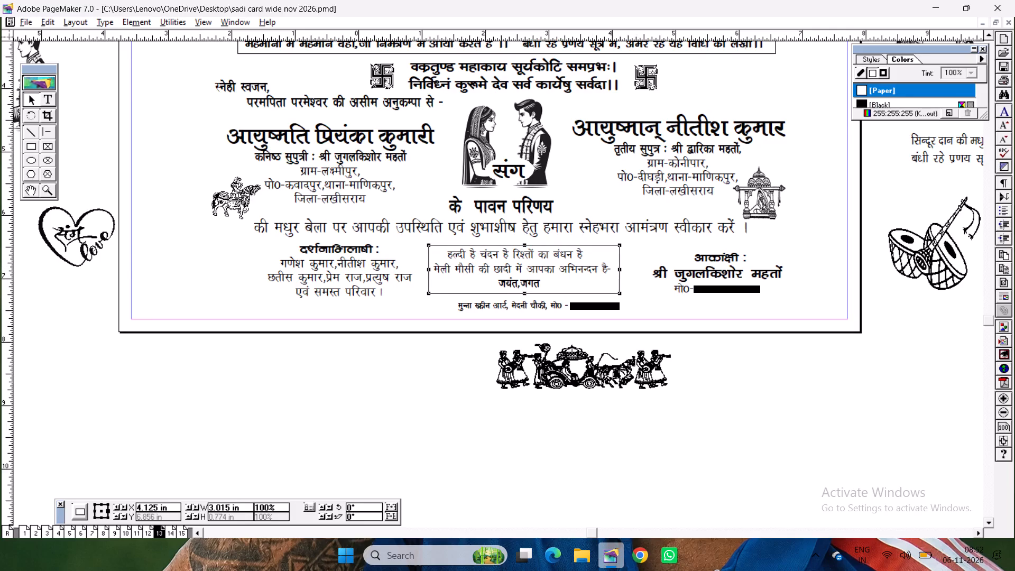
left_click(421, 371)
Nudge the दर्शनाभिलाषी block, framed verse, आकांक्षी block and printer's credit line slightly down together.
left_click(189, 205)
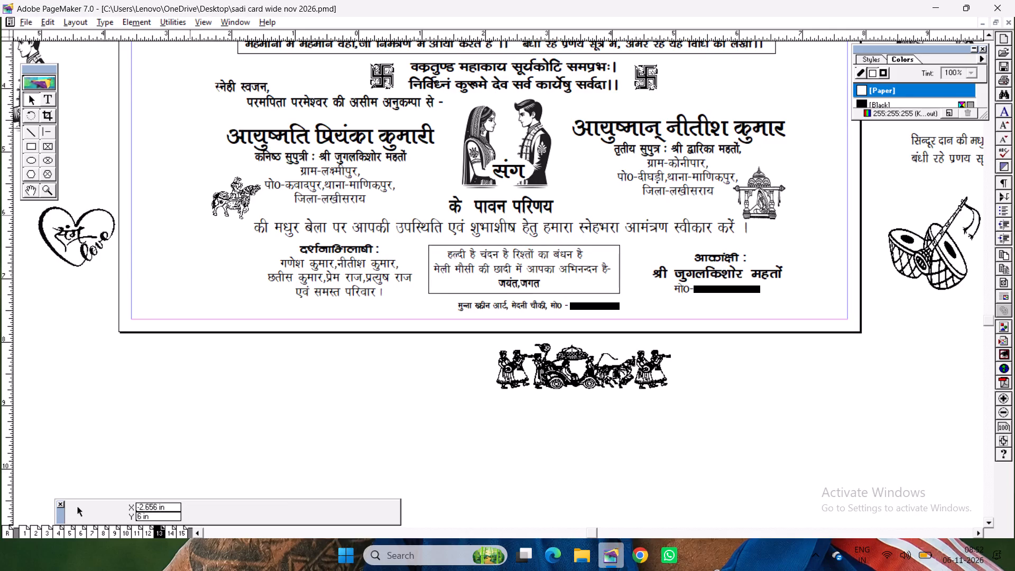
left_click_drag(189, 232, 802, 354)
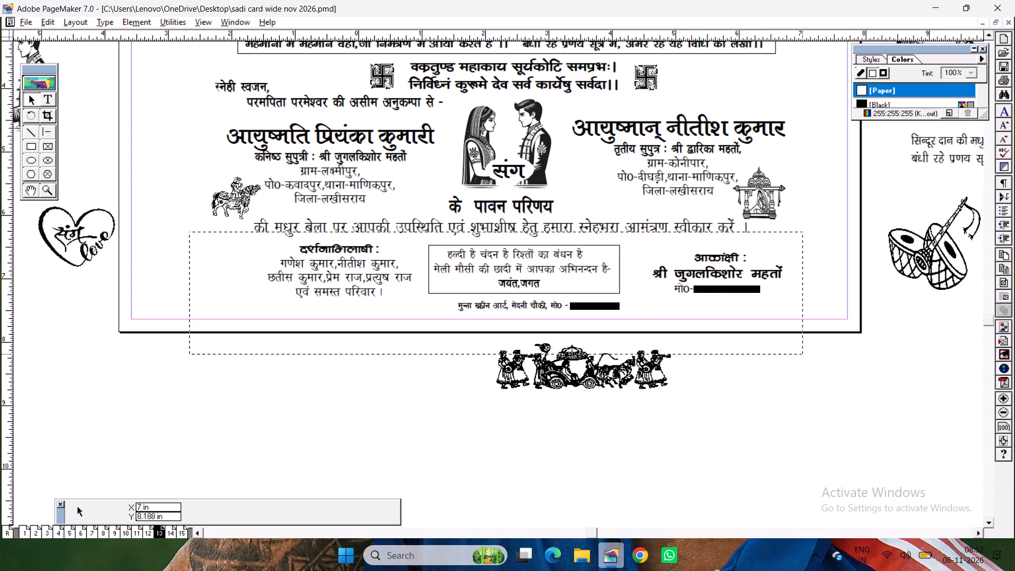
left_click_drag(802, 354, 815, 338)
key("Down")
key("Down")
key("Down")
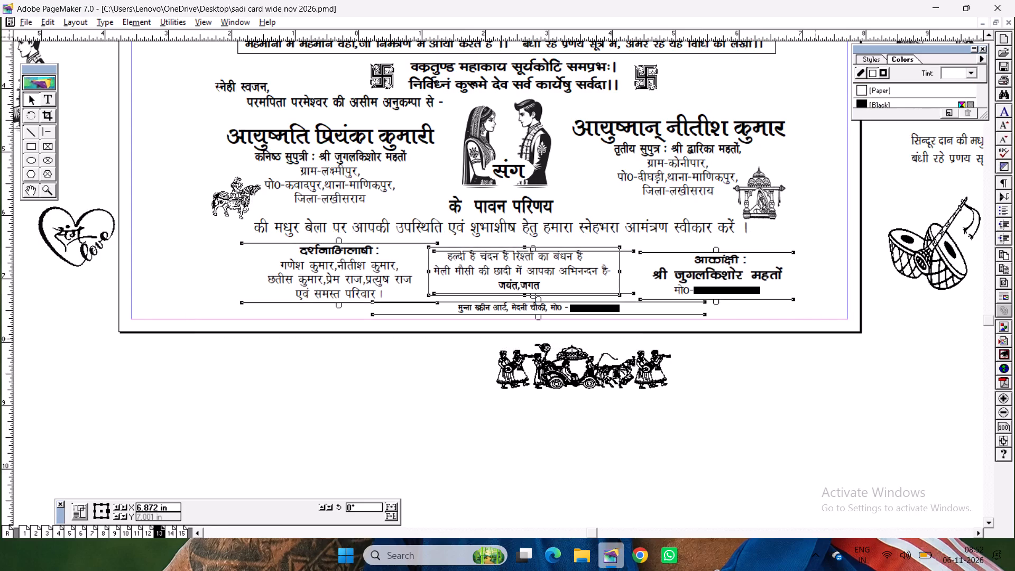
Group all the text and artwork inside page 13's card, leaving out the spare artwork around the page.
left_click(730, 391)
key("ctrl+5")
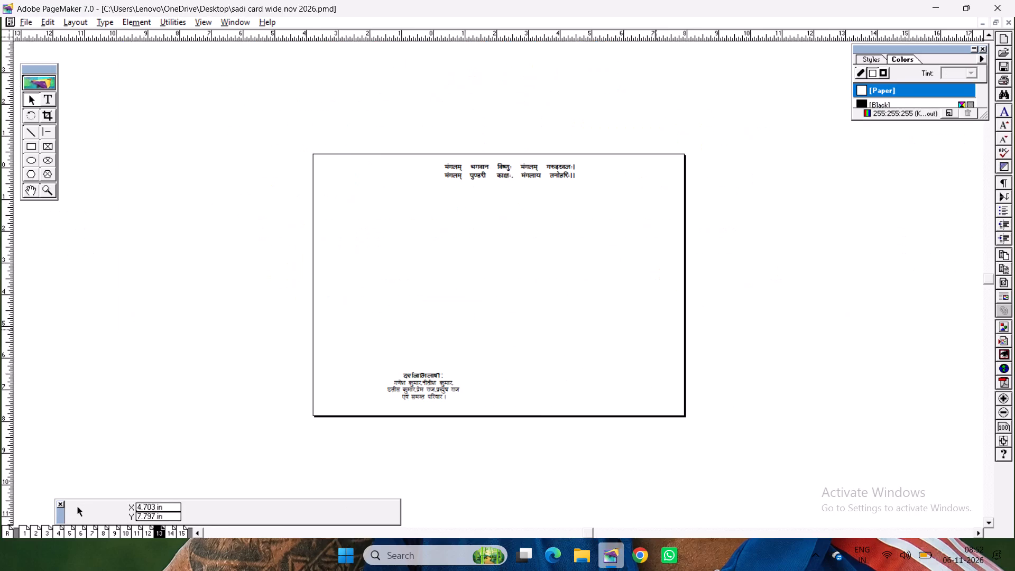
left_click_drag(338, 140, 617, 463)
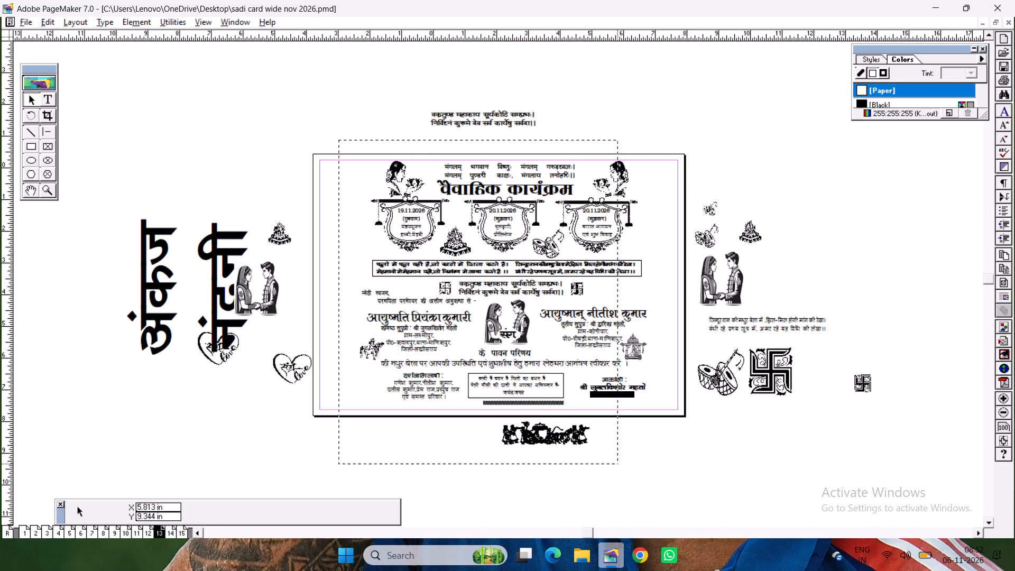
left_click_drag(617, 463, 661, 429)
key("ctrl+g")
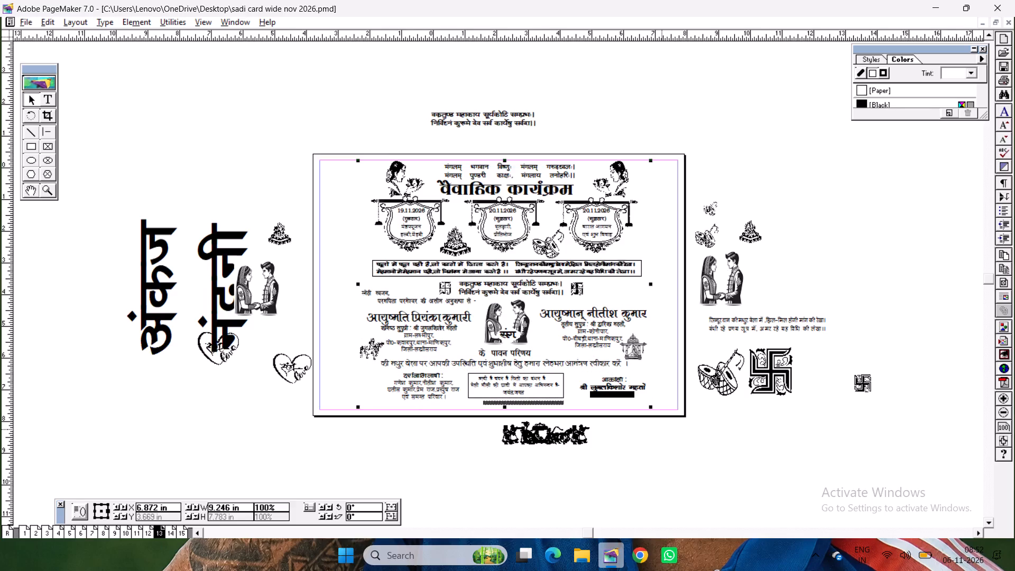
Nudge page 13's grouped card layout slightly down, to about Y 3.699 in, and save the document.
key("Down")
key("Down")
key("Down")
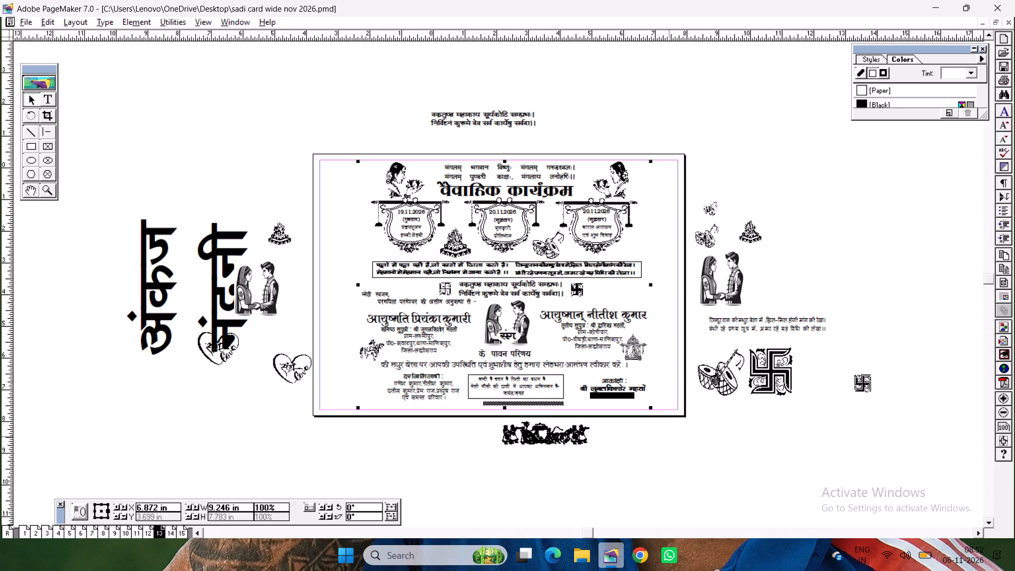
left_click(664, 434)
key("ctrl+s")
key("ctrl+s")
key("ctrl+s")
key("ctrl+s")
key("ctrl+s")
key("ctrl+s")
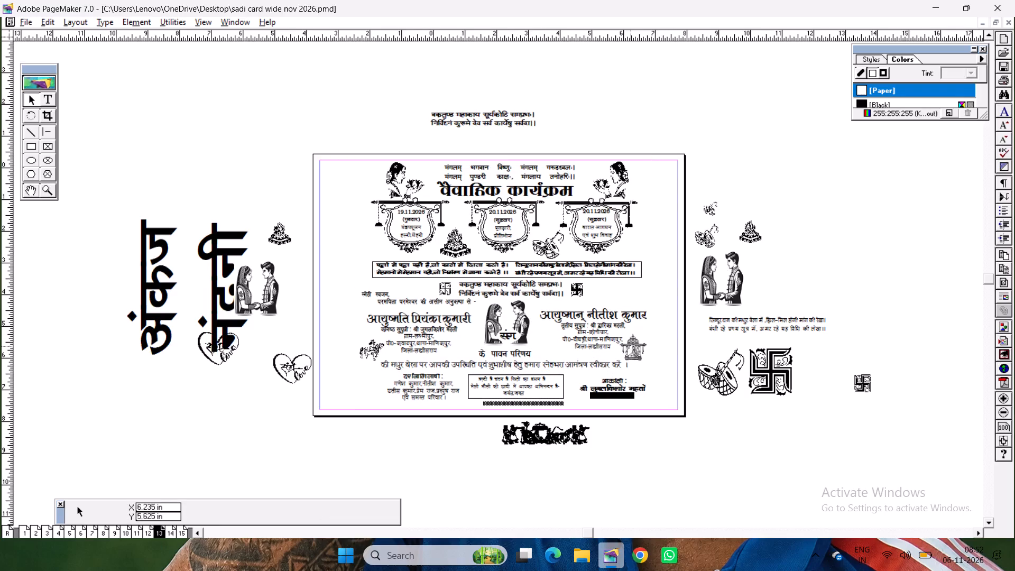
Ungroup page 13's card layout, nudge the bride's name and family details block slightly up, and save the document.
left_click(421, 333)
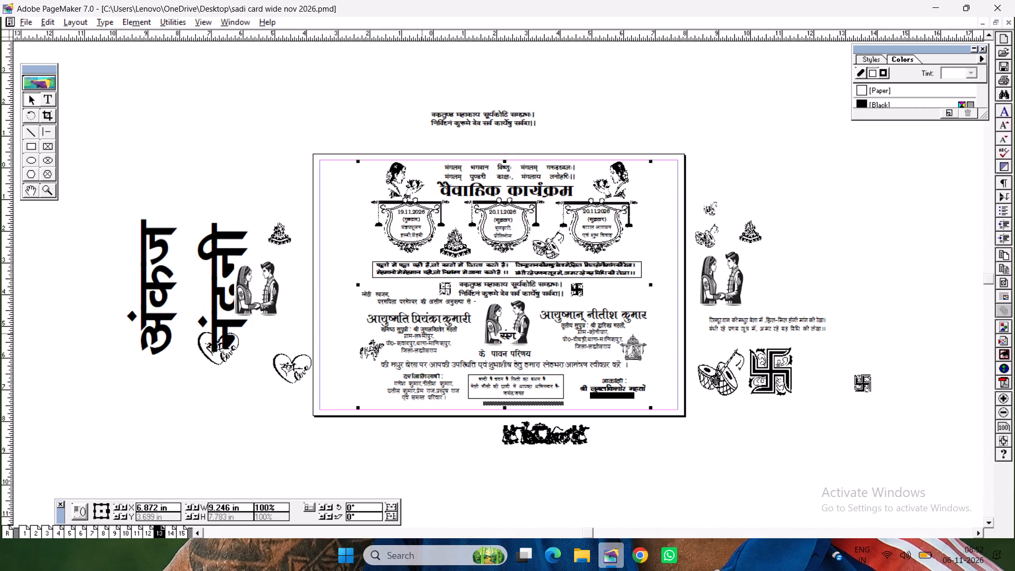
key("ctrl+shift+g")
left_click(321, 298)
left_click(332, 326)
left_click(410, 338)
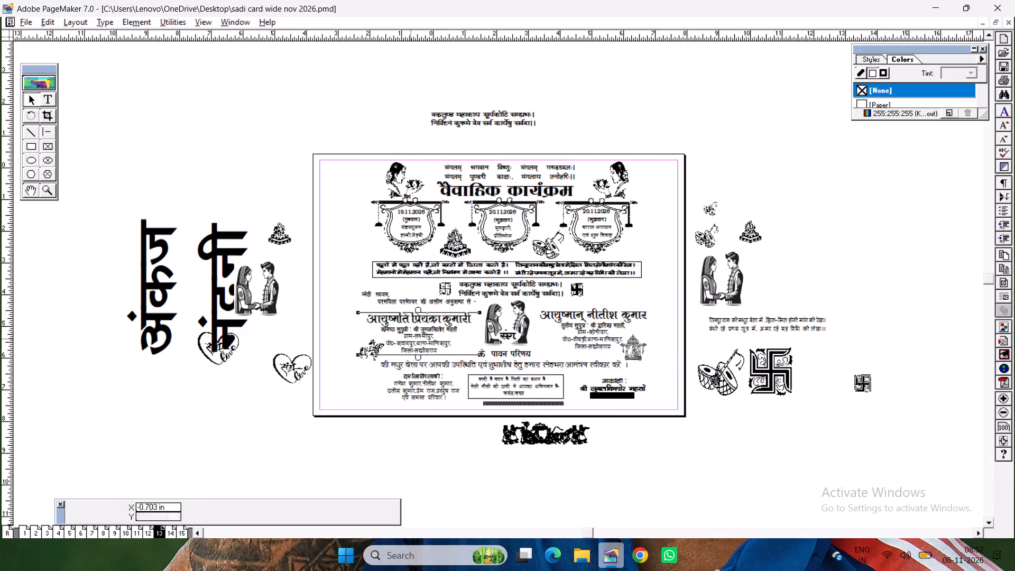
key("Up")
key("Up")
key("Up")
left_click(328, 252)
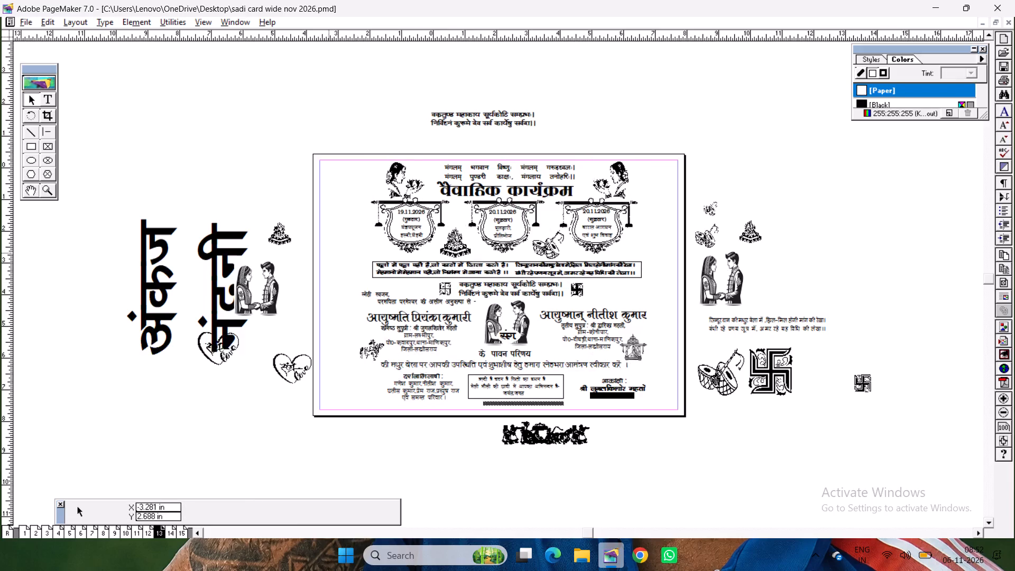
key("ctrl+s")
Look through the document's other pages, including pages 7, 10 and 11, to review their card layouts.
left_click(174, 529)
left_click(182, 531)
left_click(90, 536)
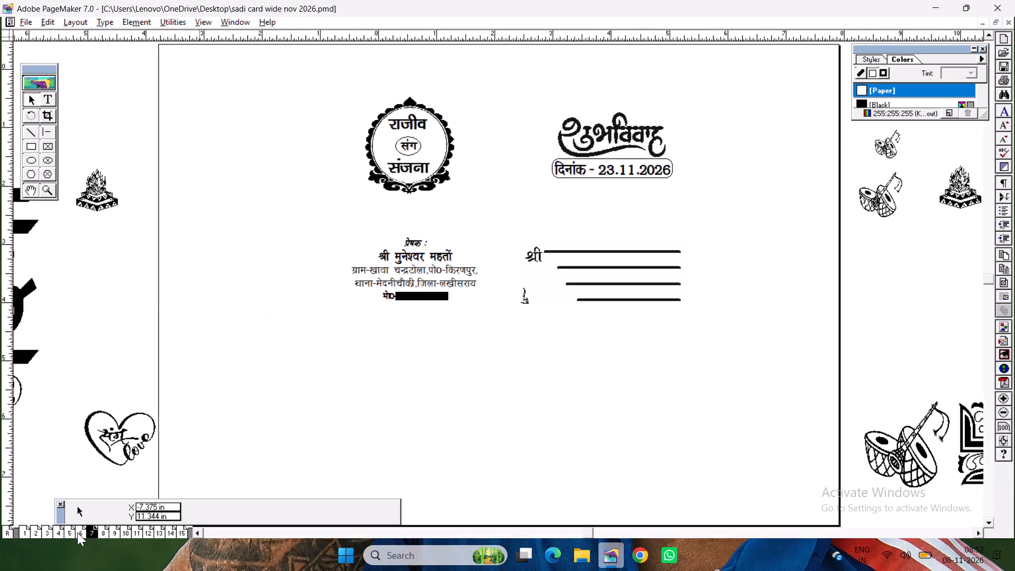
left_click(85, 531)
left_click(108, 531)
left_click(123, 532)
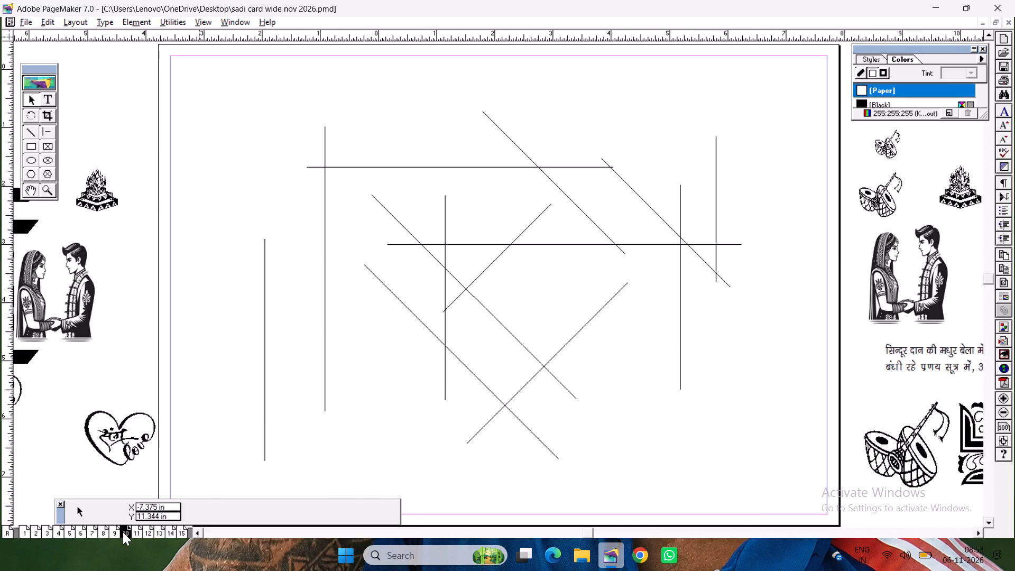
left_click(136, 531)
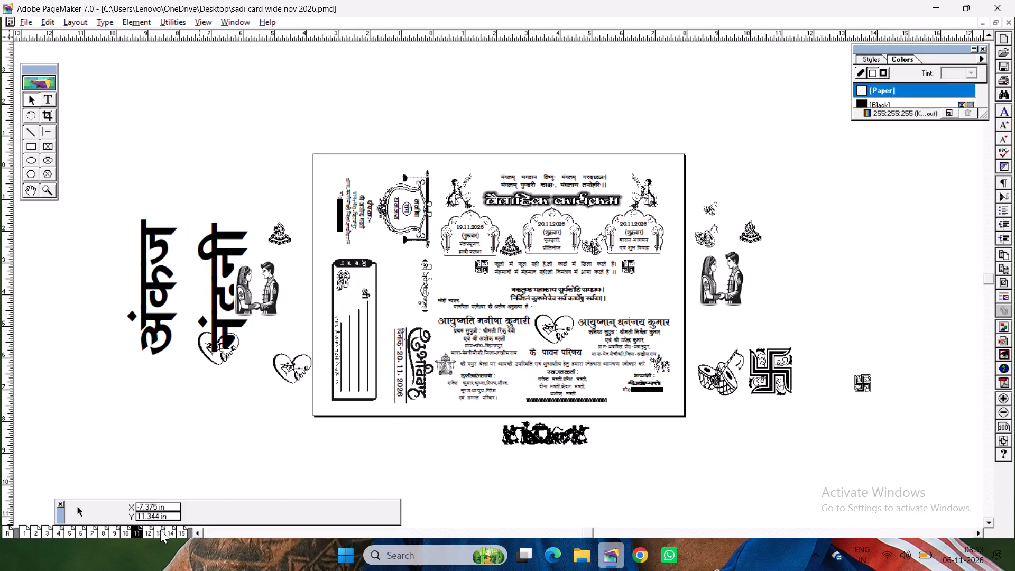
On page 12, group the rotated sender, couple emblem, address box and शुभविवाह panel and move it onto the pasteboard at about X -10.25 in.
left_click(146, 530)
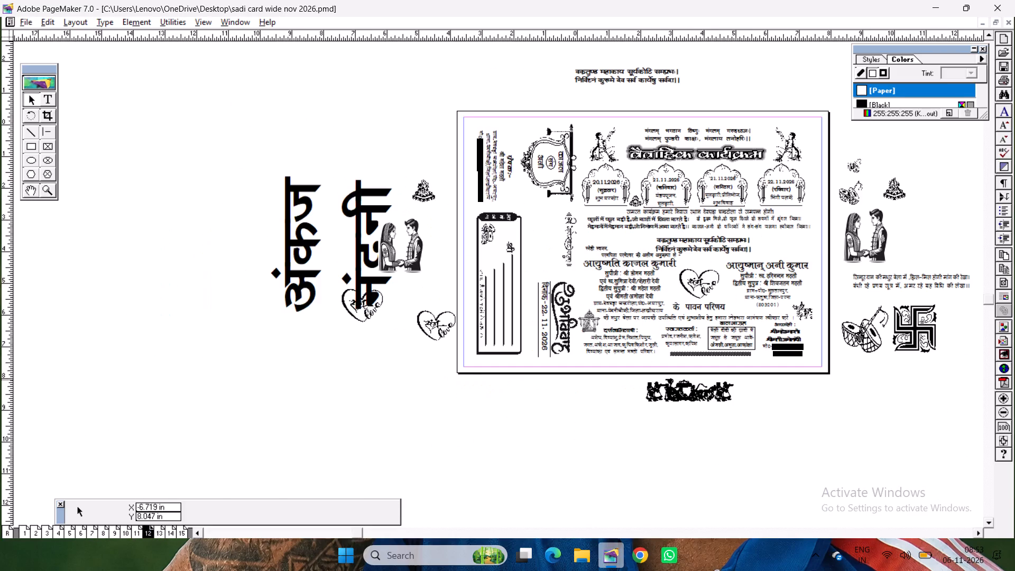
left_click_drag(445, 81, 523, 231)
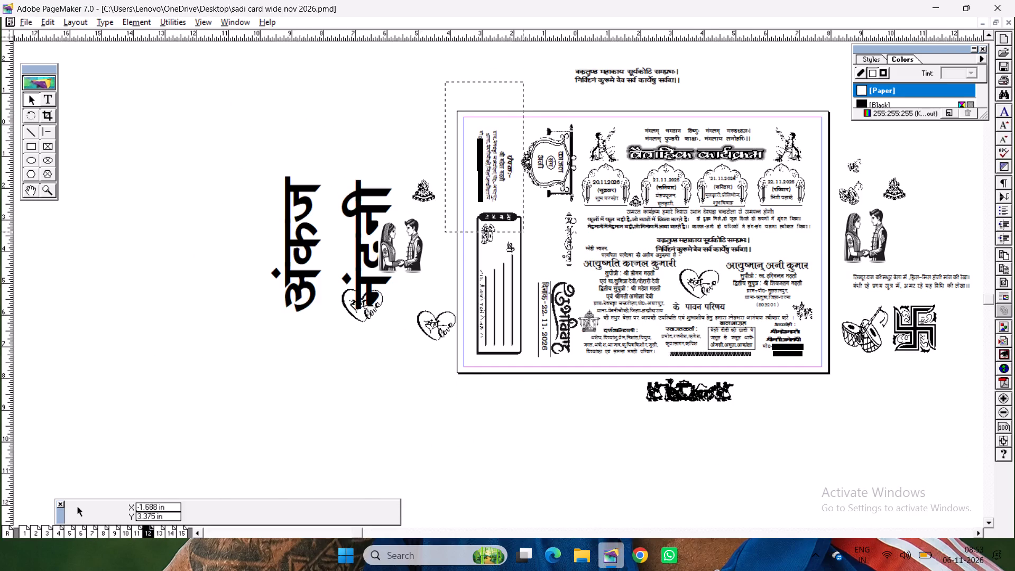
left_click_drag(523, 231, 587, 384)
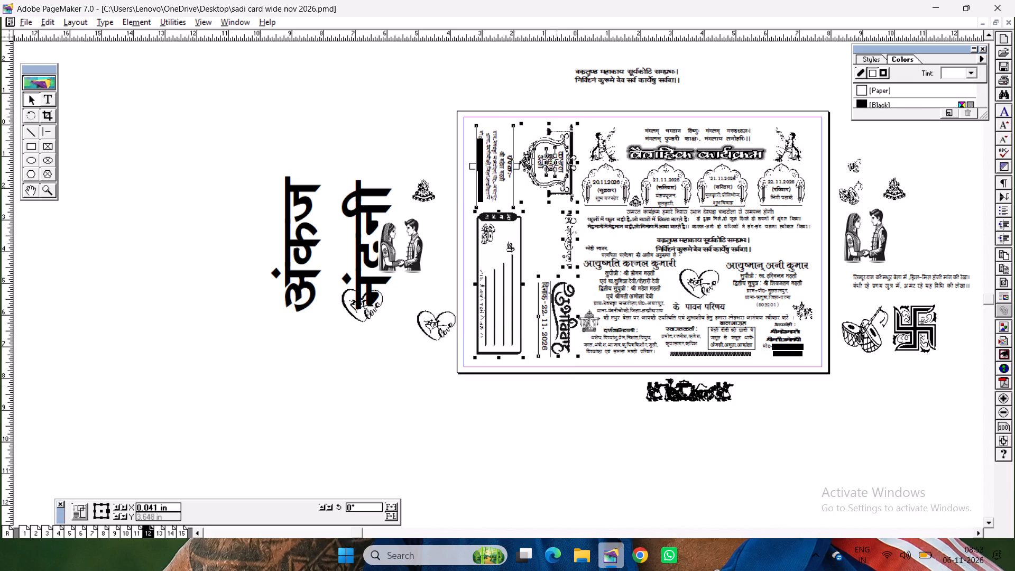
key("ctrl+g")
left_click_drag(504, 240, 504, 240)
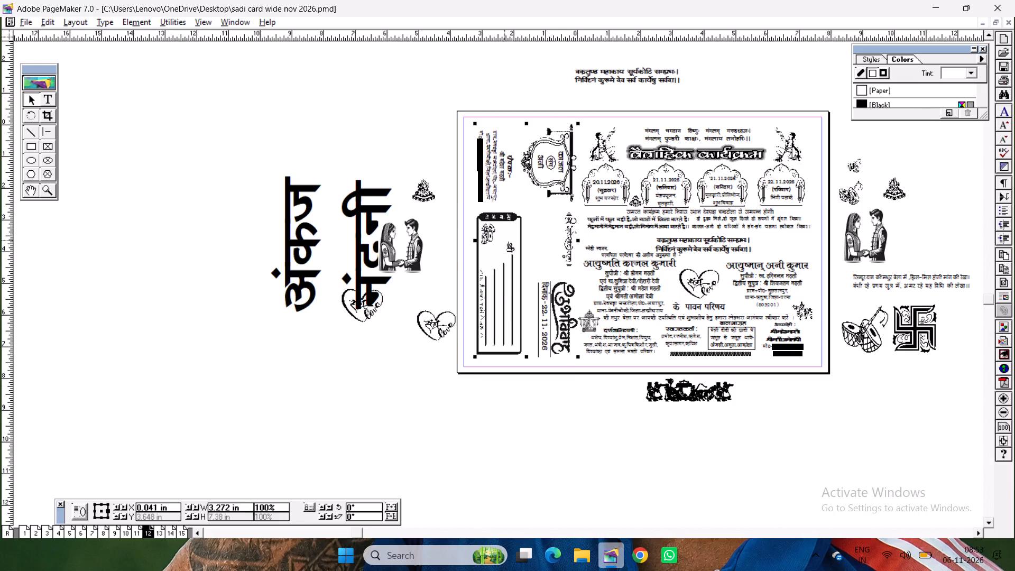
left_click_drag(504, 240, 178, 294)
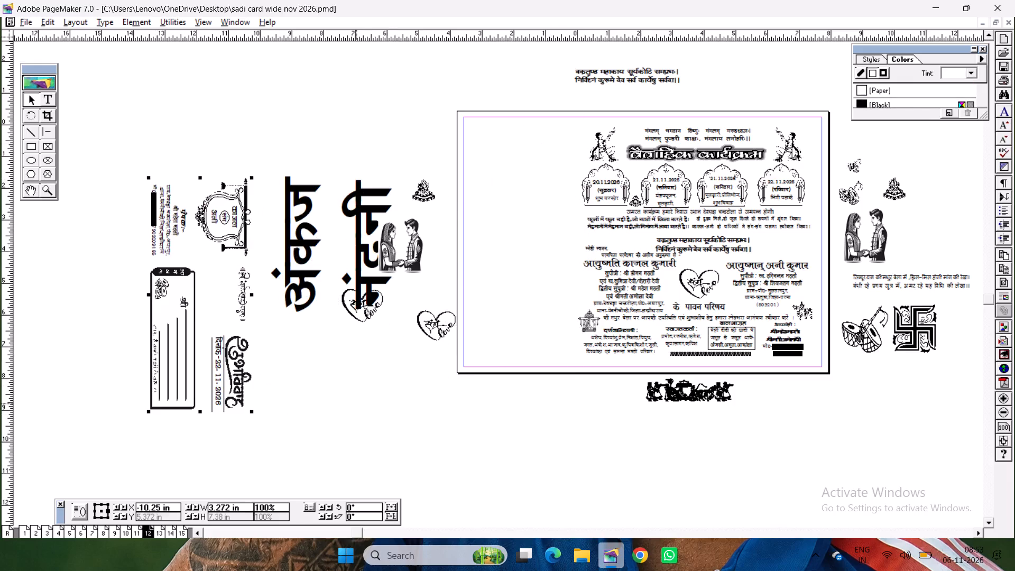
left_click(379, 402)
left_click_drag(971, 474, 992, 474)
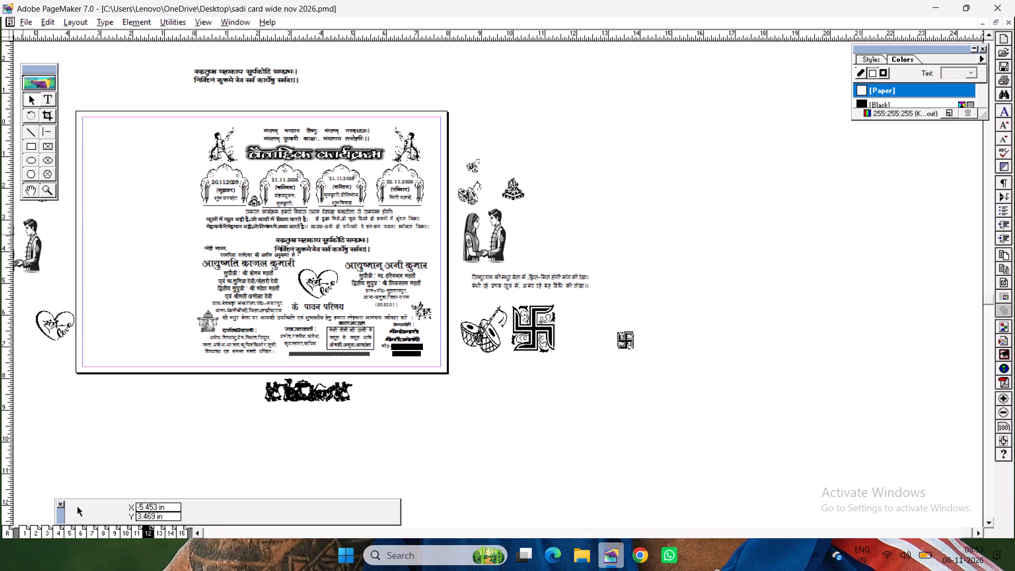
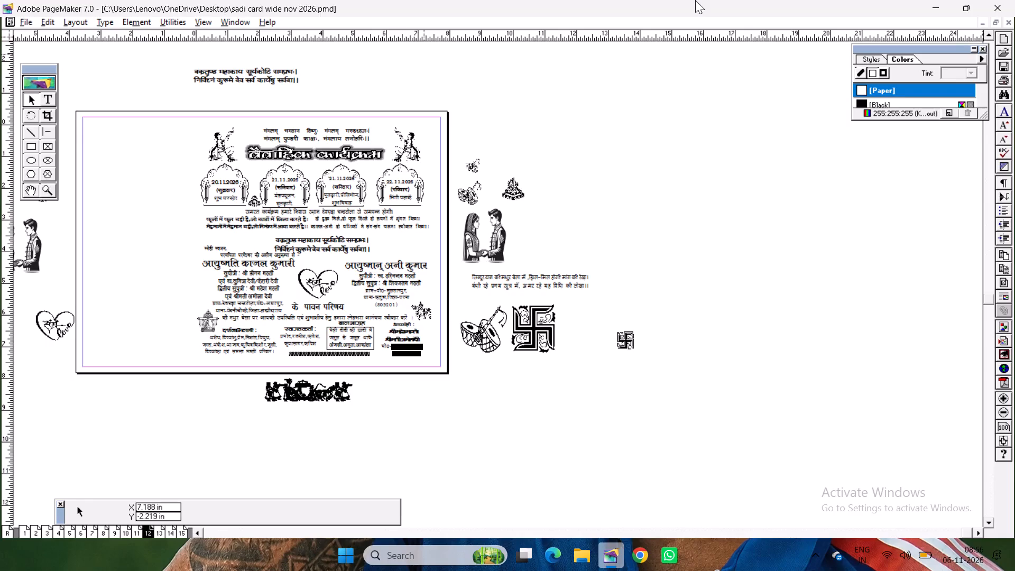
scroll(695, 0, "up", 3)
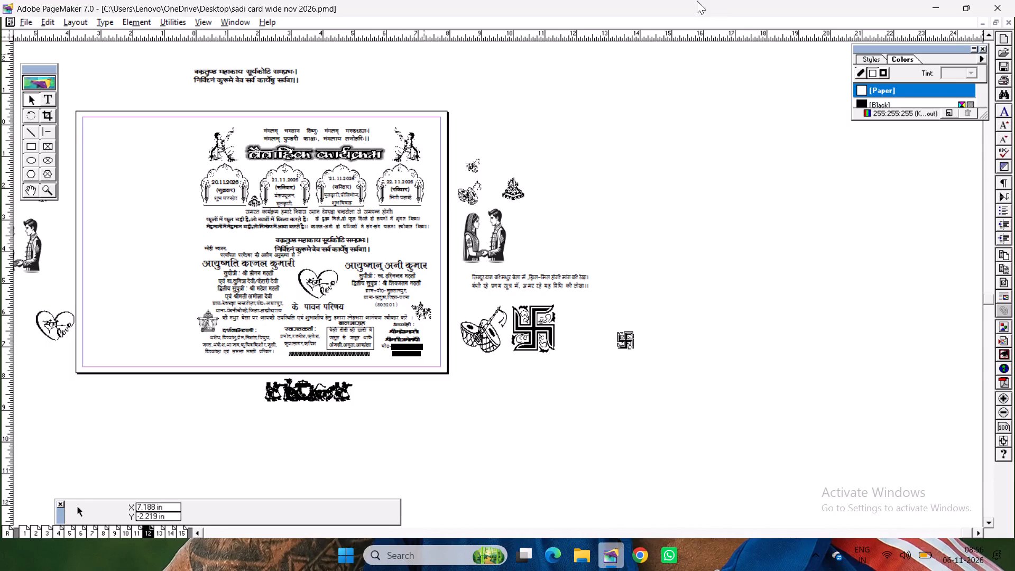
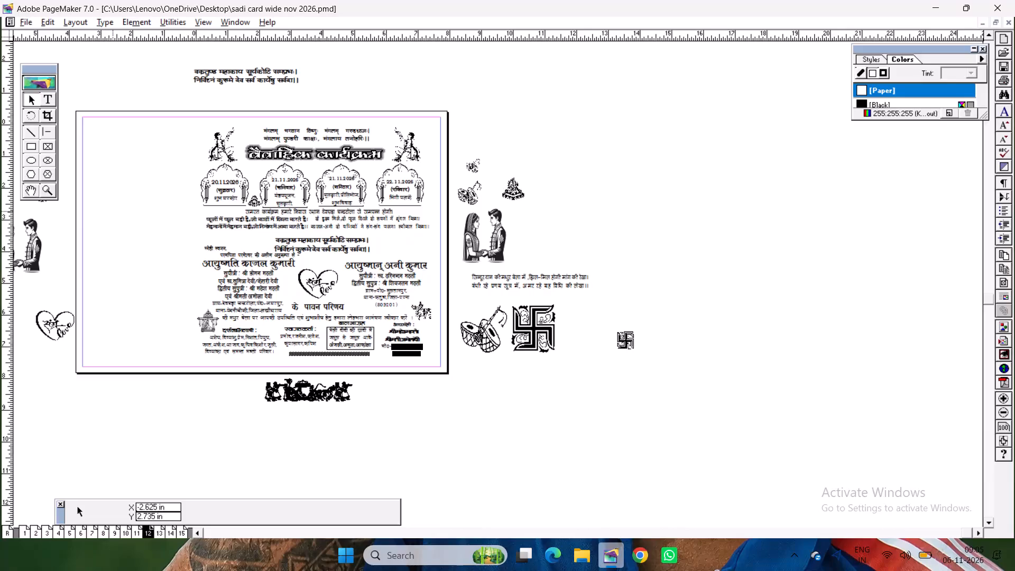
Check page 12's card at actual size, from the programme arches to the footer text, and save the document.
left_click(29, 189)
left_click_drag(122, 303, 287, 318)
left_click_drag(250, 325, 298, 347)
left_click_drag(371, 287, 395, 281)
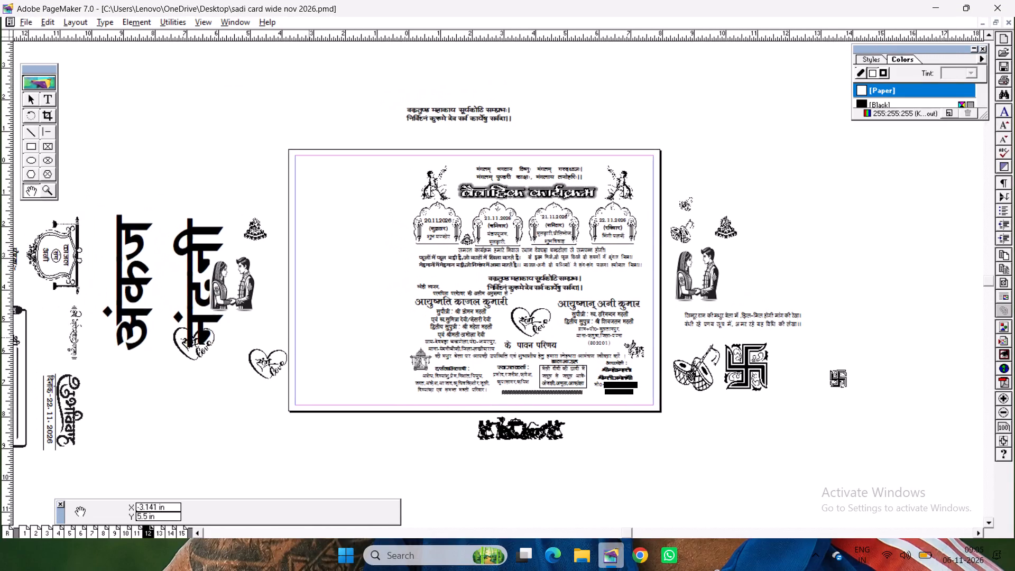
left_click_drag(395, 281, 410, 279)
key("ctrl+1")
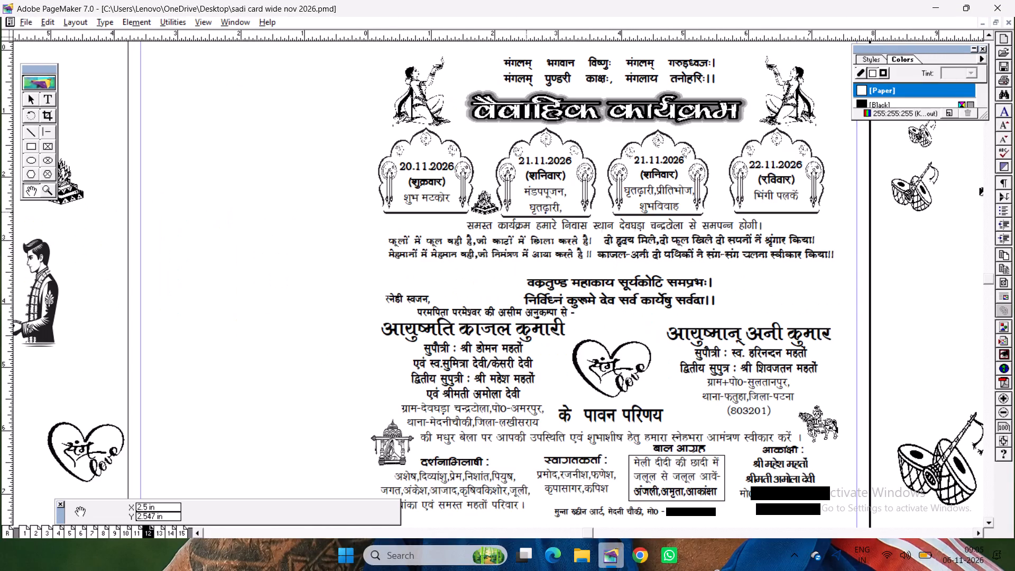
key("ctrl+s")
key("ctrl+s")
left_click_drag(515, 293, 533, 230)
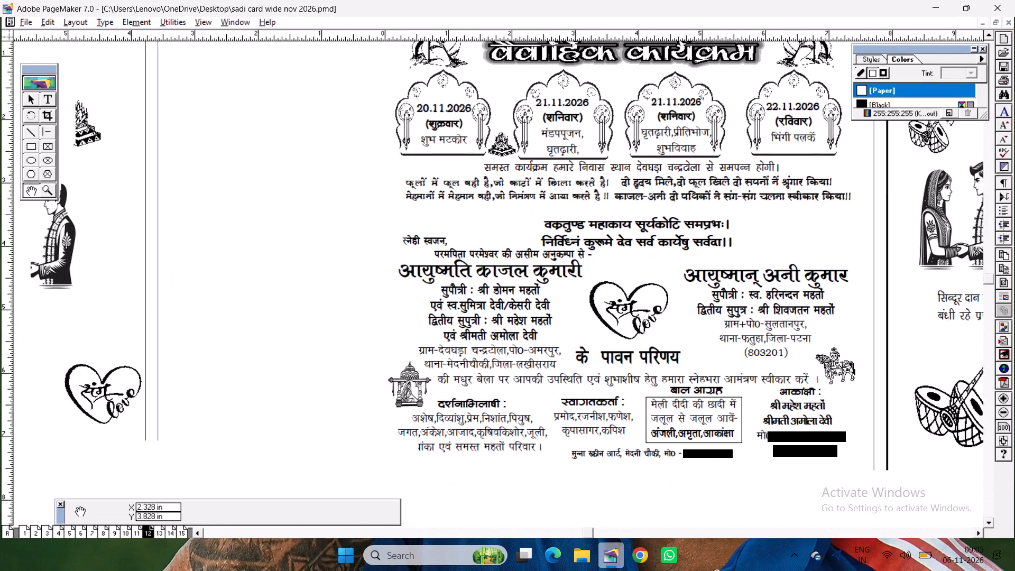
key("ctrl+s")
left_click_drag(499, 261, 488, 309)
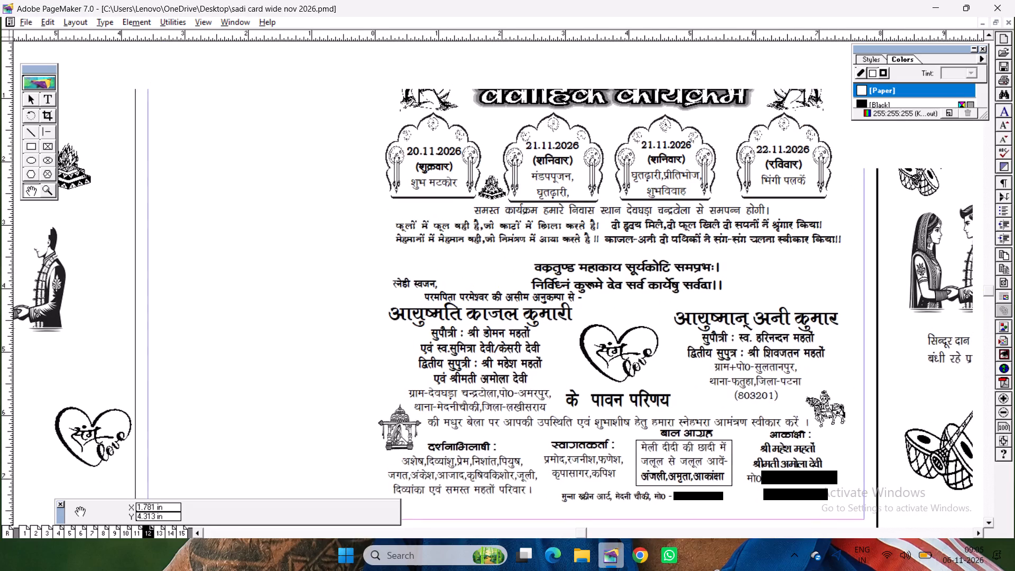
left_click_drag(488, 309, 487, 314)
Go to page 15, examine its complete card layout at actual size, and save the document.
left_click(179, 532)
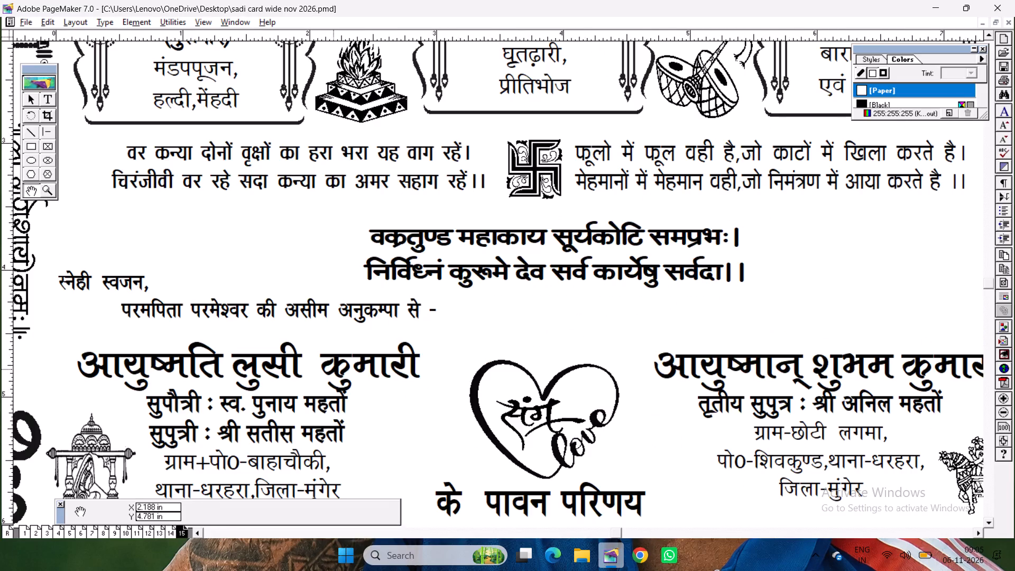
key("ctrl+1")
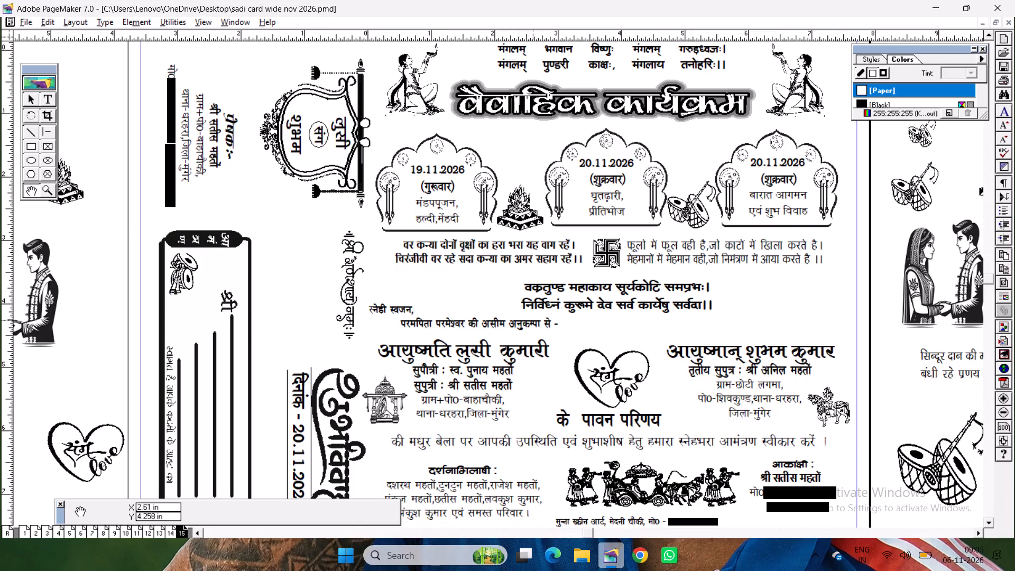
key("ctrl+5")
key("ctrl+1")
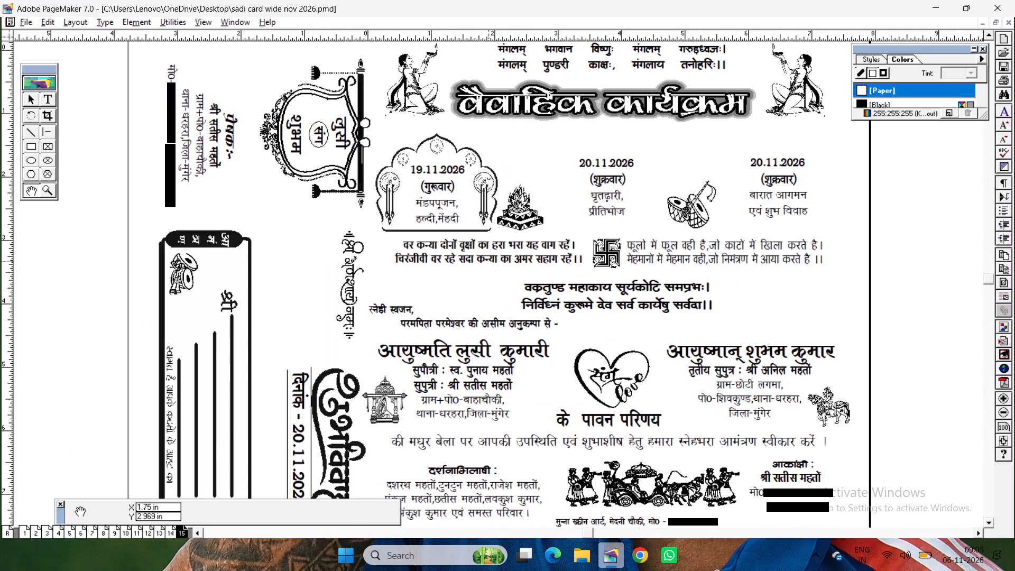
key("ctrl+s")
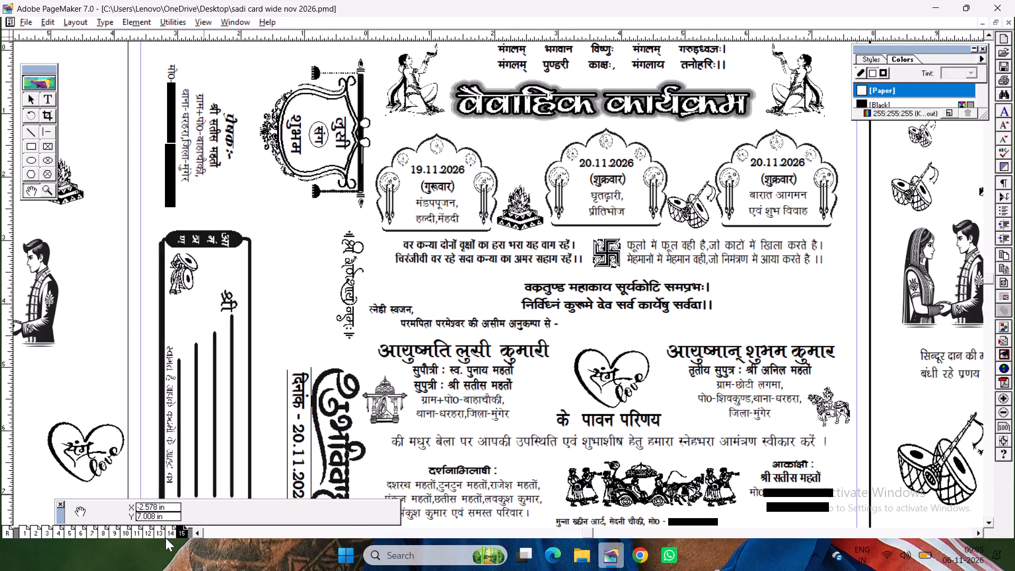
On page 14, replace the upper name बादल in the hanging crest with प्रियंका and save the document.
left_click(169, 532)
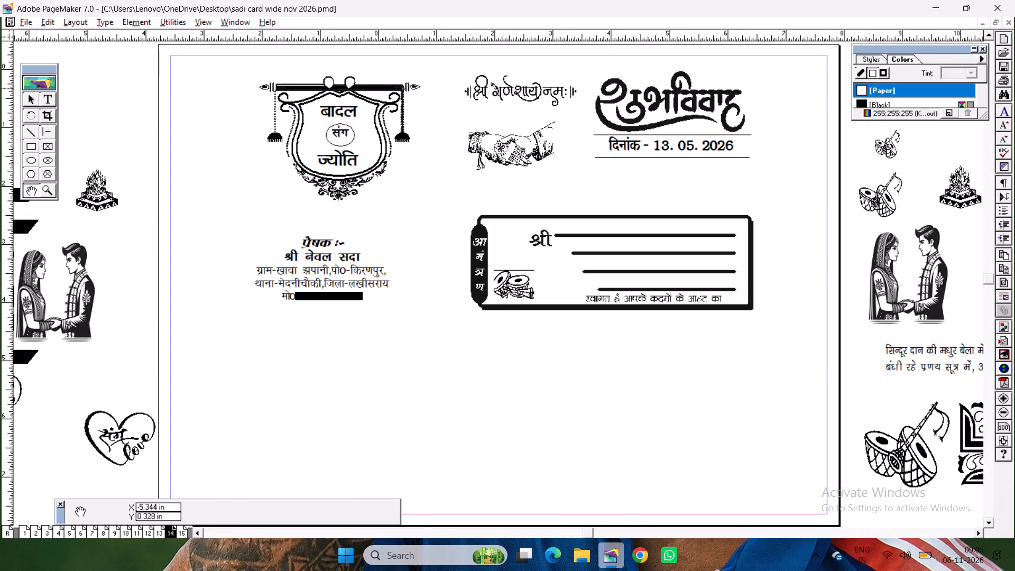
left_click(32, 100)
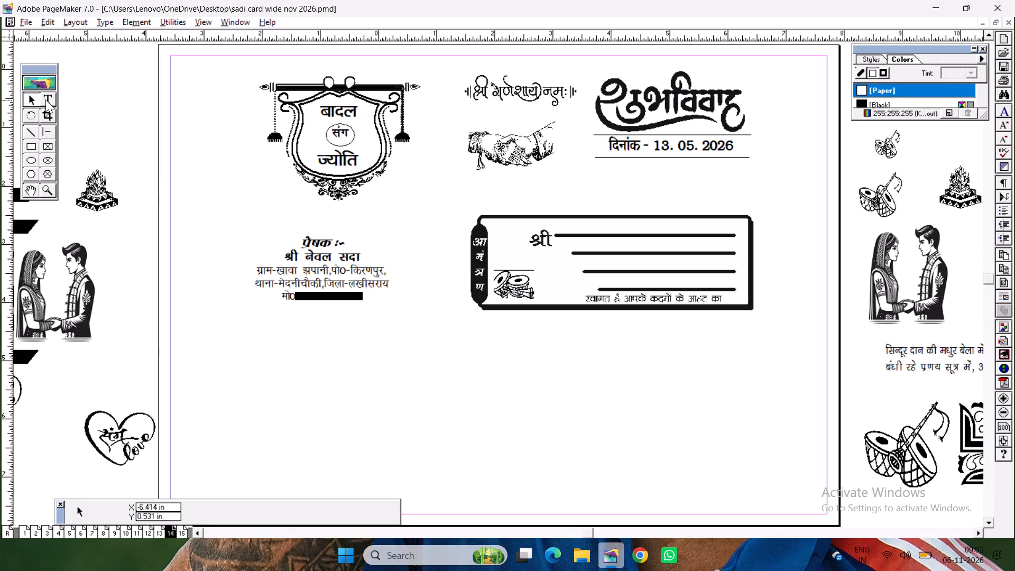
left_click(45, 99)
left_click(334, 112)
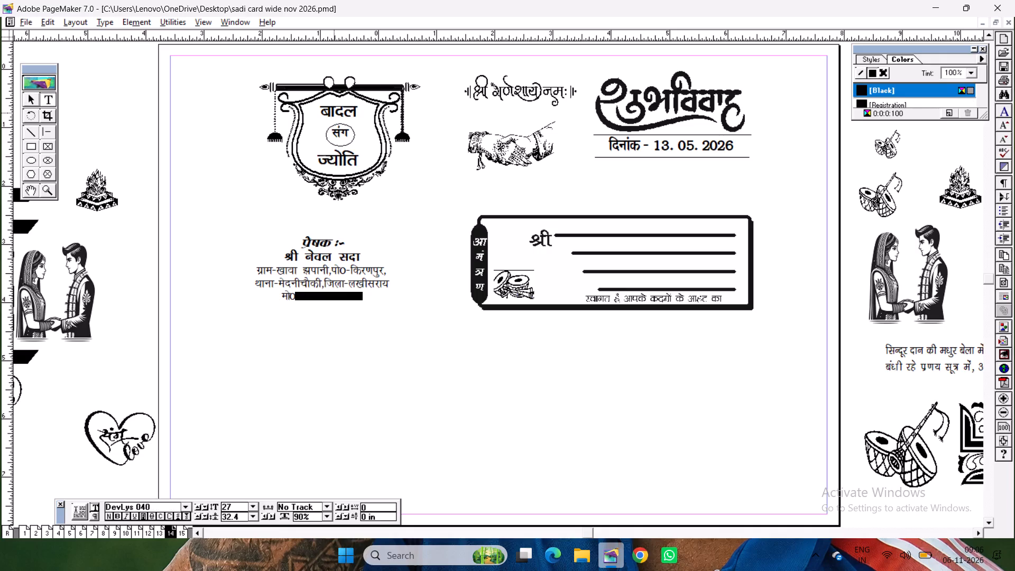
key("ctrl+a")
key("i")
key("BackSpace")
type("fiz;adk")
key("ctrl+s")
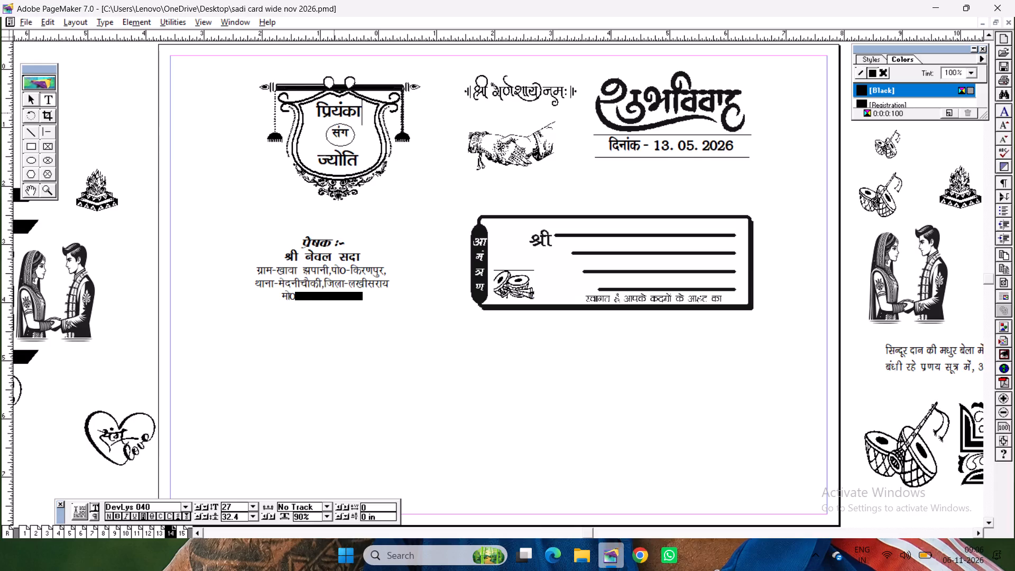
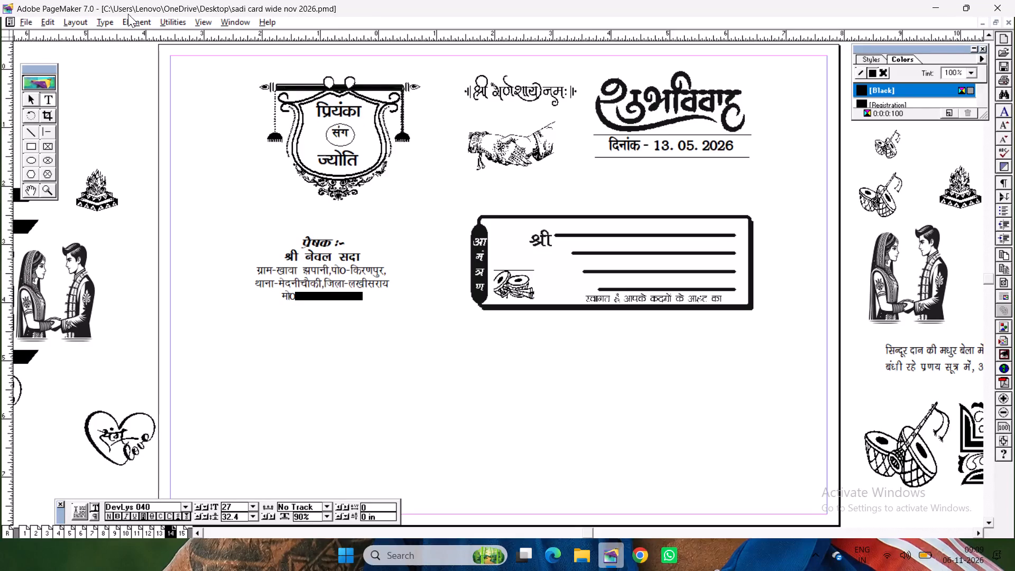
Replace the lower name ज्योति in the hanging crest with नीतीश.
left_click(321, 164)
key("ctrl+a")
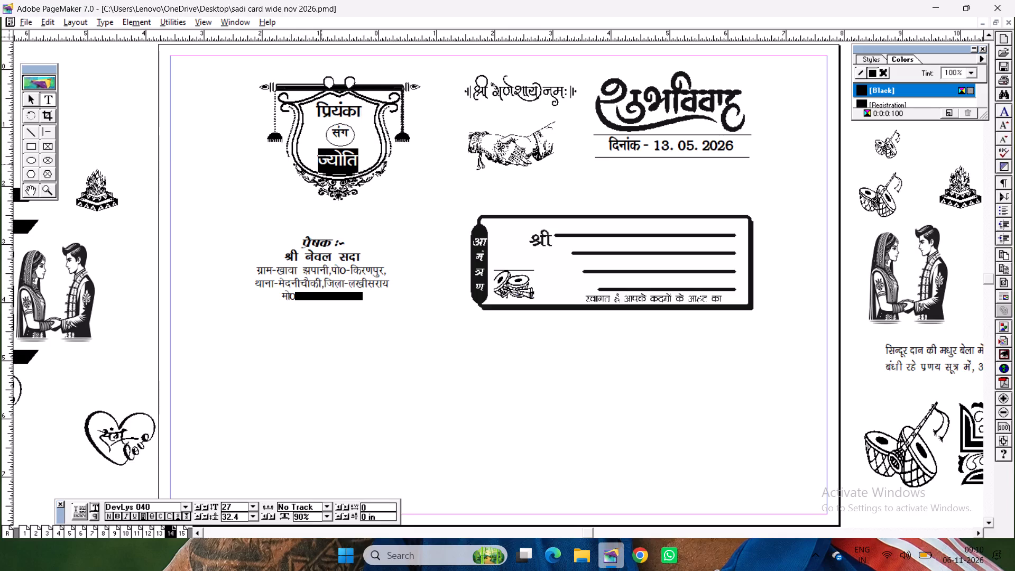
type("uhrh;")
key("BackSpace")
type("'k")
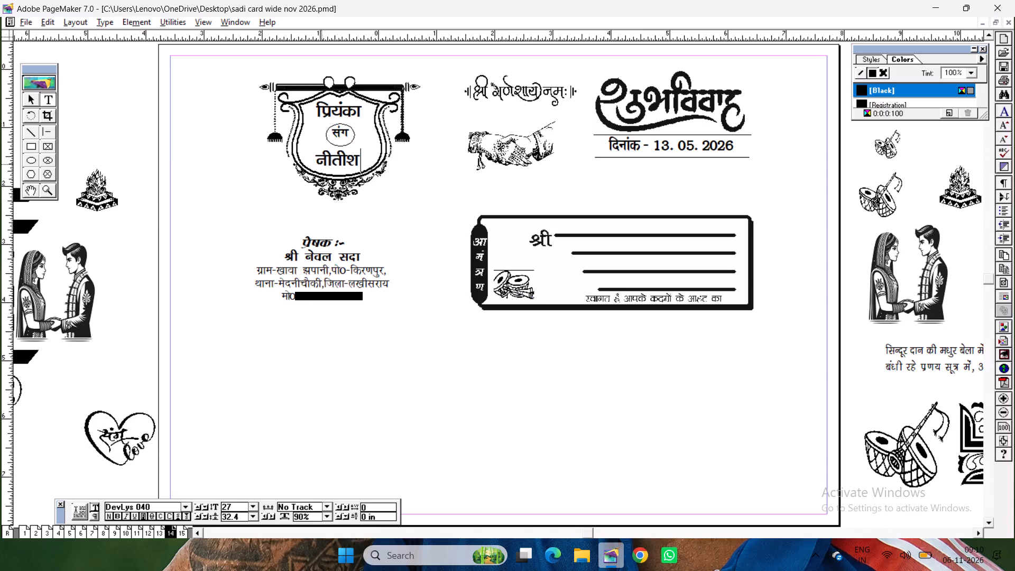
Change the wedding date under the शुभविवाह heading to 20. 11. 2026.
left_click(667, 146)
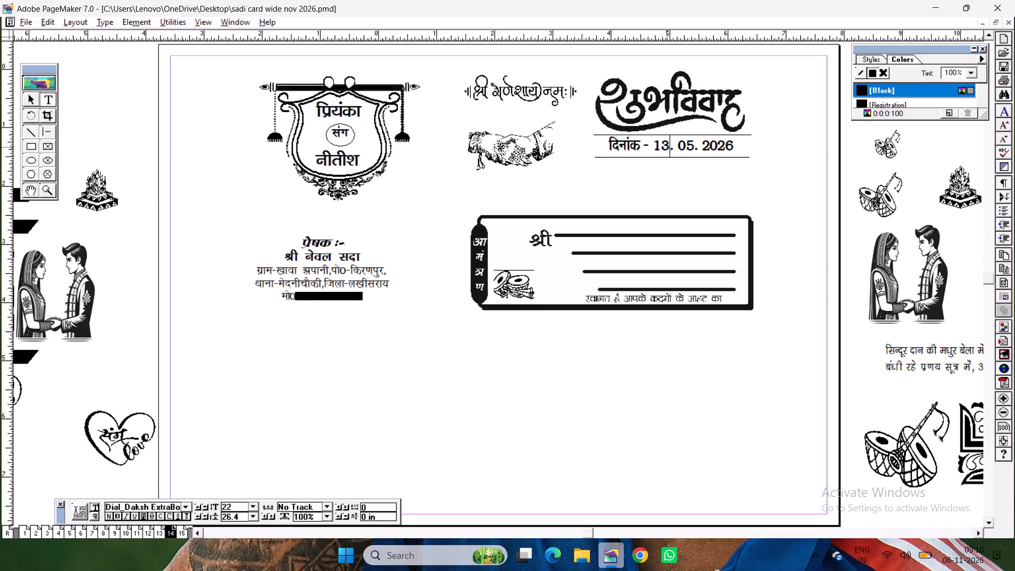
key("BackSpace")
key("BackSpace")
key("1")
key("BackSpace")
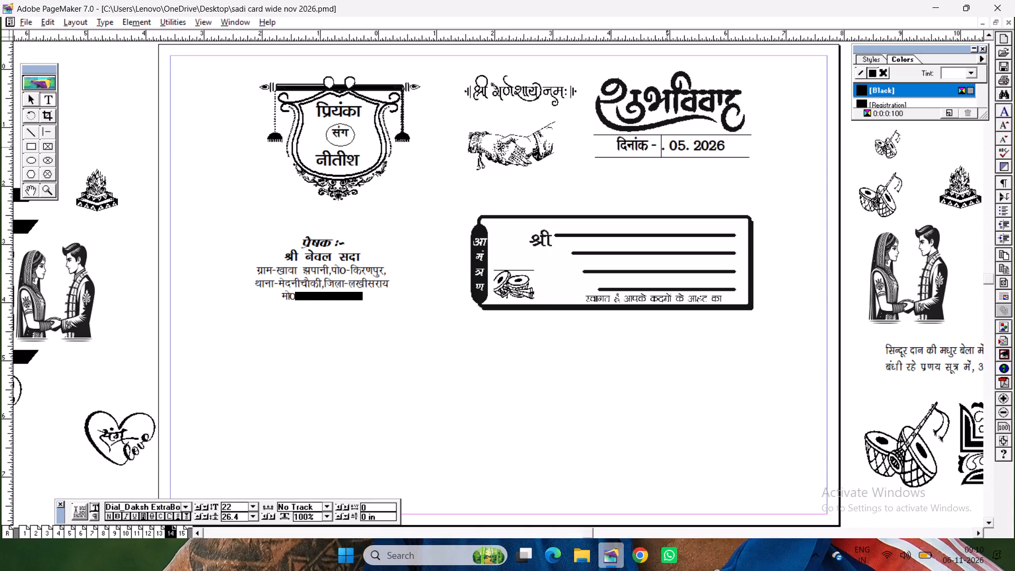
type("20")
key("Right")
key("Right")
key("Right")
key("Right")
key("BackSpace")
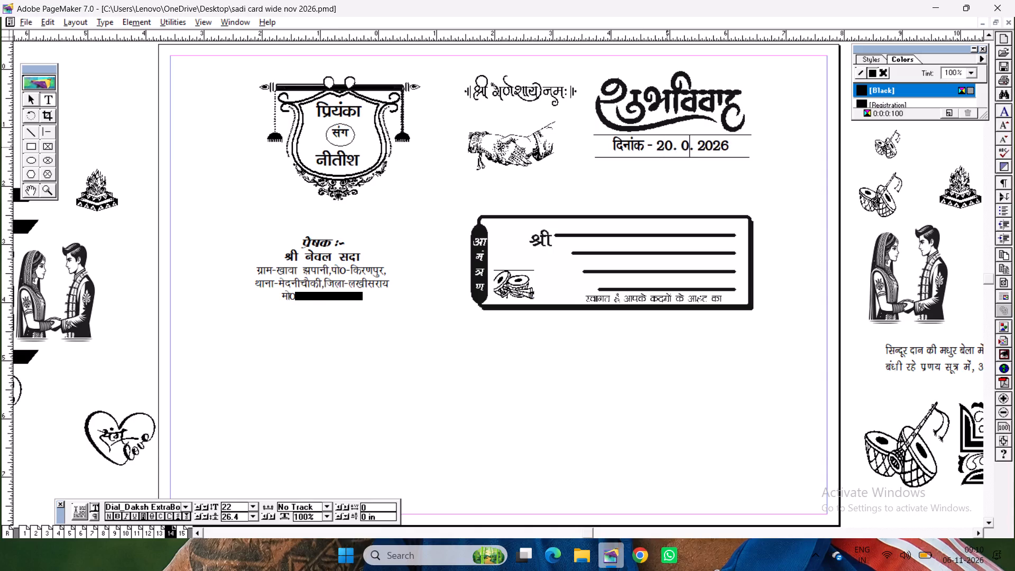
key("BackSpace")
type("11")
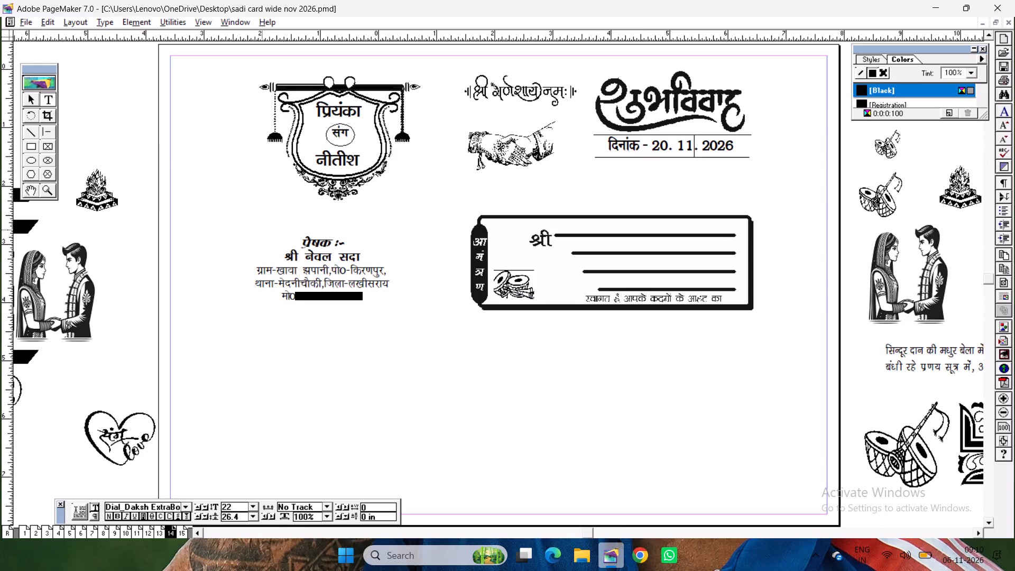
Replace the name after श्री in the प्रेषक block with the new sender's name.
left_click_drag(304, 258, 382, 260)
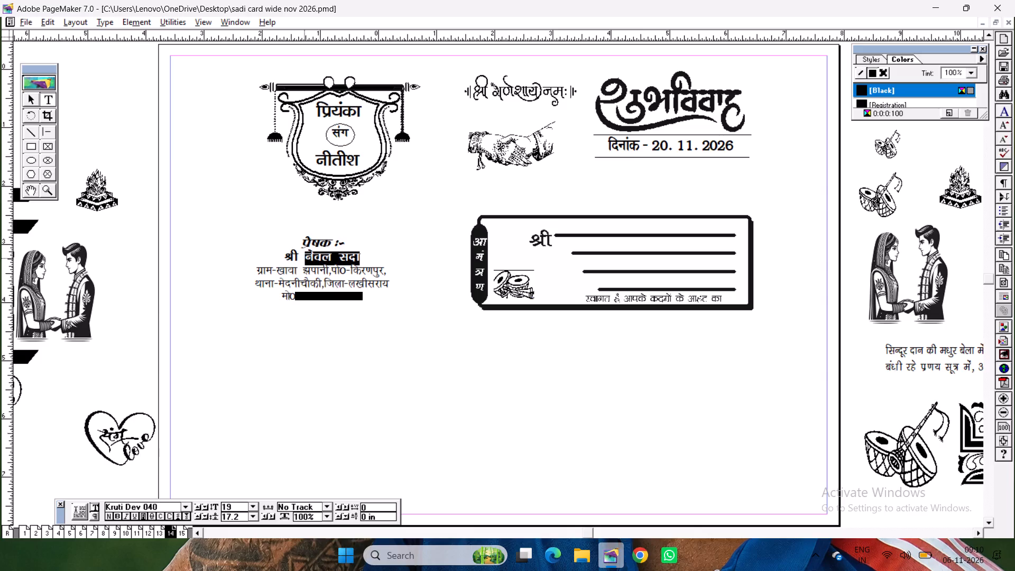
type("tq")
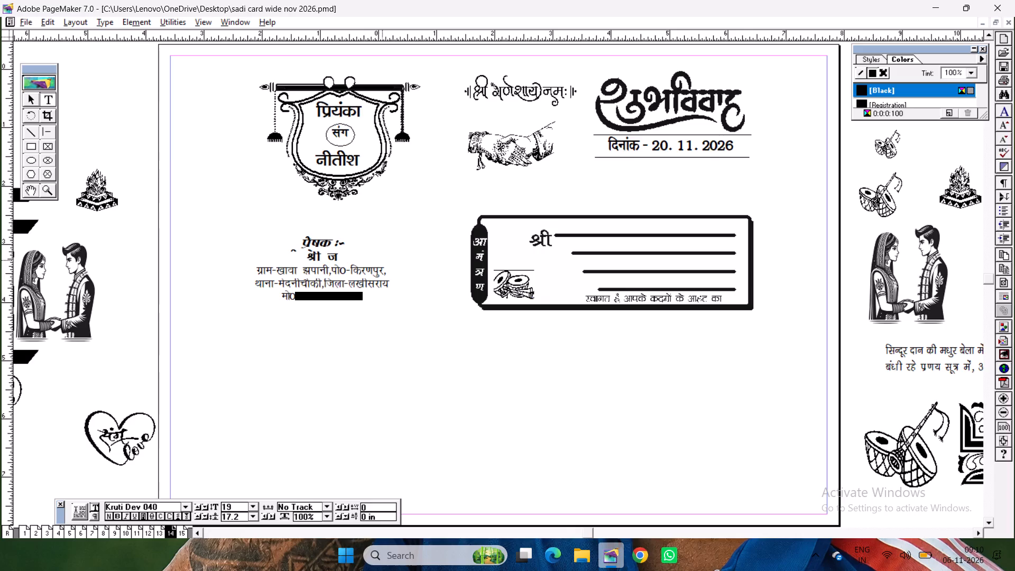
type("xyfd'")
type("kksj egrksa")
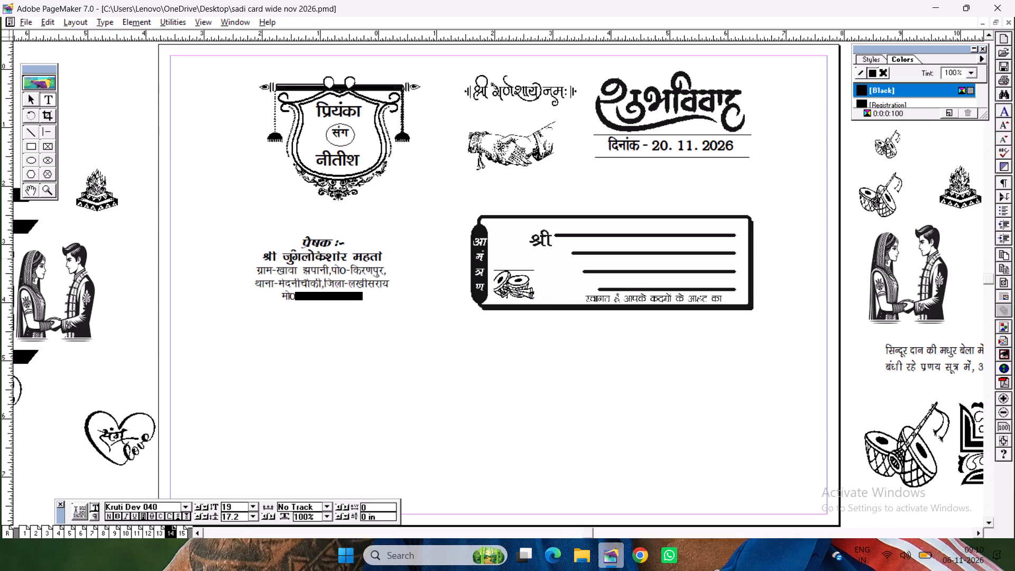
Replace the village (ग्राम) and post office (पो0) names in the sender's address with the new sender's details.
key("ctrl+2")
left_click_drag(271, 312, 348, 313)
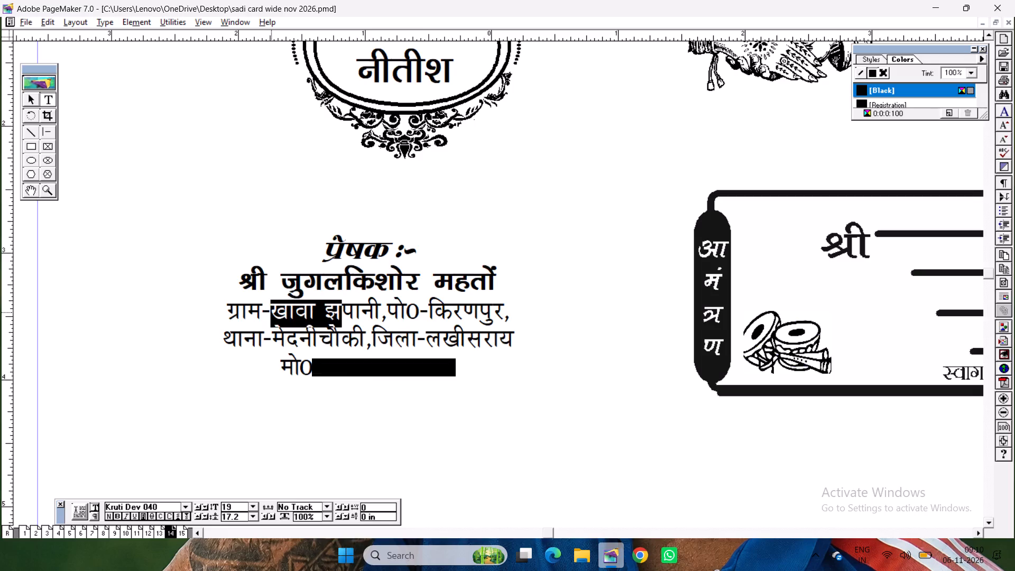
left_click_drag(348, 313, 377, 309)
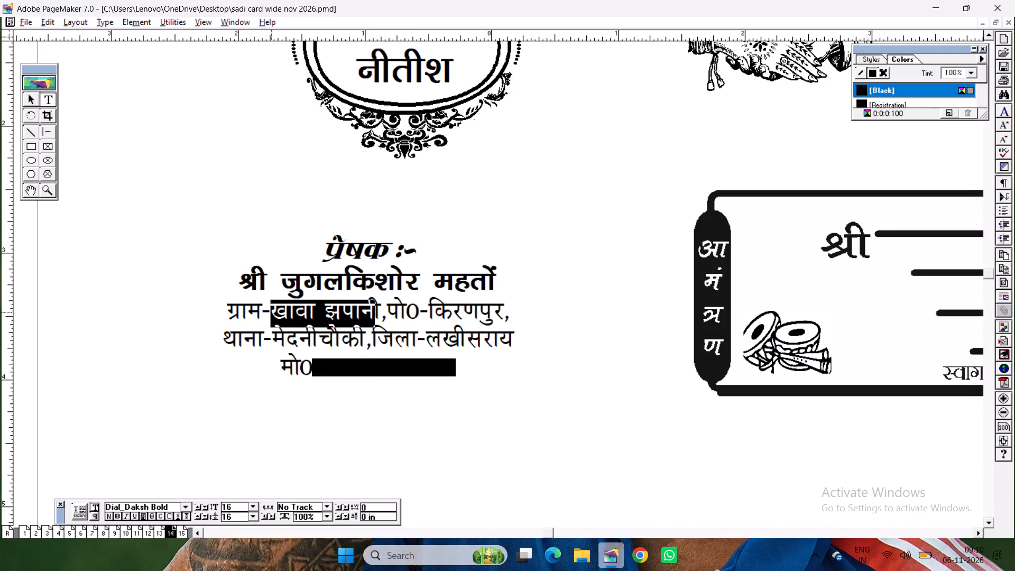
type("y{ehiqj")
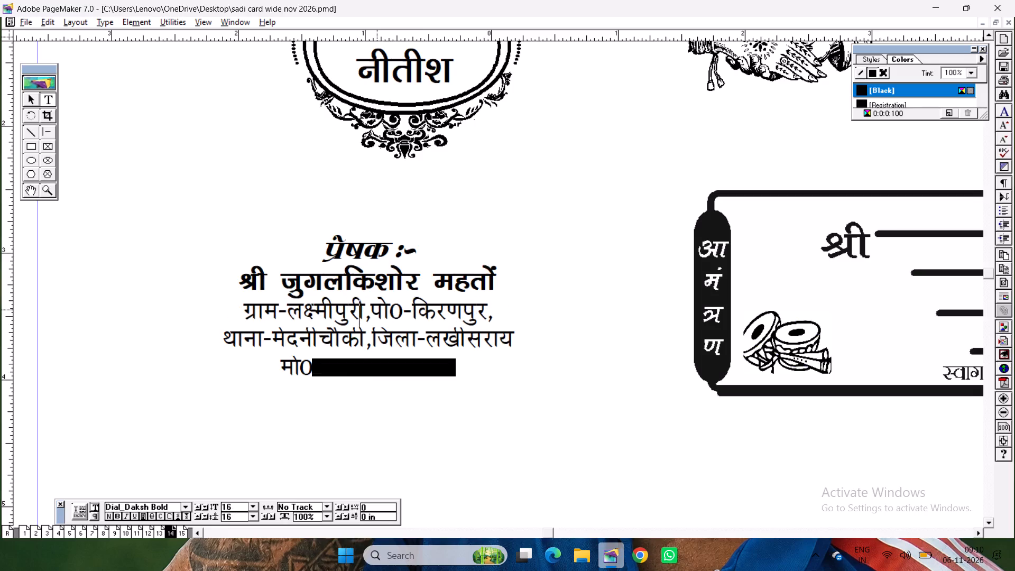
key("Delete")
left_click_drag(414, 310, 462, 320)
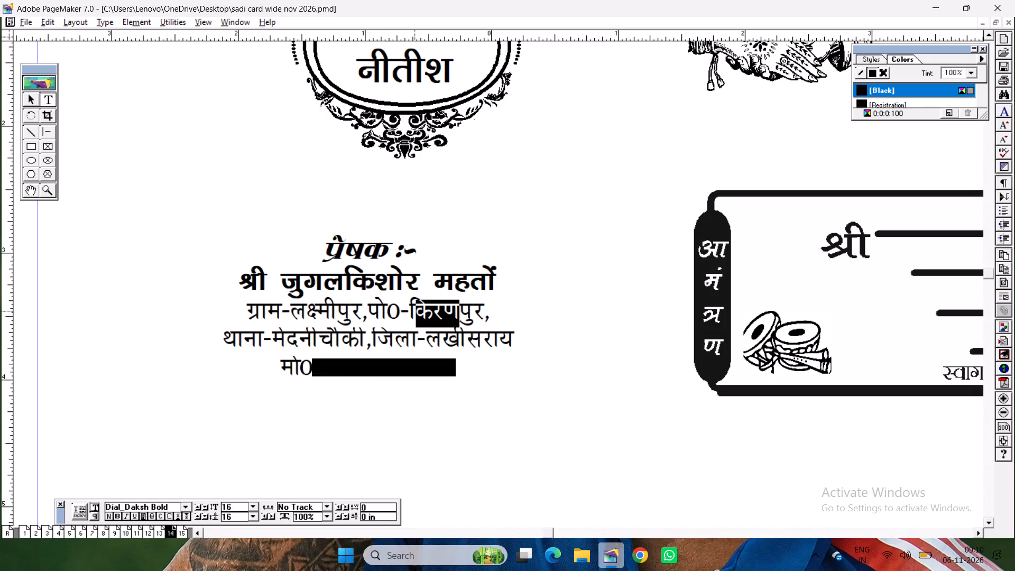
left_click_drag(462, 320, 461, 320)
key("BackSpace")
key("BackSpace")
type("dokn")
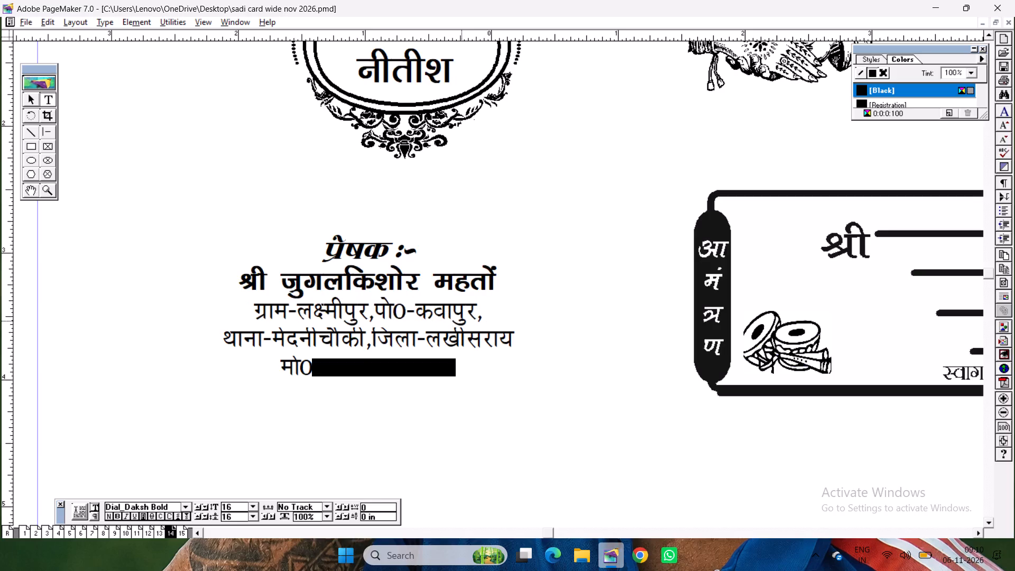
Replace the police station (थाना) name in the sender's address with the new one, keeping the district entry.
left_click_drag(275, 336, 358, 339)
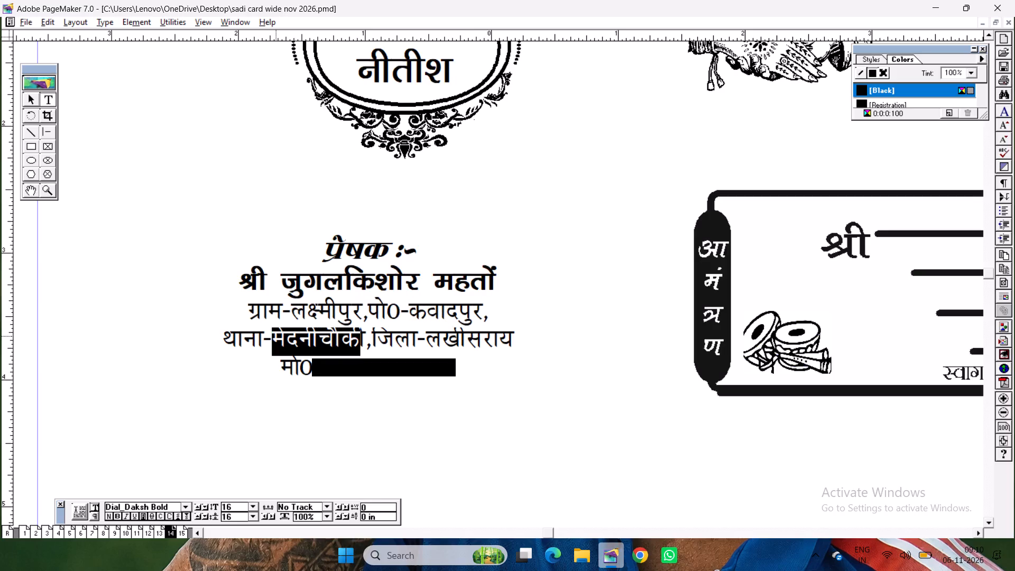
left_click_drag(358, 339, 363, 339)
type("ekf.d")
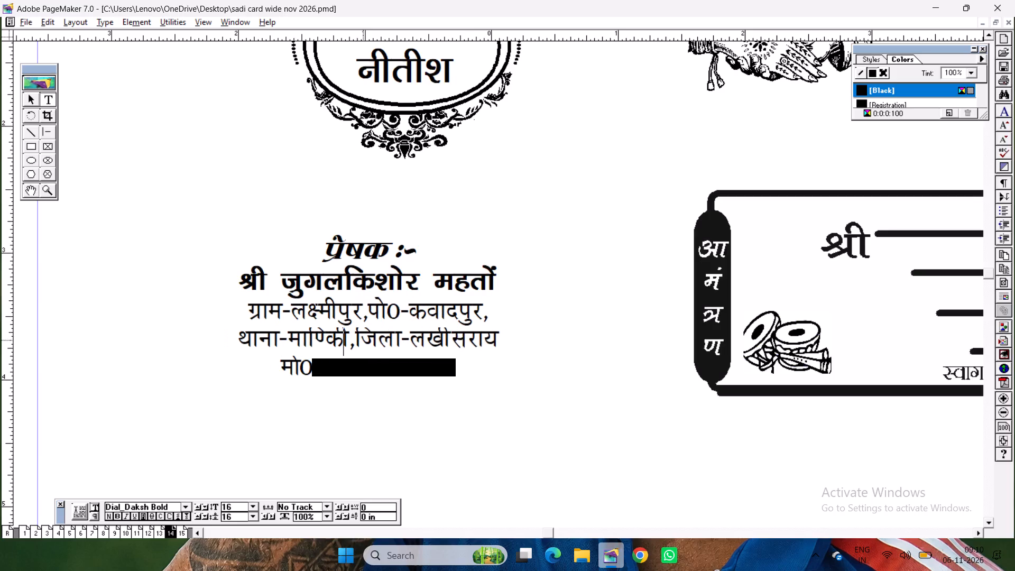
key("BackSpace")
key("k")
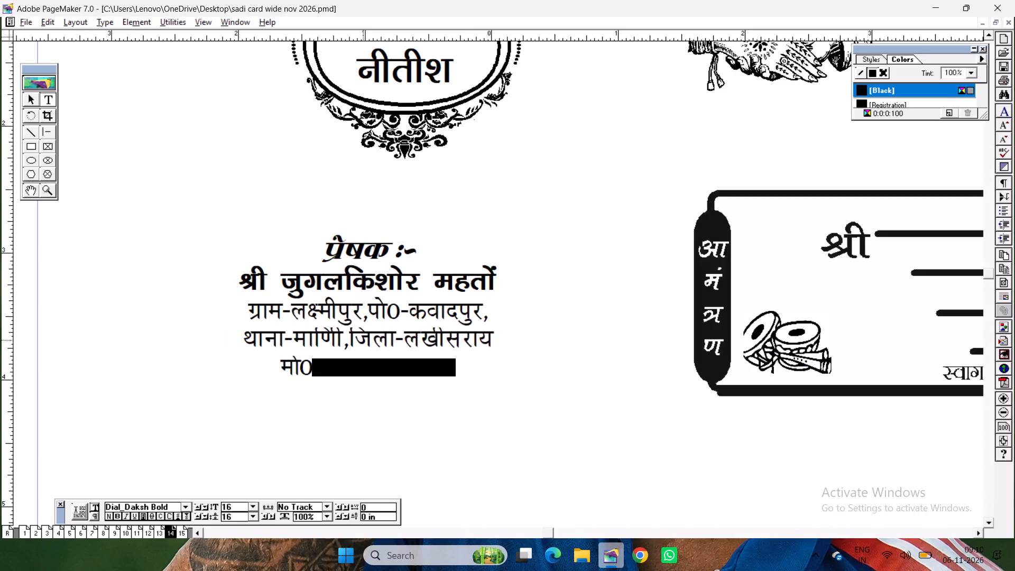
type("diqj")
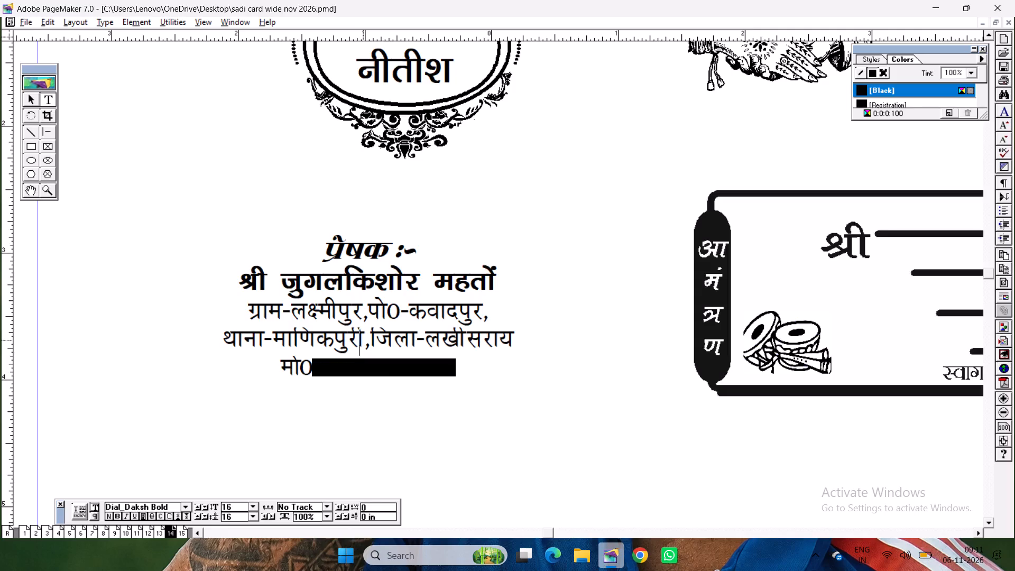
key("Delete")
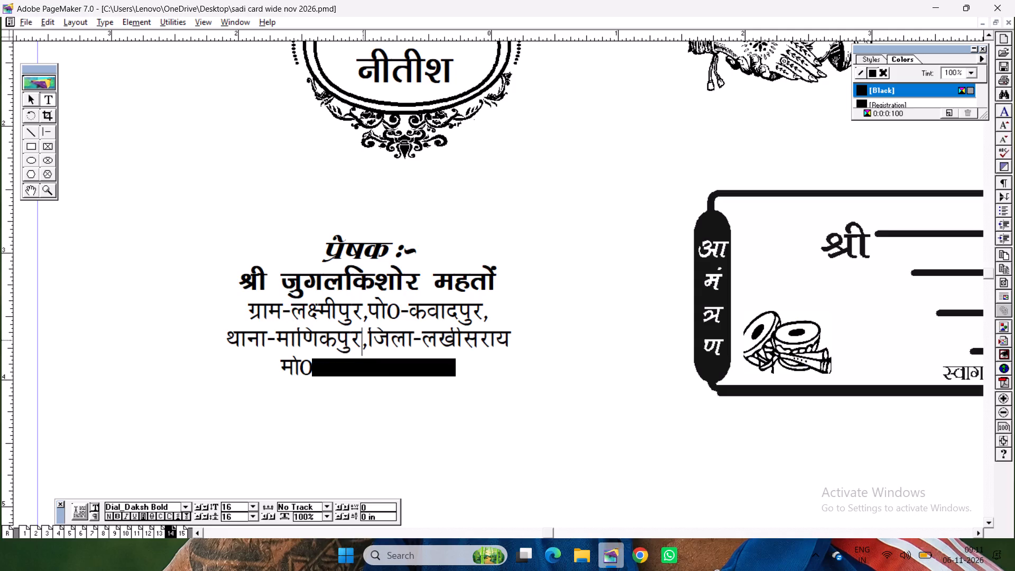
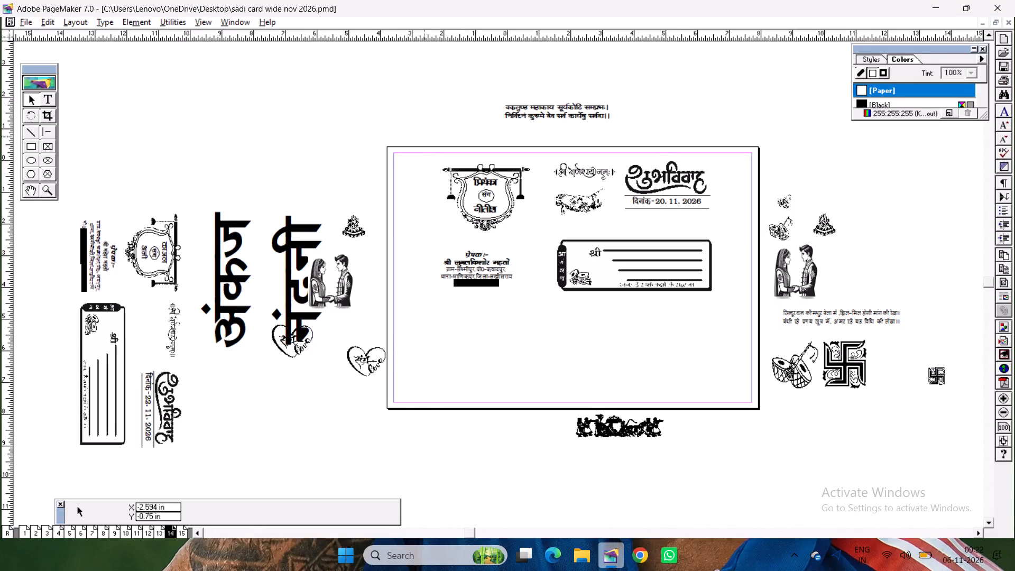
Group all the cover elements on page 14, from the names emblem to the address box, and copy the group.
left_click_drag(422, 138, 728, 349)
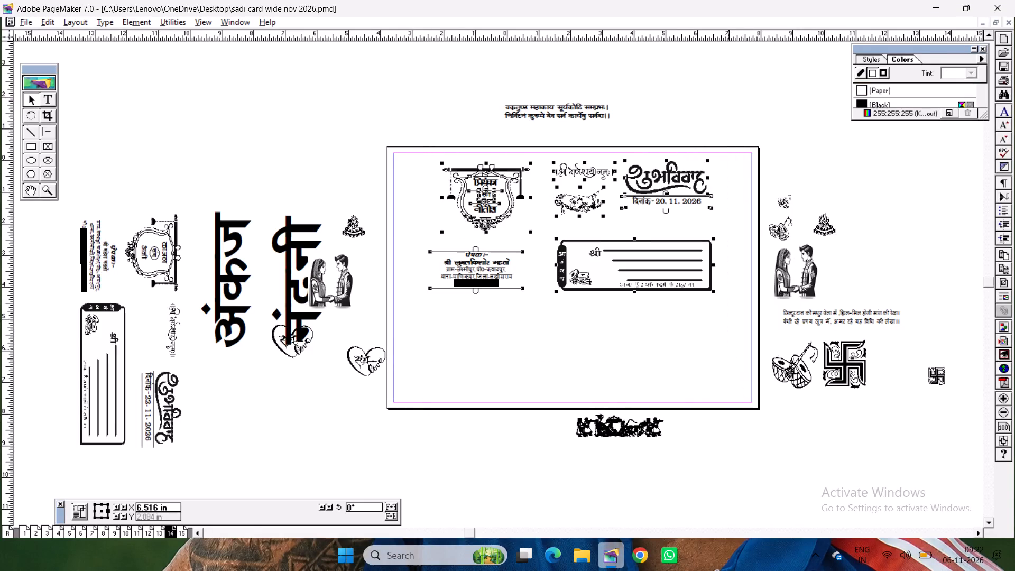
key("ctrl+g")
key("ctrl+c")
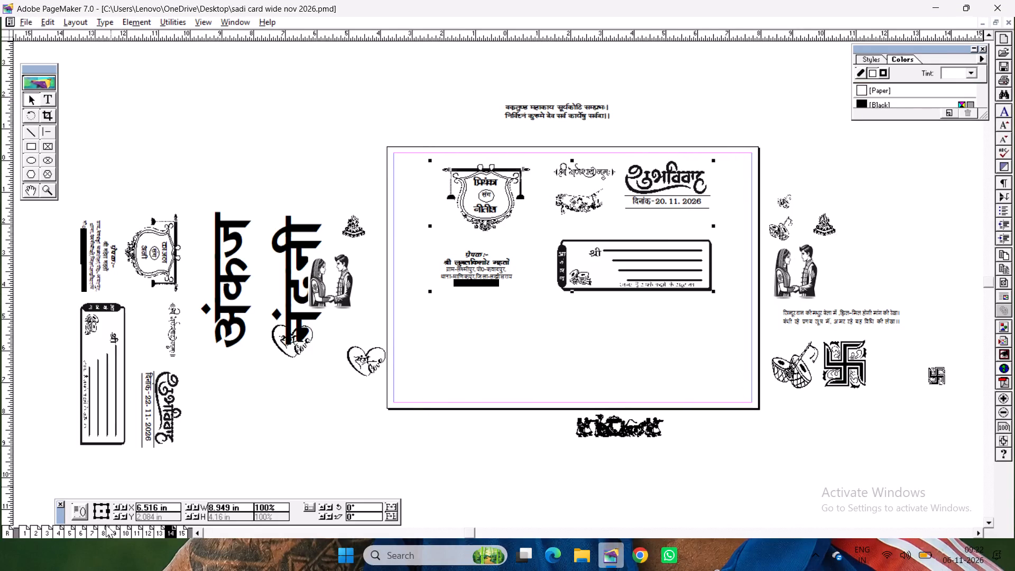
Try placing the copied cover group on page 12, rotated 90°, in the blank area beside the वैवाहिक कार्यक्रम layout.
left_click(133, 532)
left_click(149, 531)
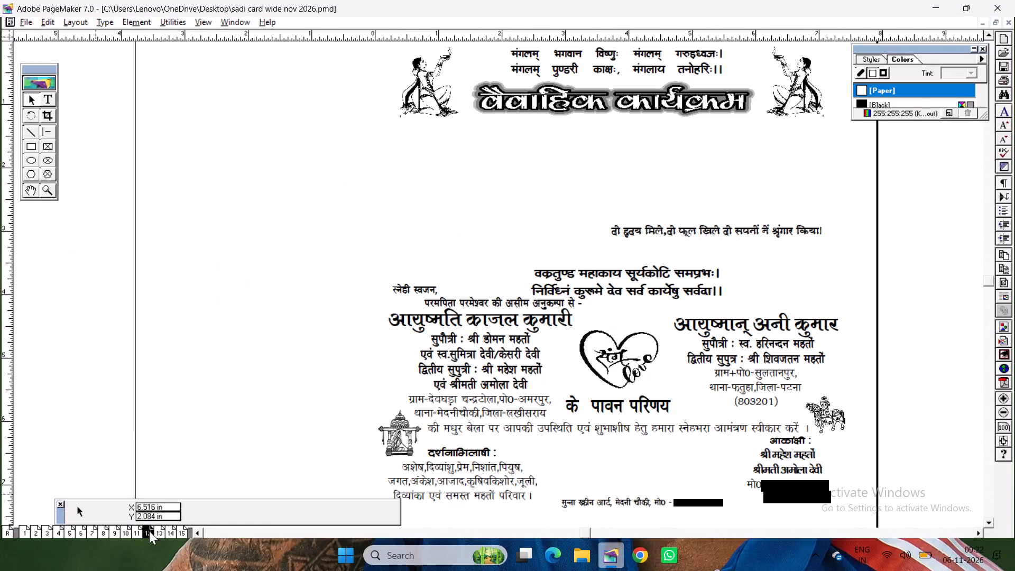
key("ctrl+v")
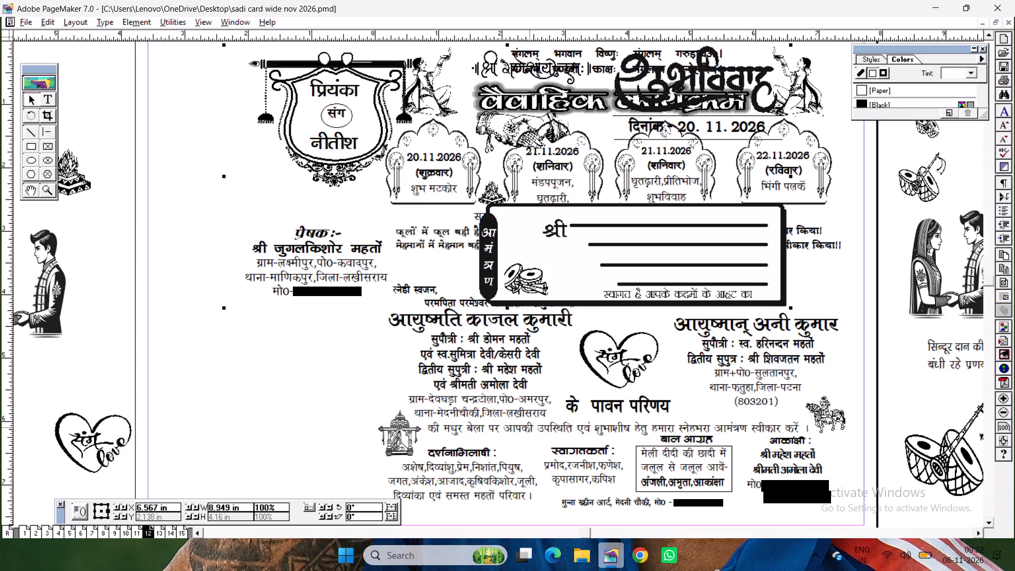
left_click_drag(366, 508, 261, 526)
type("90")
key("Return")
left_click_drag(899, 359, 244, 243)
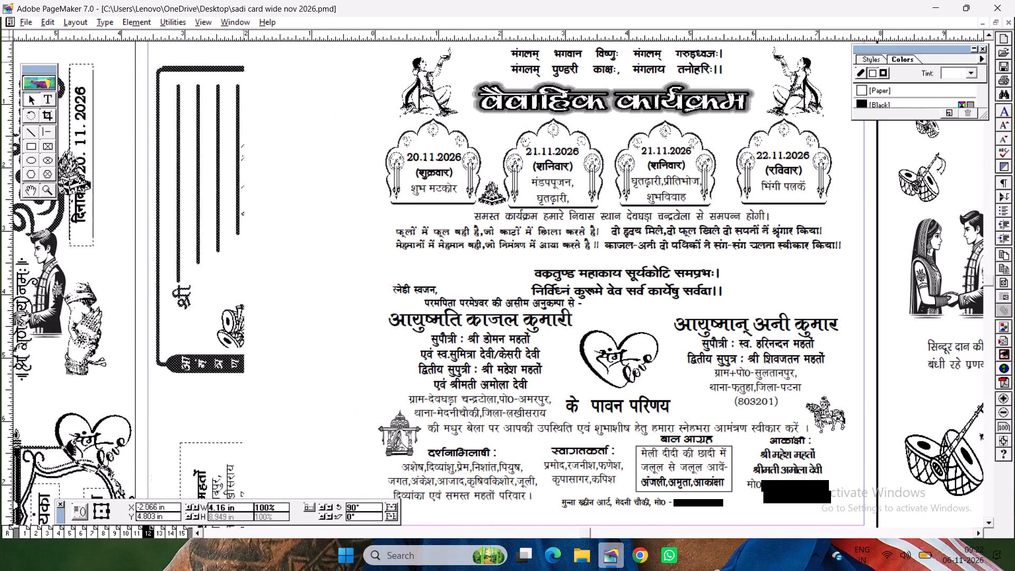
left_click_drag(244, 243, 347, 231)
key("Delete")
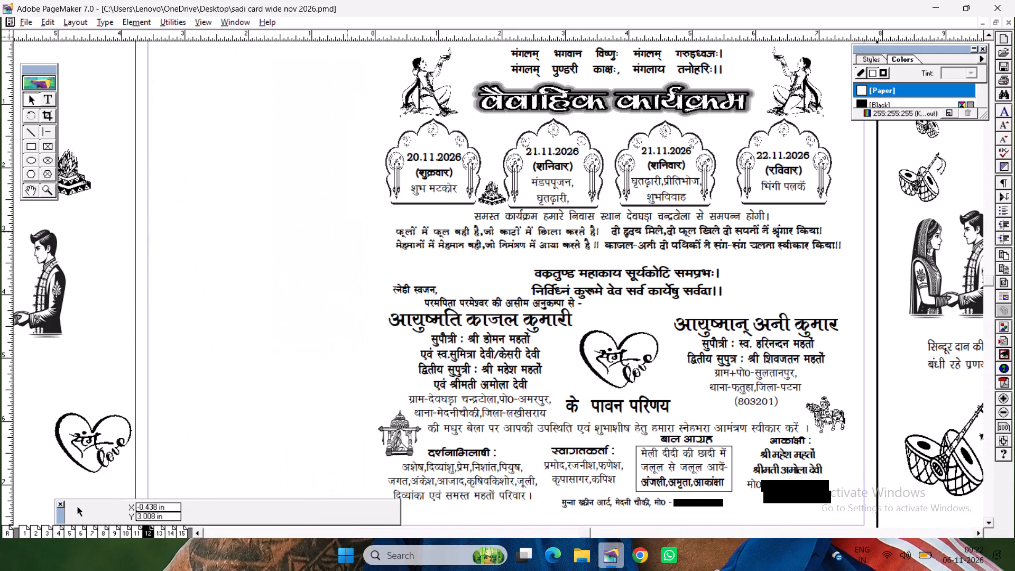
Nudge the whole वैवाहिक कार्यक्रम layout on page 12 slightly left in five small increments.
key("ctrl+5")
left_click_drag(402, 140, 402, 140)
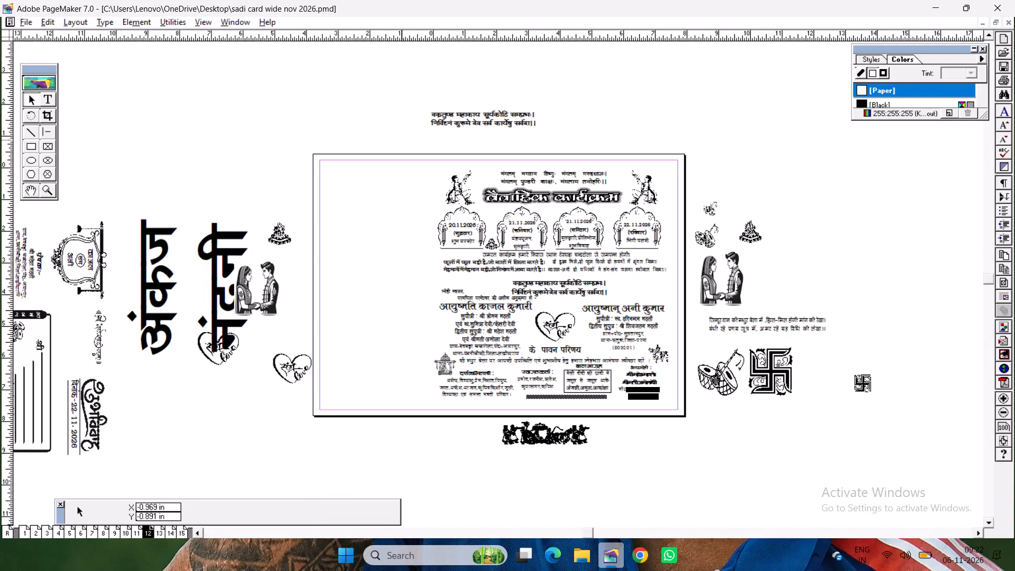
left_click_drag(402, 140, 692, 427)
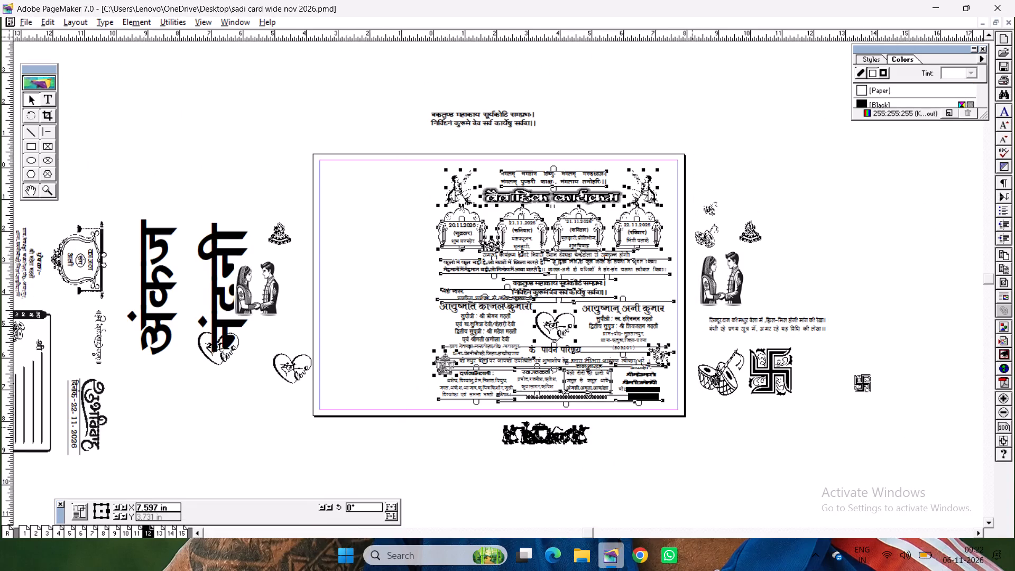
key("Left")
key("Left")
key("Left")
key("Left")
key("Left")
left_click(680, 445)
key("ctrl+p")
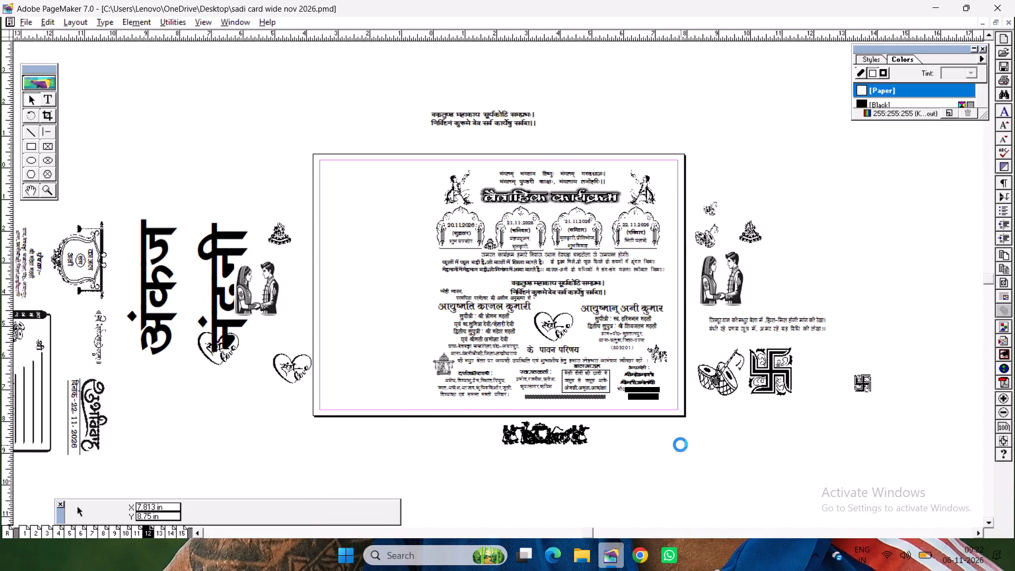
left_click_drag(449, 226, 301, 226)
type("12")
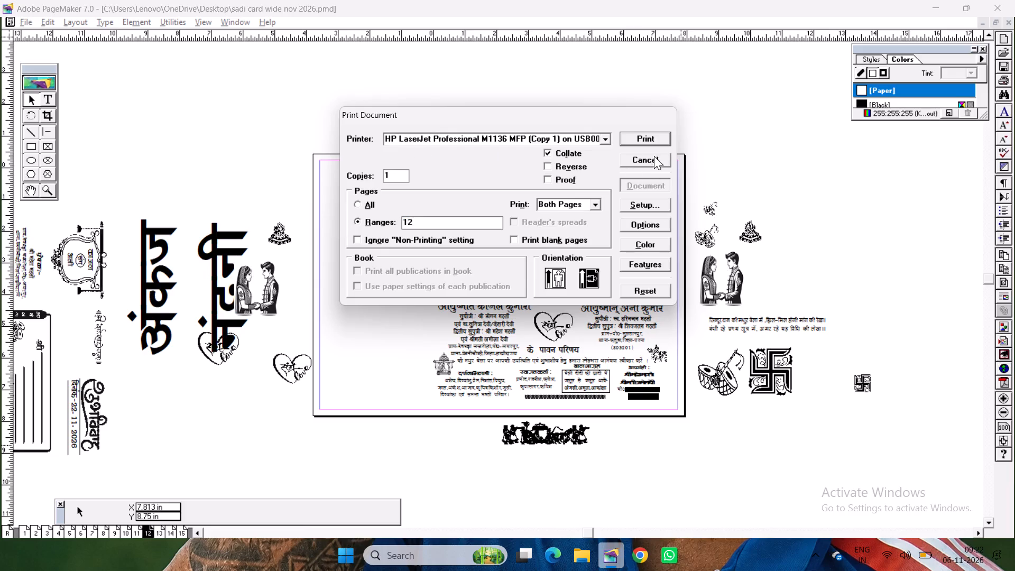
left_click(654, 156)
Print 5 copies of page 9, the page of crossing lines, on the HP LaserJet Professional M1136 MFP using A4 paper.
left_click(119, 532)
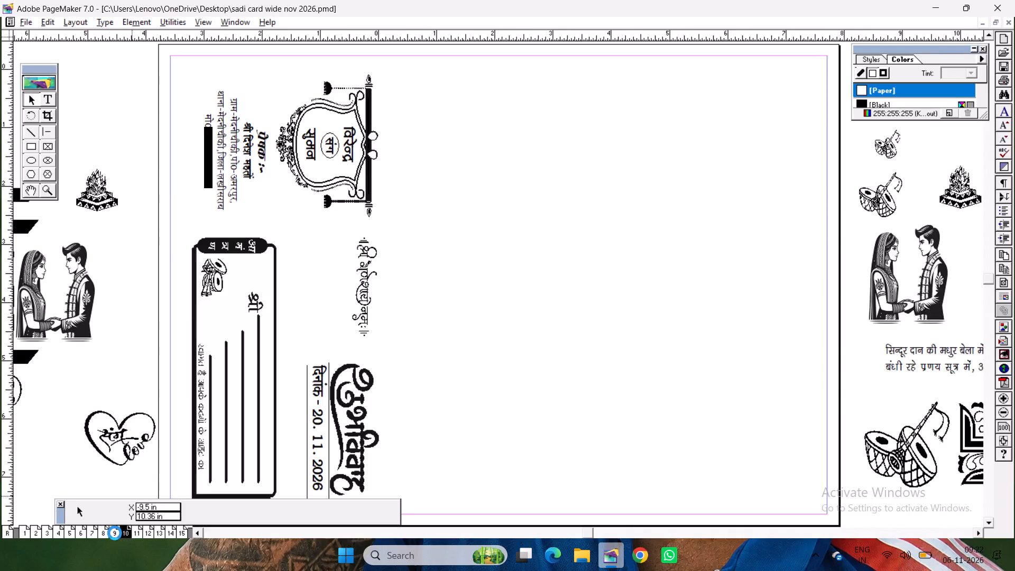
left_click(115, 533)
key("ctrl+p")
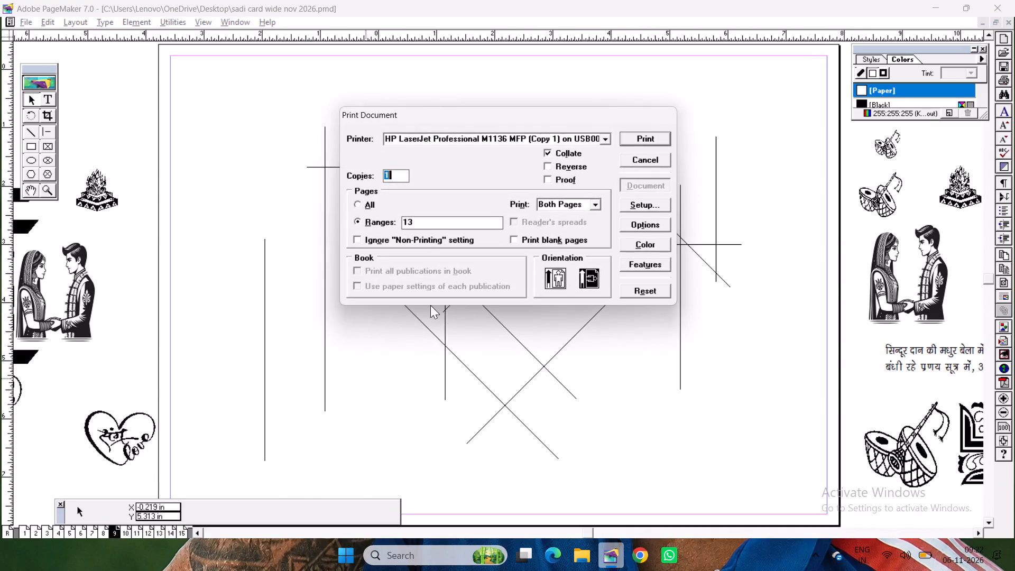
key("5")
left_click_drag(443, 224, 239, 237)
key("9")
left_click(640, 202)
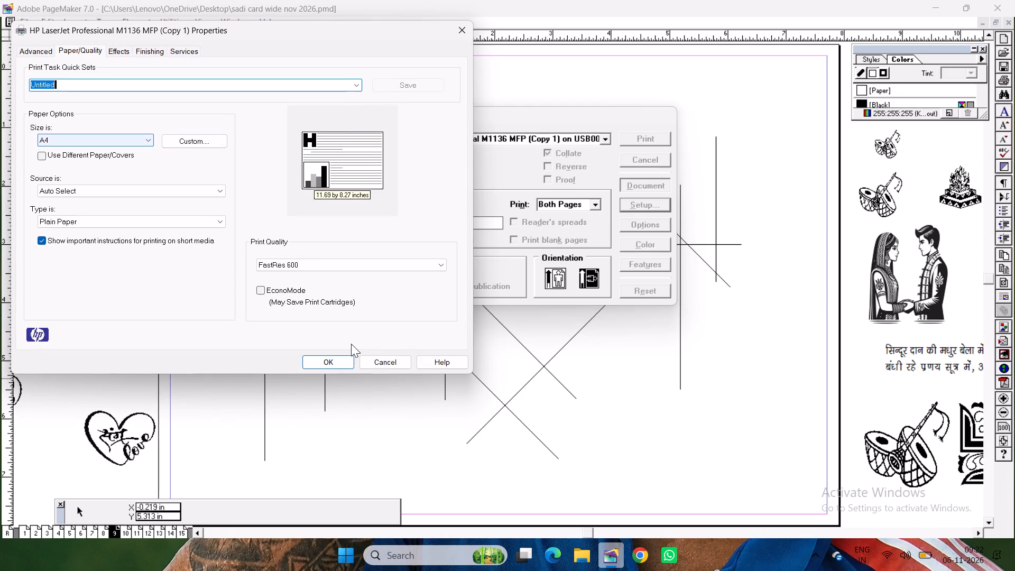
left_click(333, 361)
left_click(650, 136)
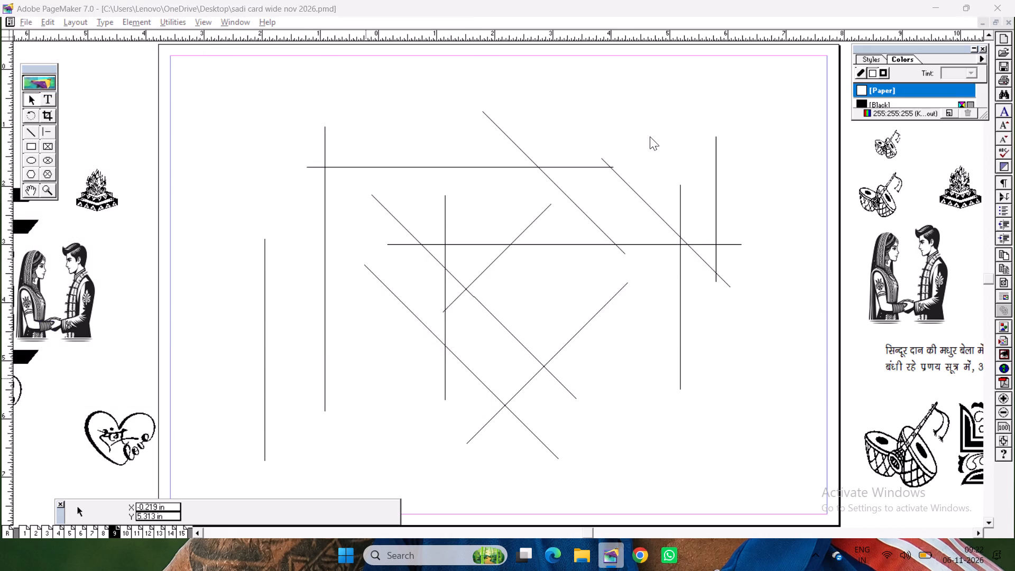
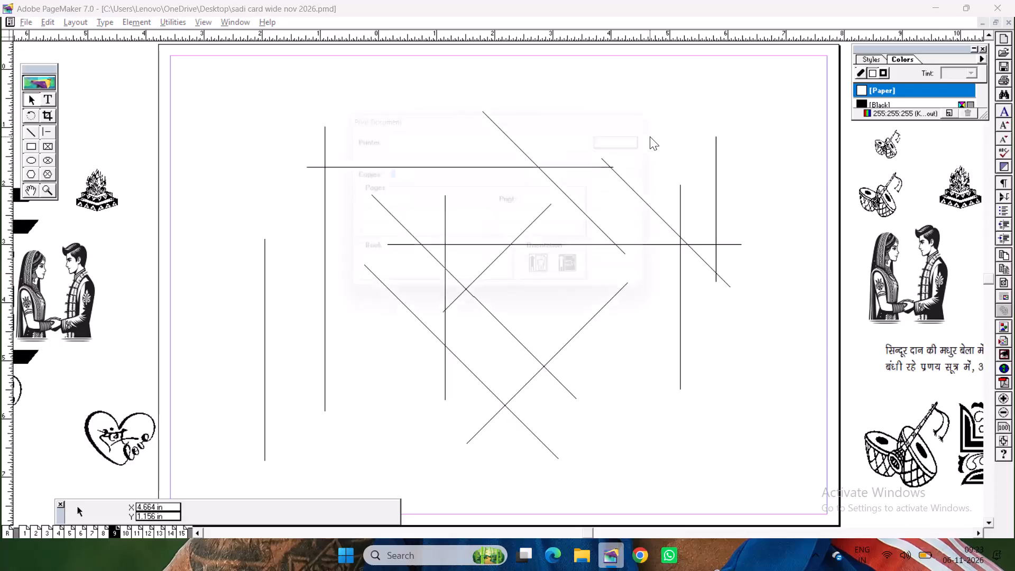
Print 1 copy of page 12, the वैवाहिक कार्यक्रम layout, on the HP LaserJet Professional M1136 MFP.
left_click(643, 155)
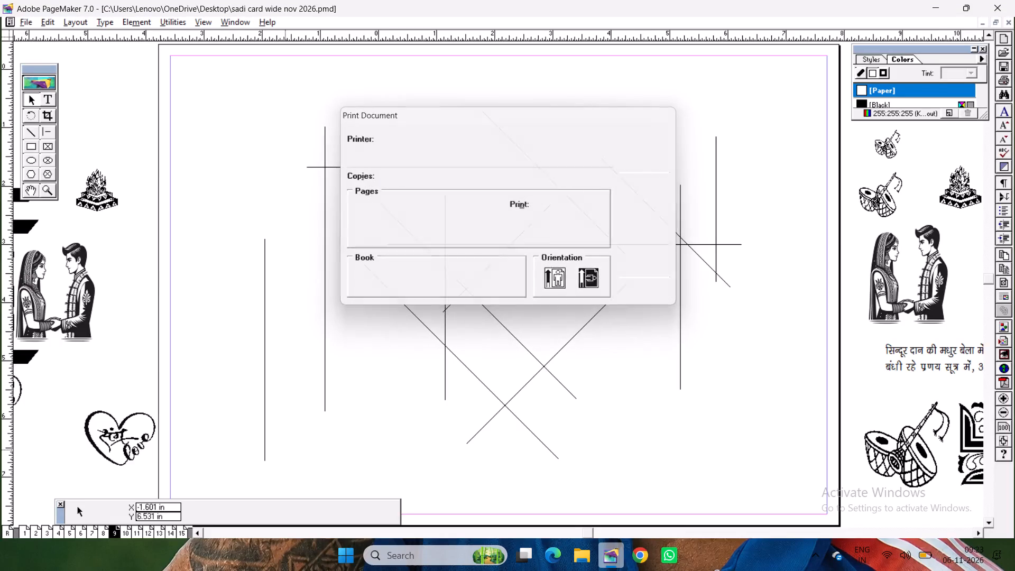
left_click(163, 534)
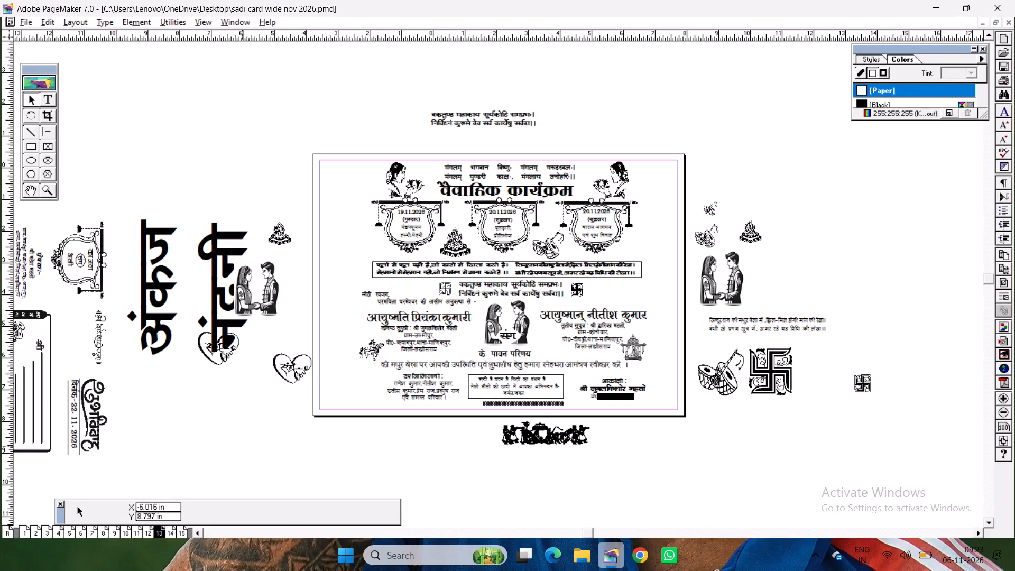
left_click(146, 529)
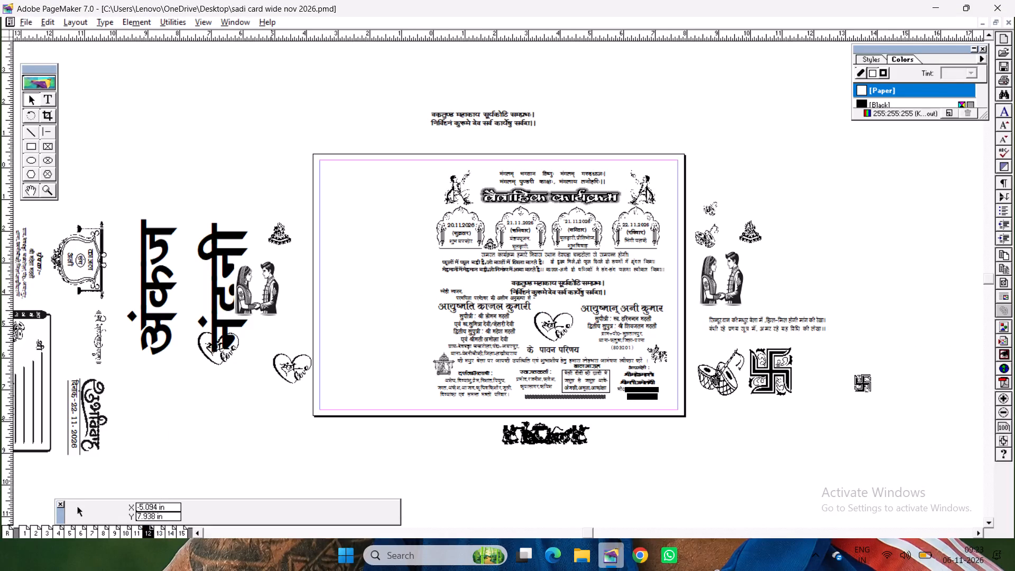
key("ctrl+p")
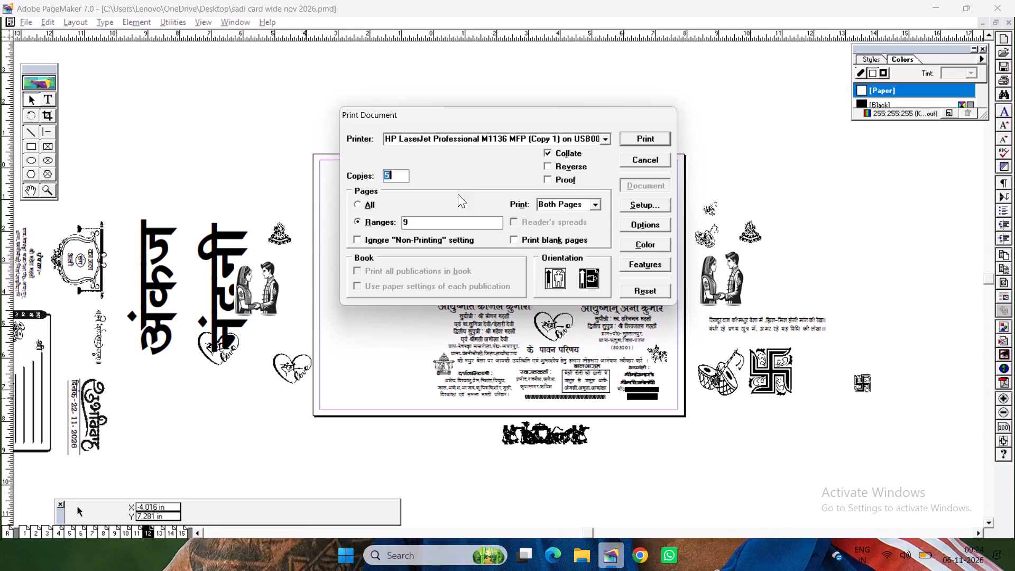
key("1")
left_click(439, 228)
key("BackSpace")
key("BackSpace")
type("12")
left_click(662, 133)
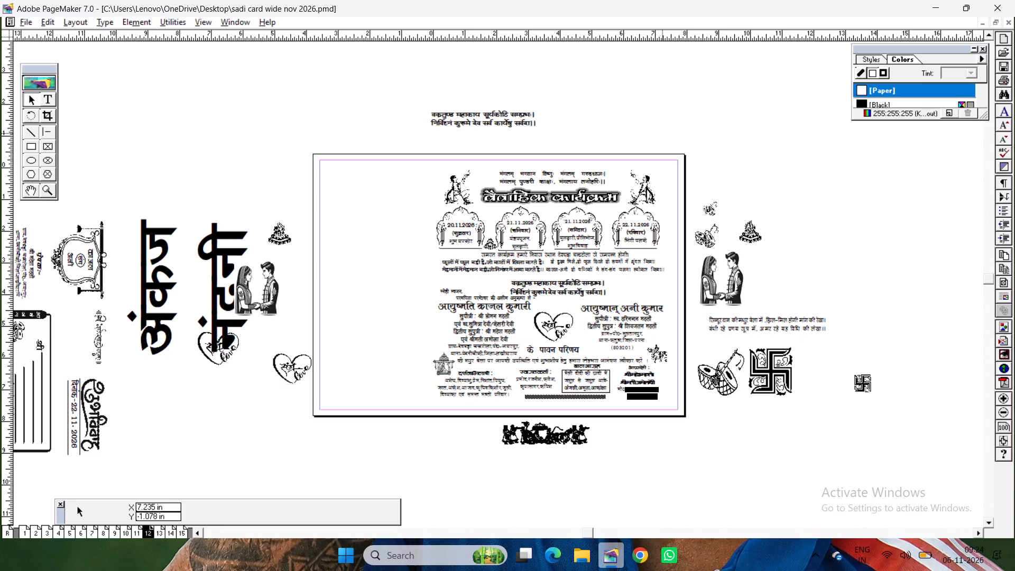
Save the wedding card document.
key("ctrl+s")
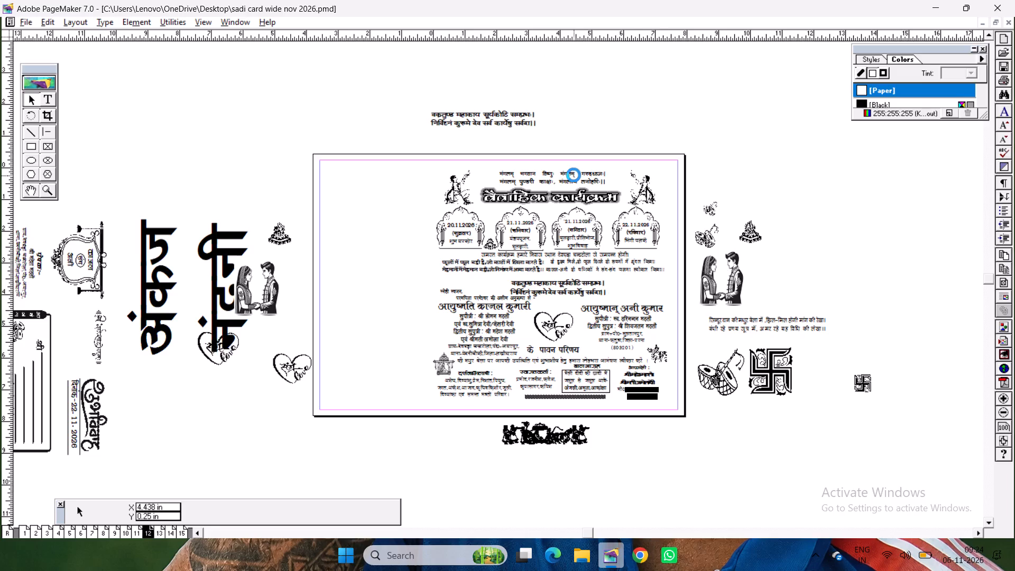
Review the card layouts on pages 14, 13 and 15, examining page 15 down to its bottom edge.
left_click(170, 532)
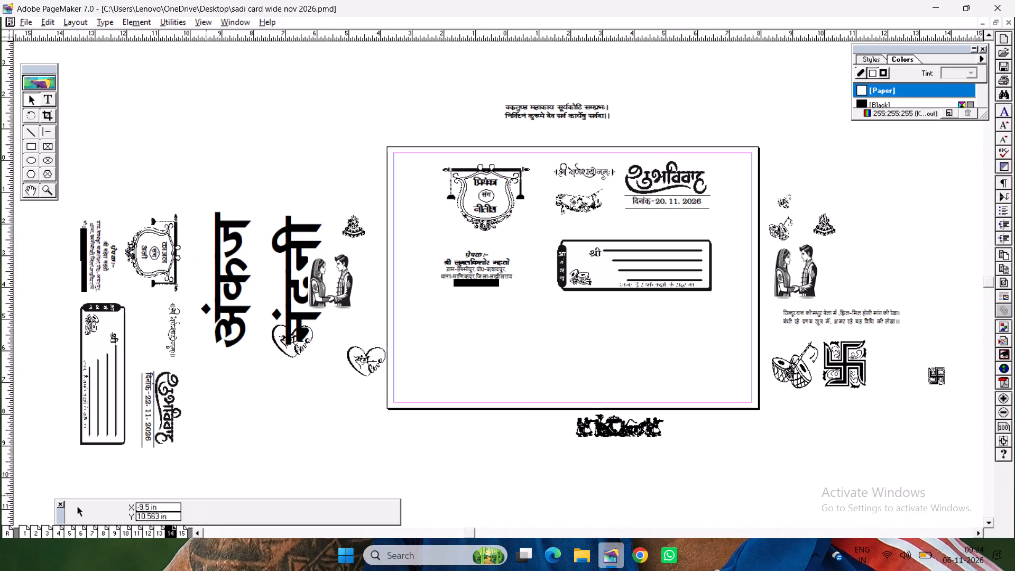
left_click(155, 529)
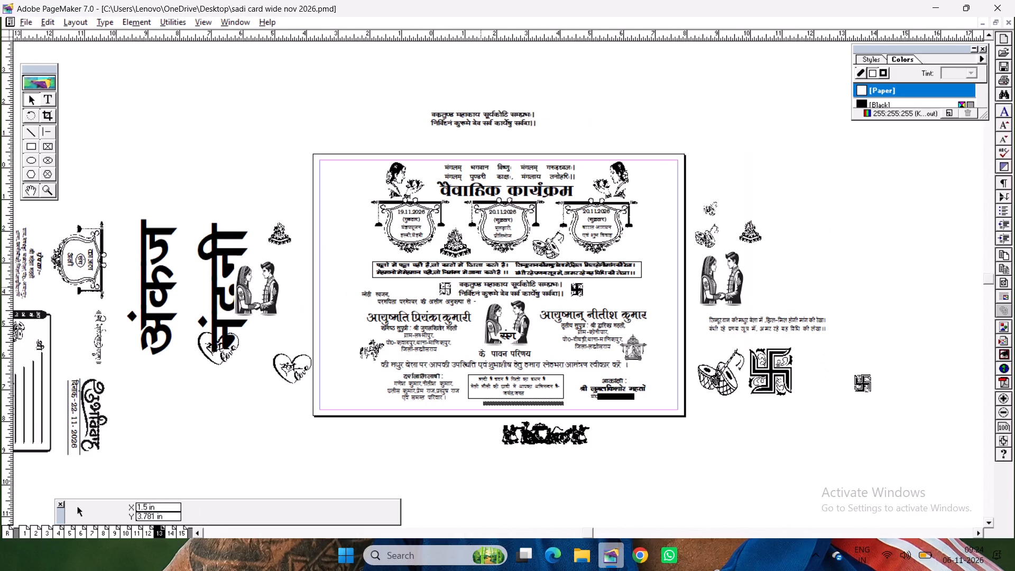
left_click(177, 531)
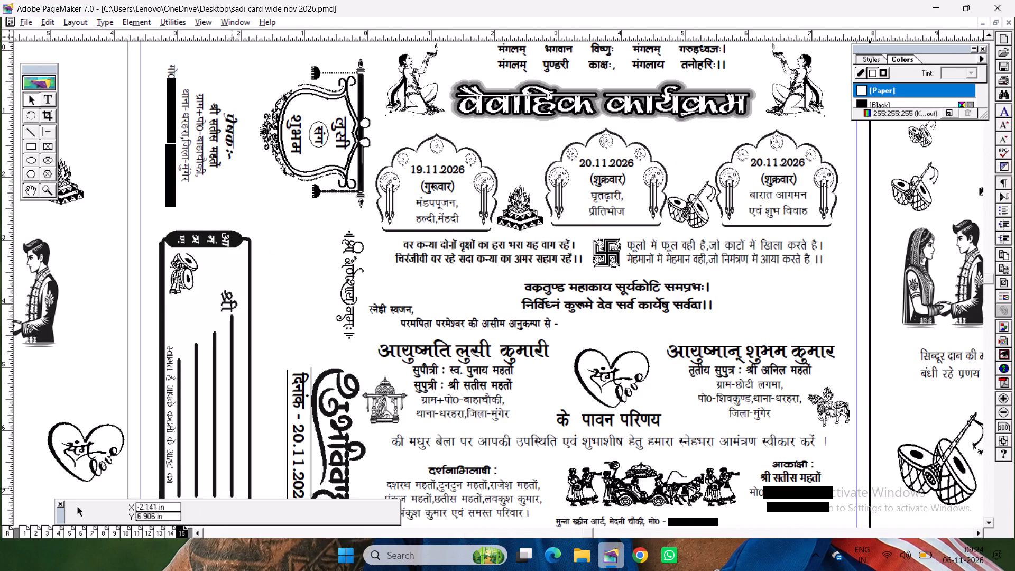
left_click(27, 187)
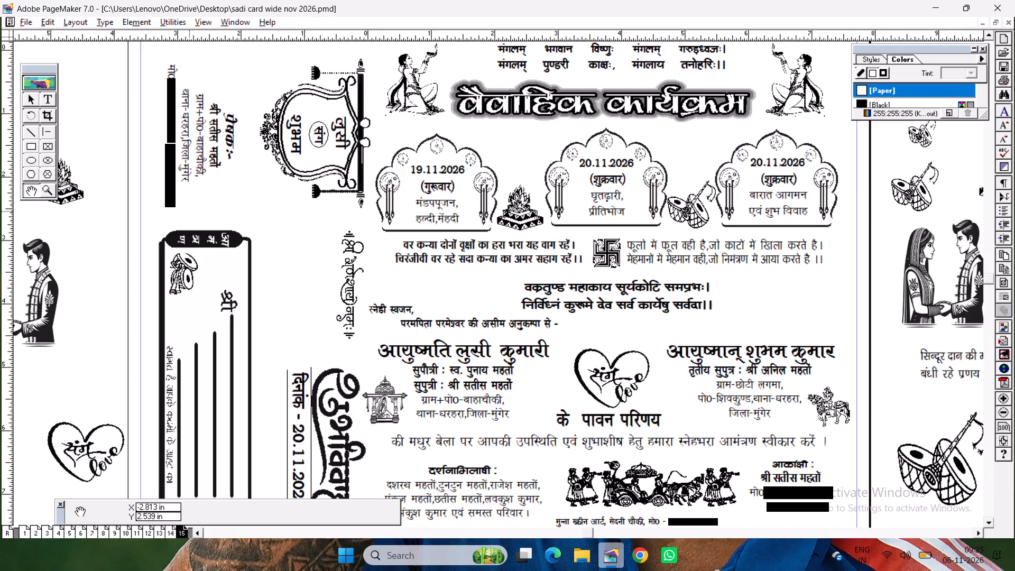
left_click(976, 552)
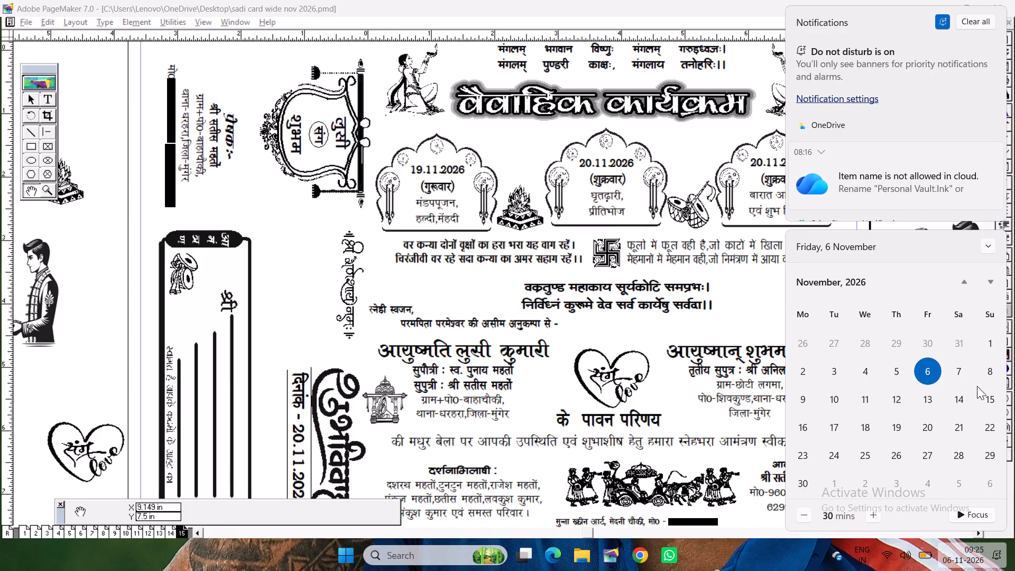
left_click(618, 315)
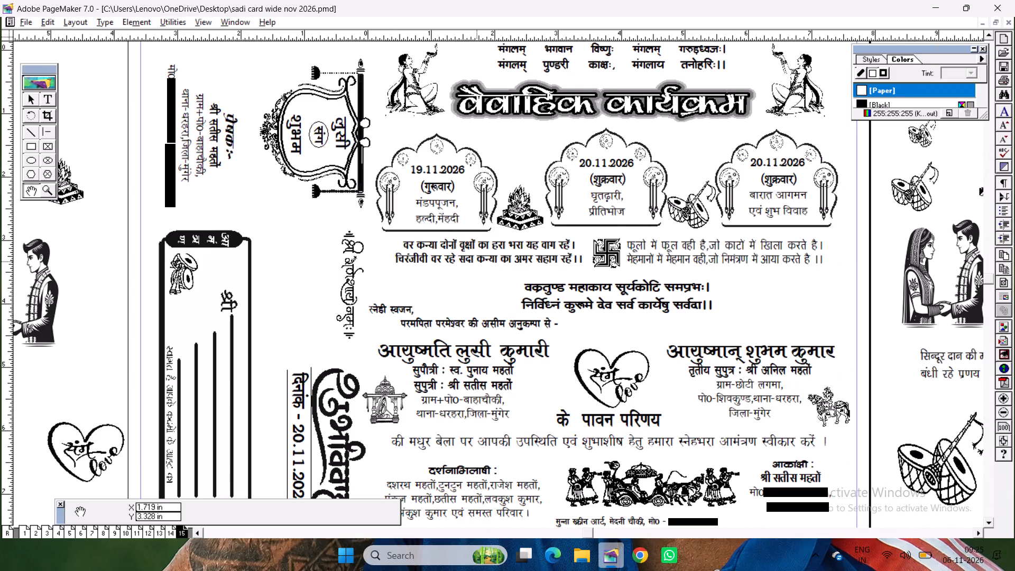
left_click_drag(476, 261, 395, 252)
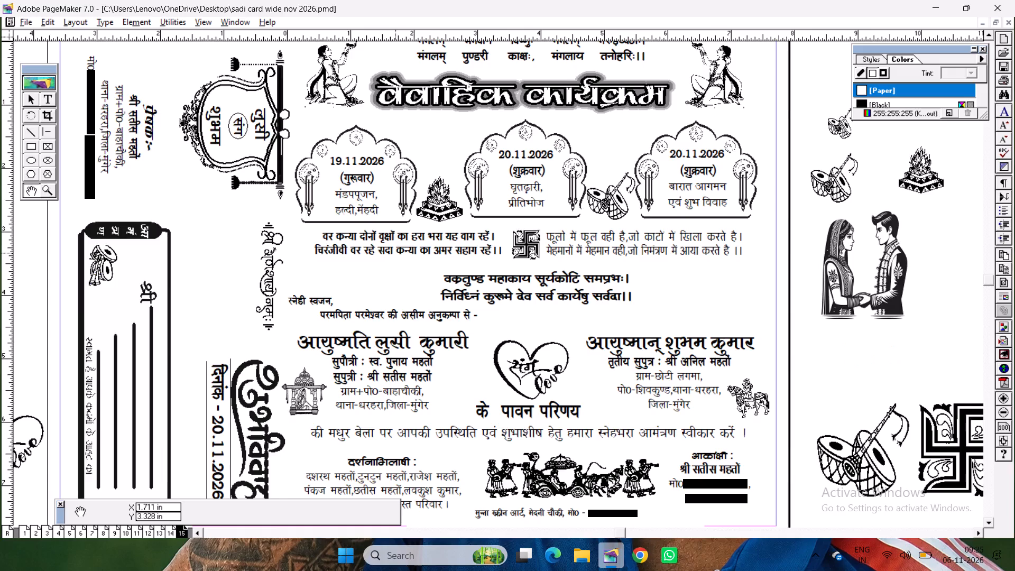
left_click_drag(395, 252, 384, 156)
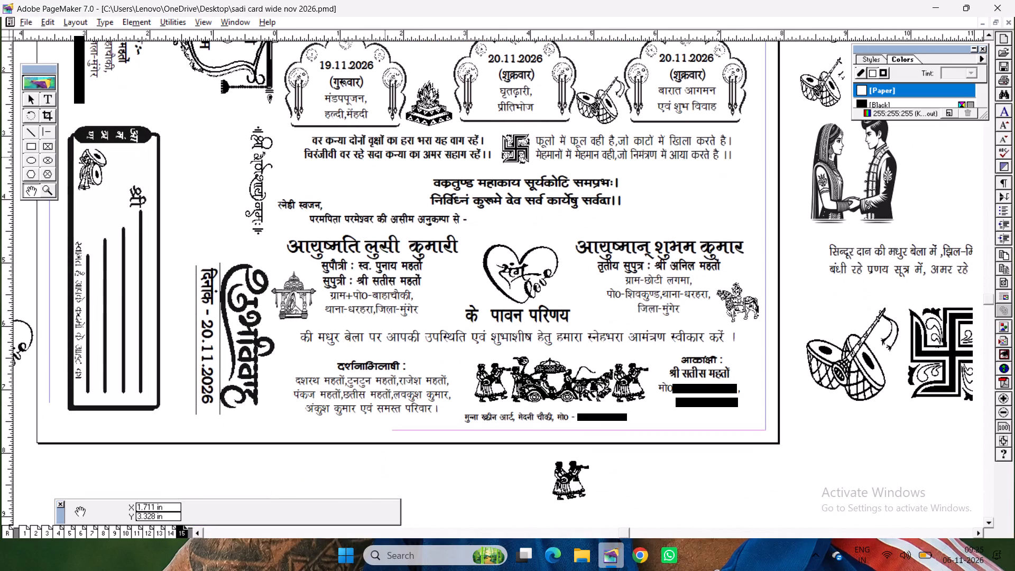
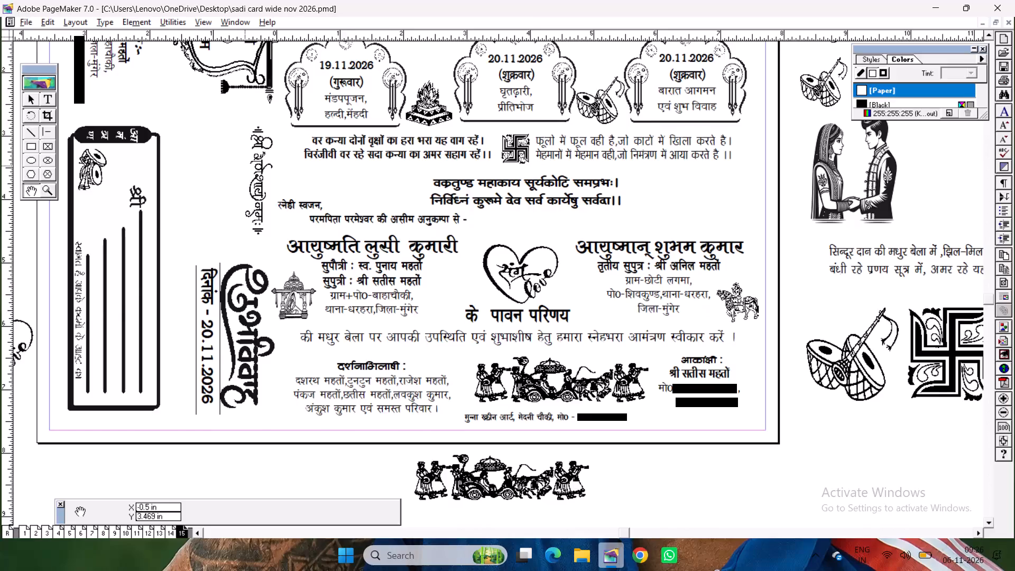
Print 1 copy of page 15, the वैवाहिक कार्यक्रम card layout, on the HP LaserJet Professional M1136 MFP.
left_click_drag(244, 280, 254, 265)
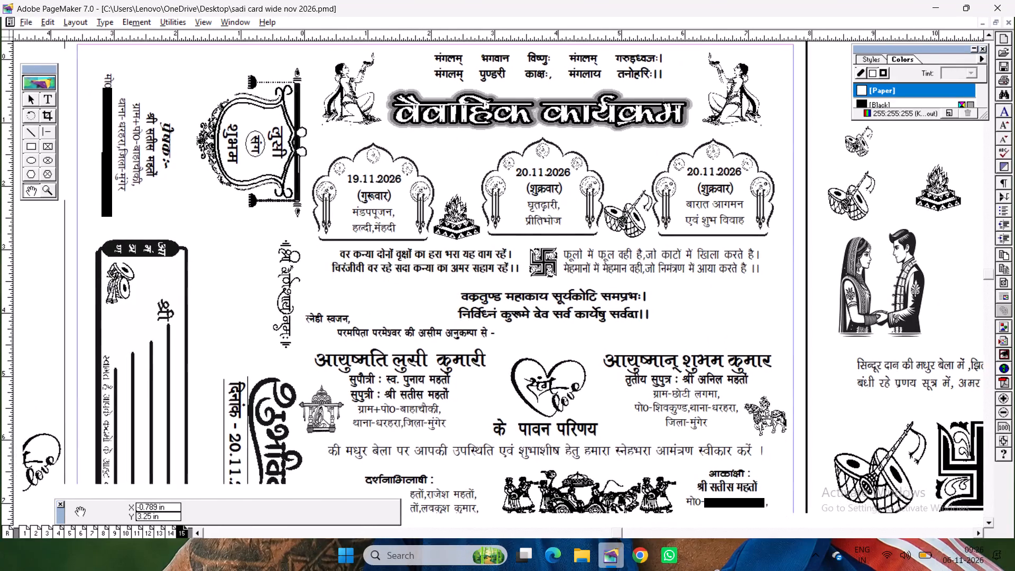
left_click_drag(254, 265, 259, 265)
left_click_drag(259, 265, 260, 252)
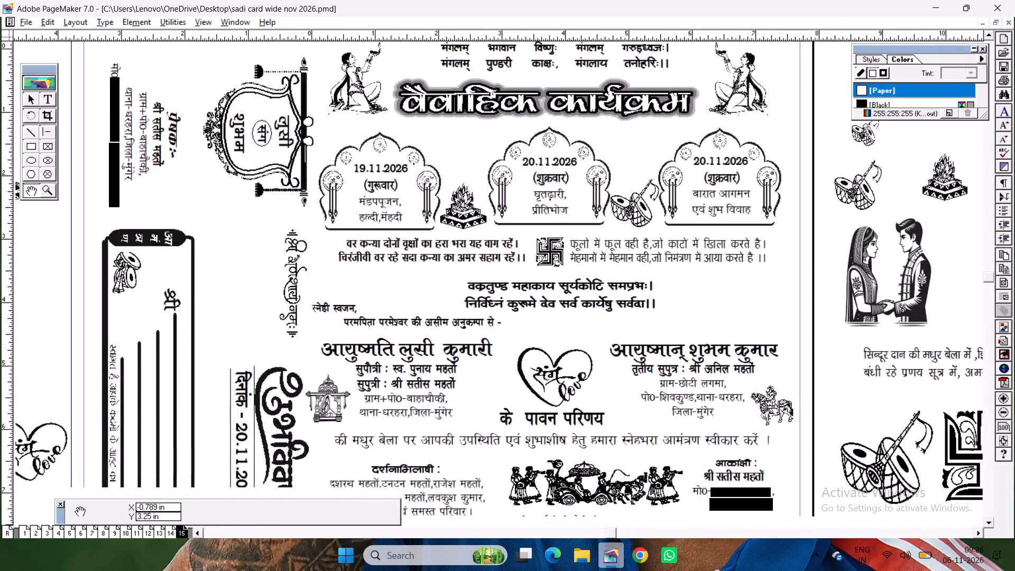
left_click_drag(260, 252, 244, 220)
key("ctrl+p")
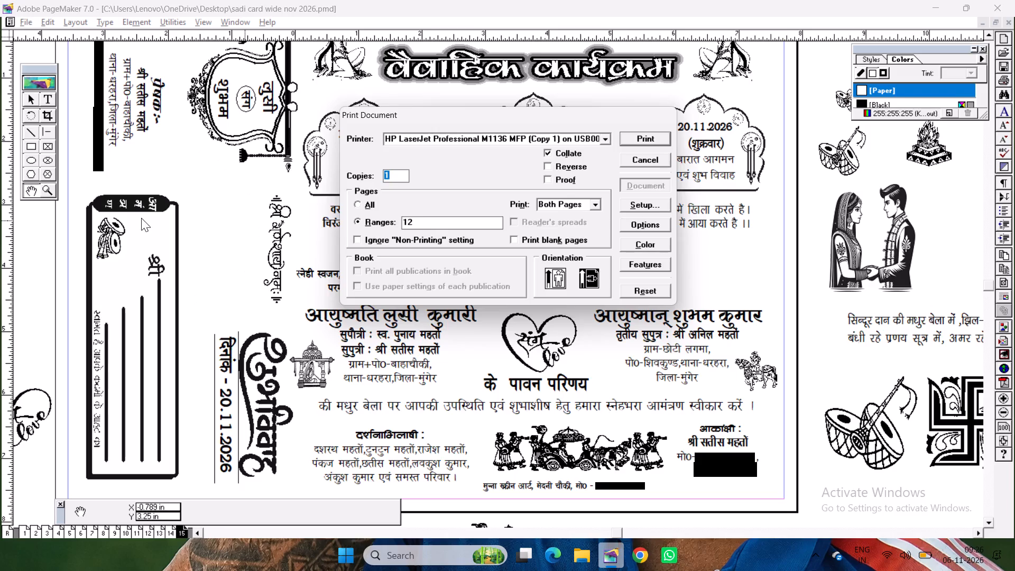
left_click_drag(458, 222, 299, 232)
type("15")
left_click(632, 135)
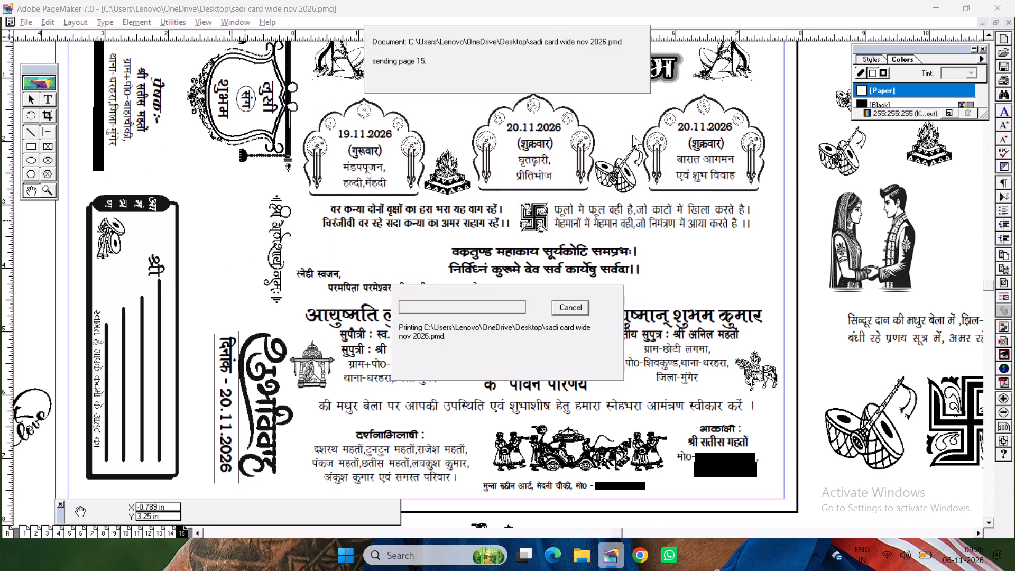
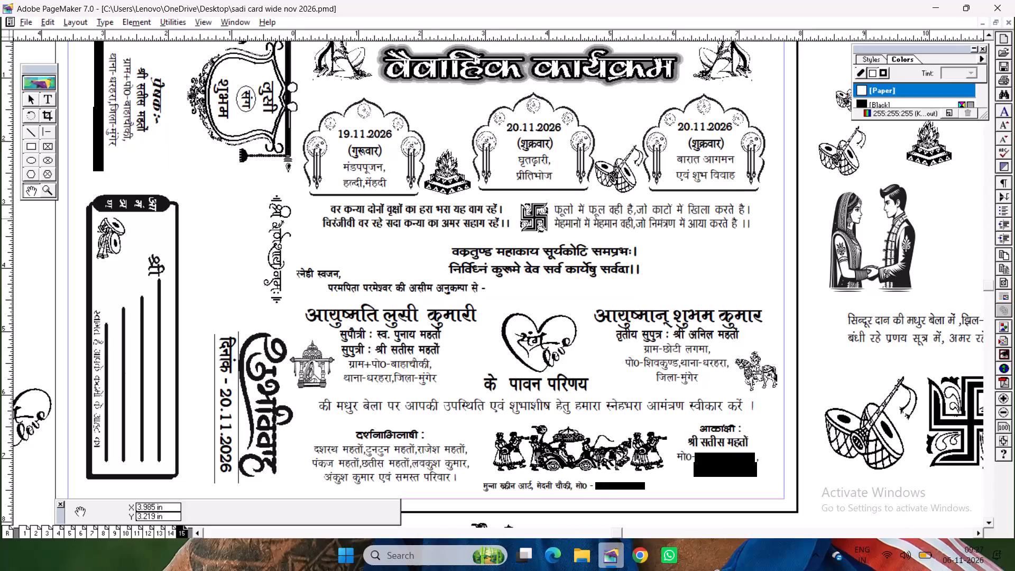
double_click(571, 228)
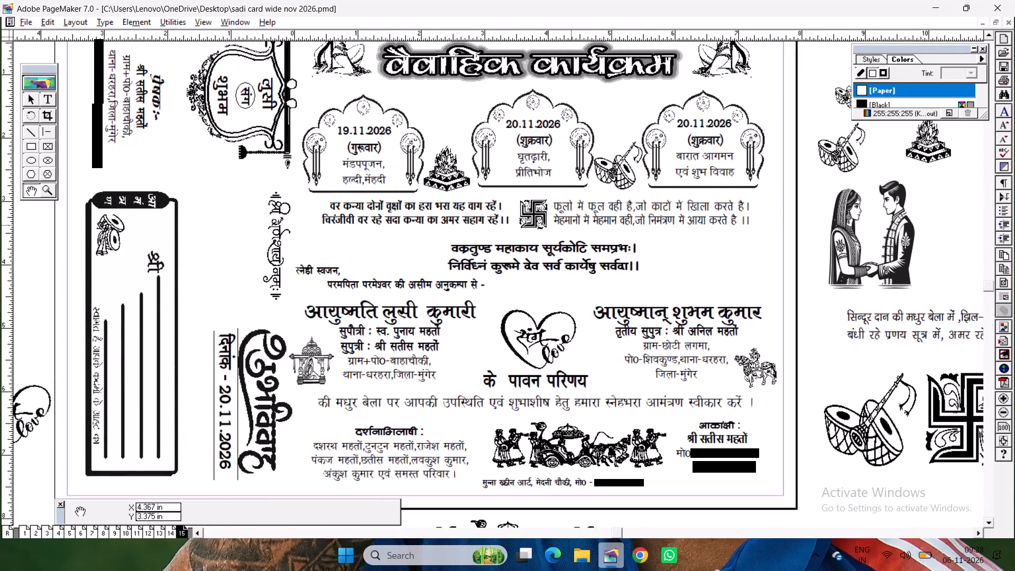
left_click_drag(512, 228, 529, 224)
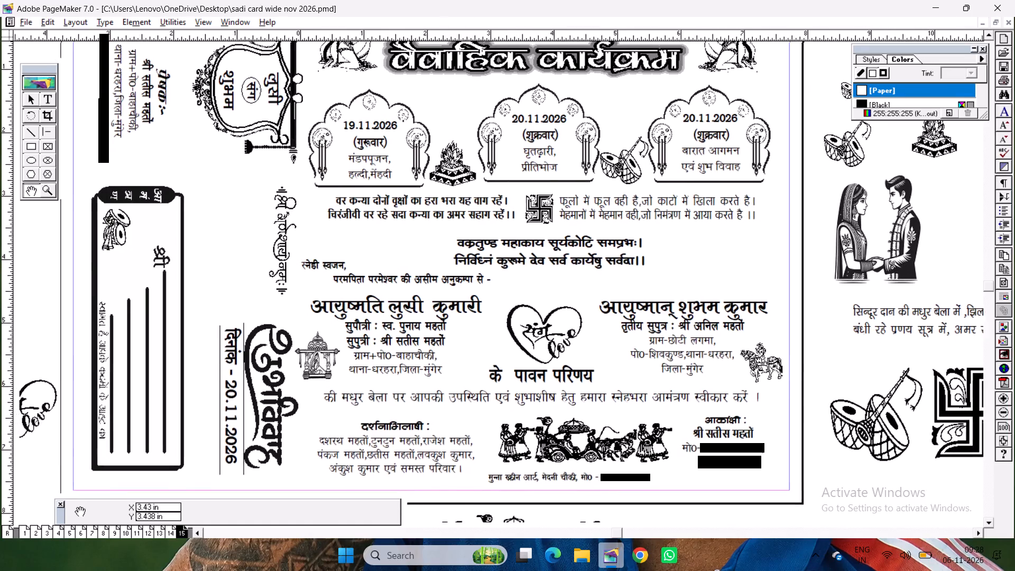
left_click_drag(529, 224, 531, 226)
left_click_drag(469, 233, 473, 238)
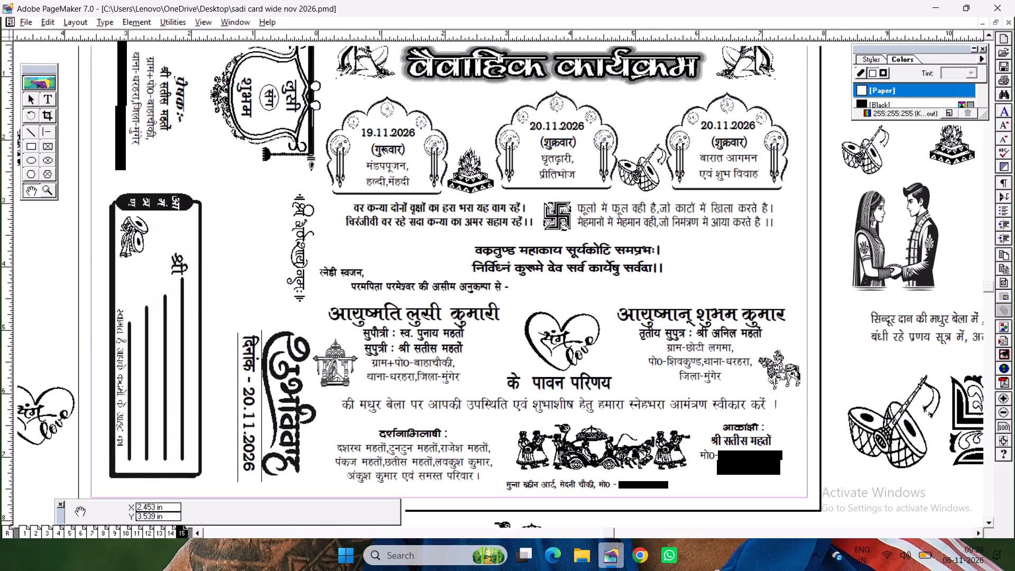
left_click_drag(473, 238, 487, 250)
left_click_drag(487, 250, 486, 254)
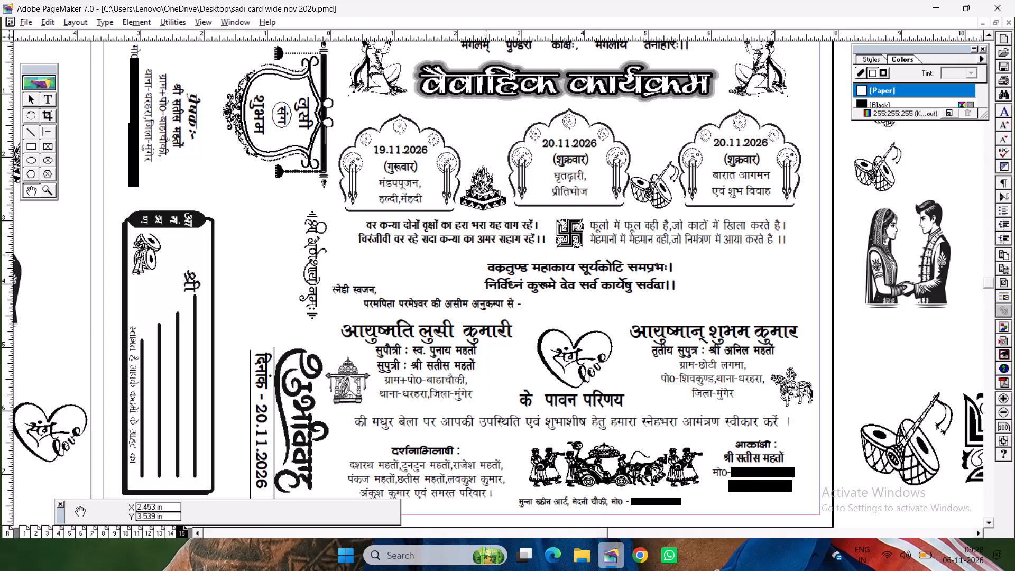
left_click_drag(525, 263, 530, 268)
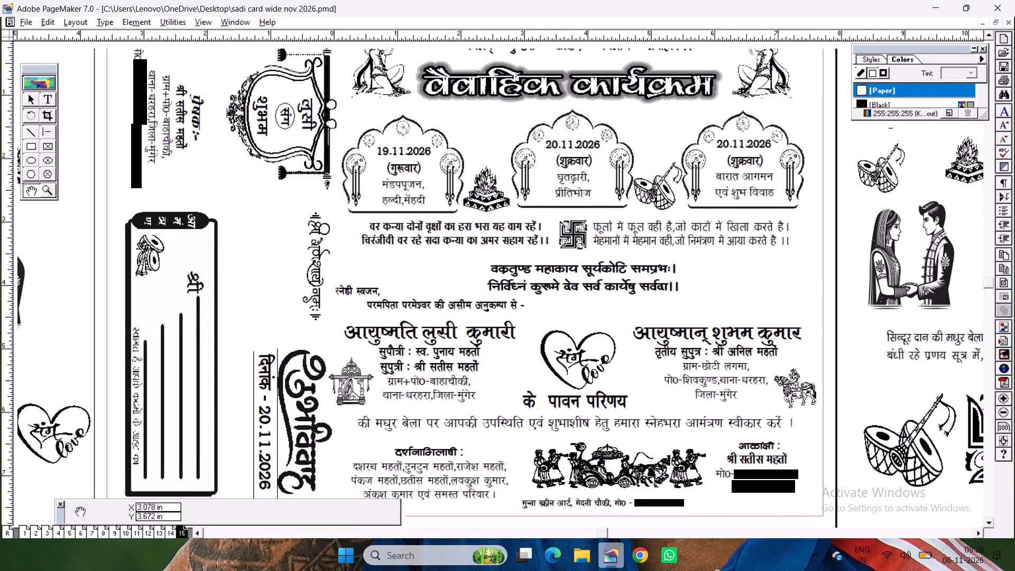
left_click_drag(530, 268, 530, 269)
Save the wedding card document sadi card wide nov 2026.pmd.
key("ctrl+s")
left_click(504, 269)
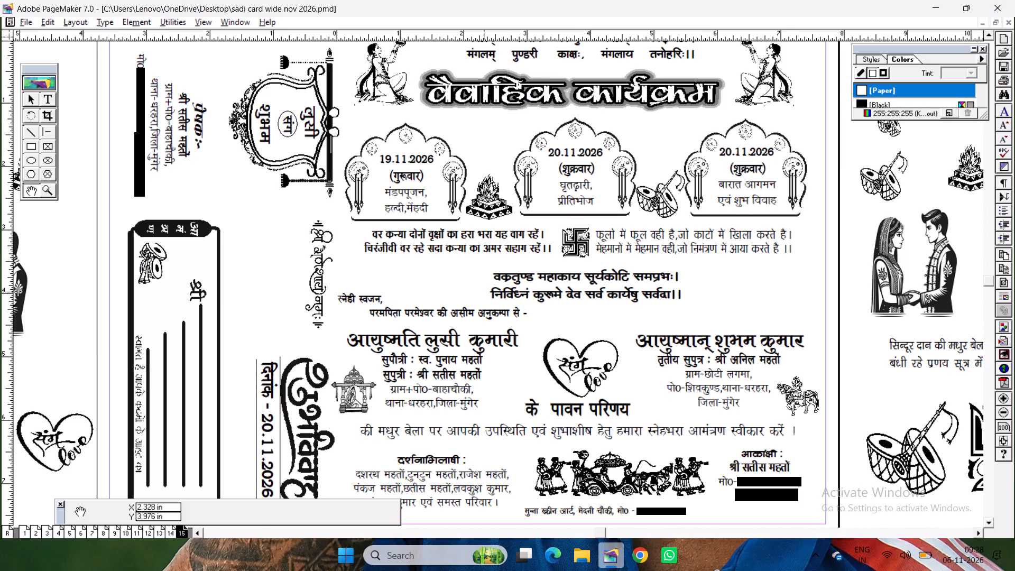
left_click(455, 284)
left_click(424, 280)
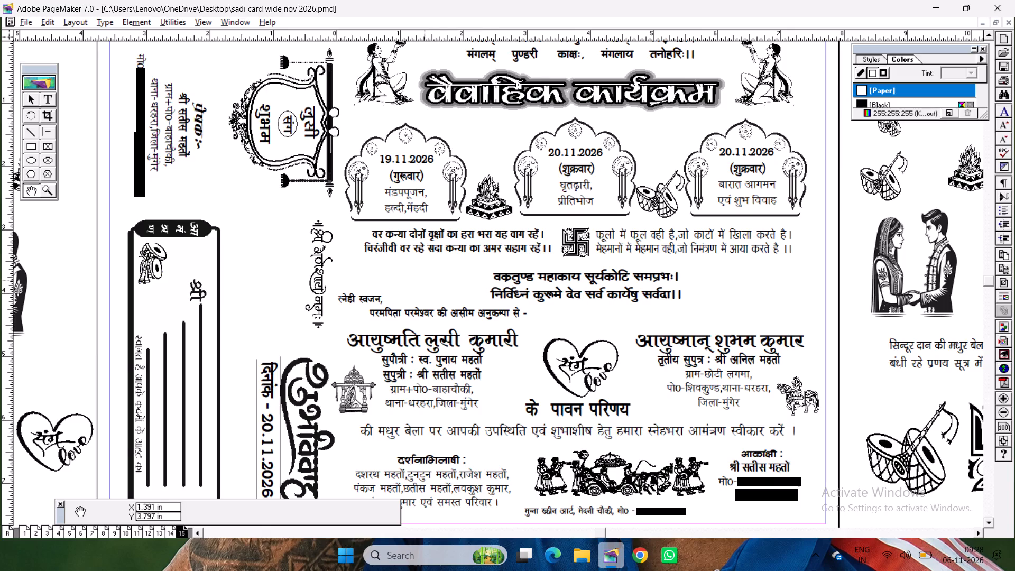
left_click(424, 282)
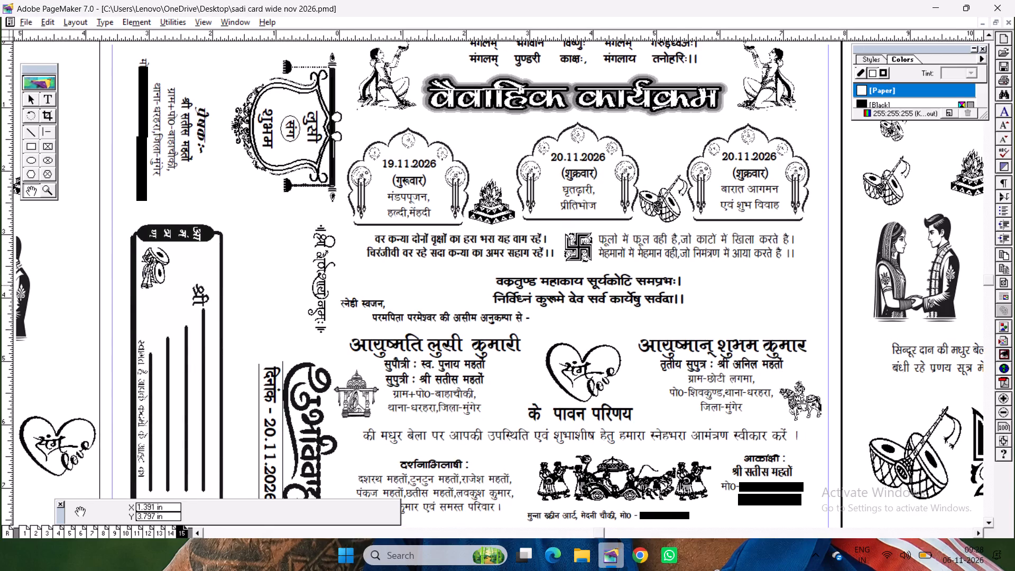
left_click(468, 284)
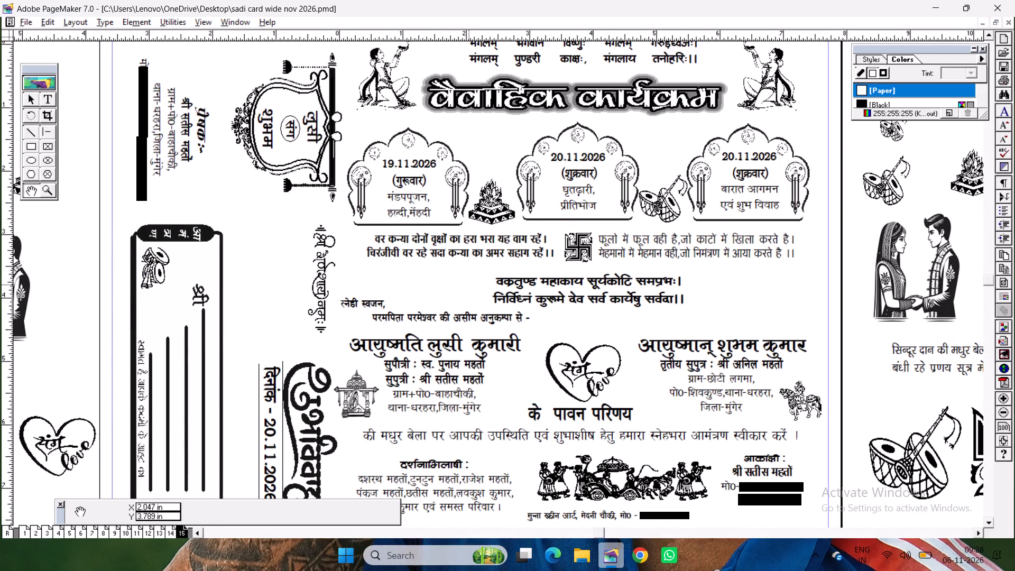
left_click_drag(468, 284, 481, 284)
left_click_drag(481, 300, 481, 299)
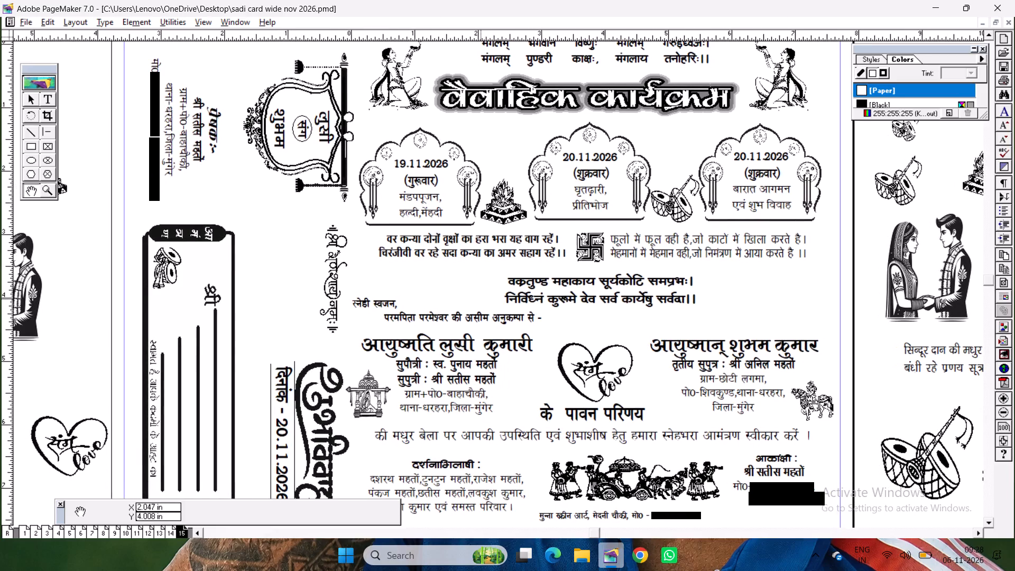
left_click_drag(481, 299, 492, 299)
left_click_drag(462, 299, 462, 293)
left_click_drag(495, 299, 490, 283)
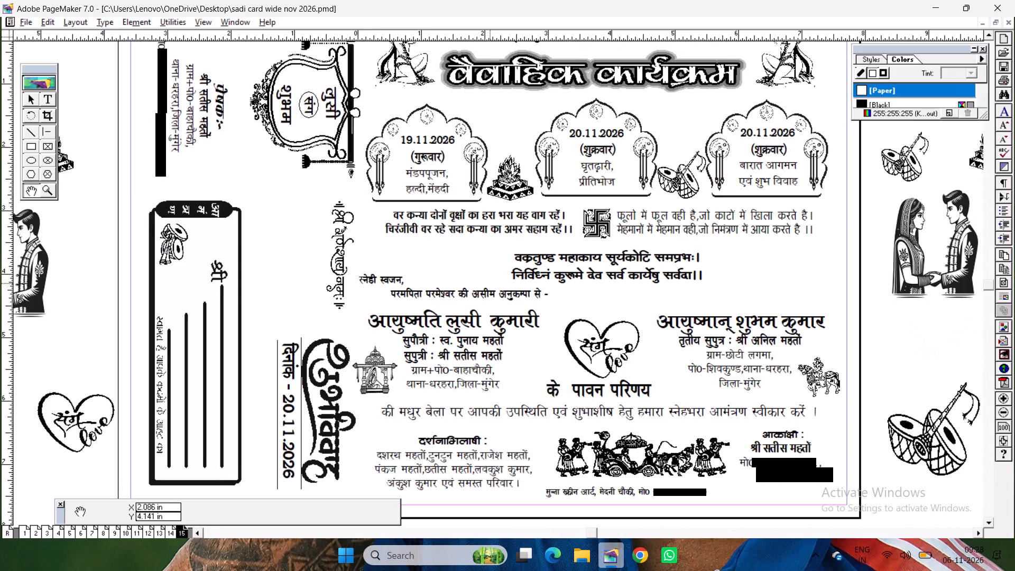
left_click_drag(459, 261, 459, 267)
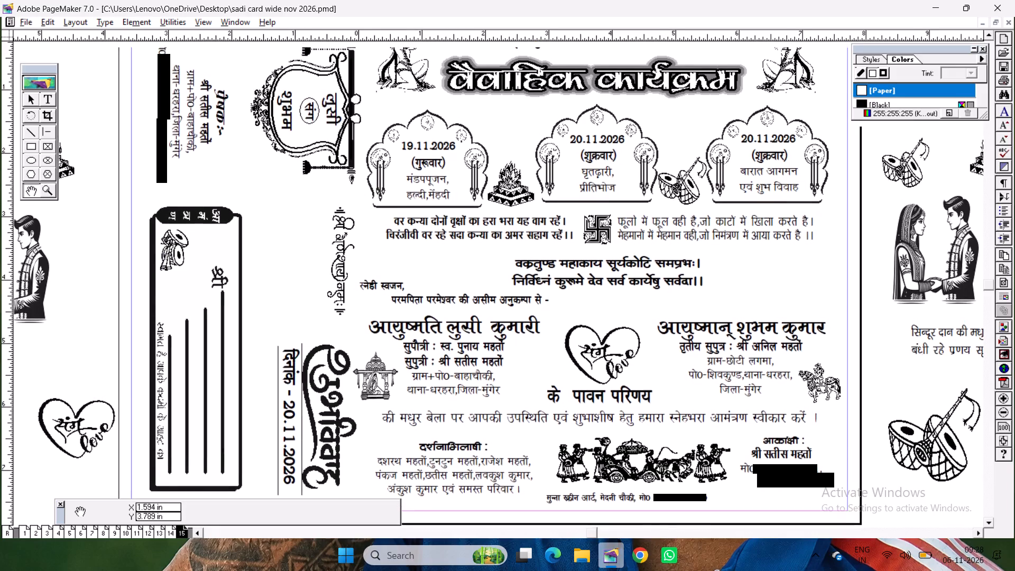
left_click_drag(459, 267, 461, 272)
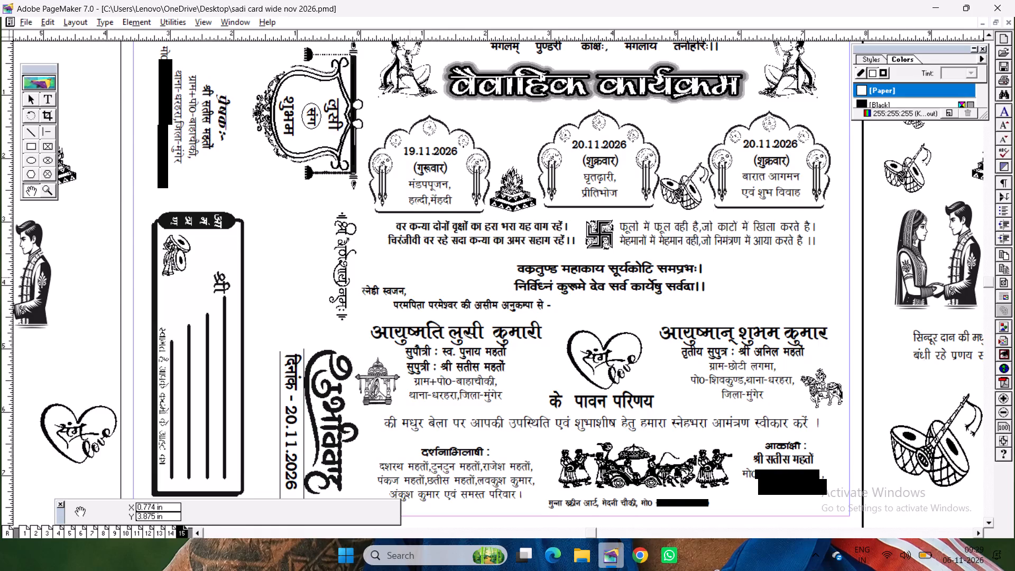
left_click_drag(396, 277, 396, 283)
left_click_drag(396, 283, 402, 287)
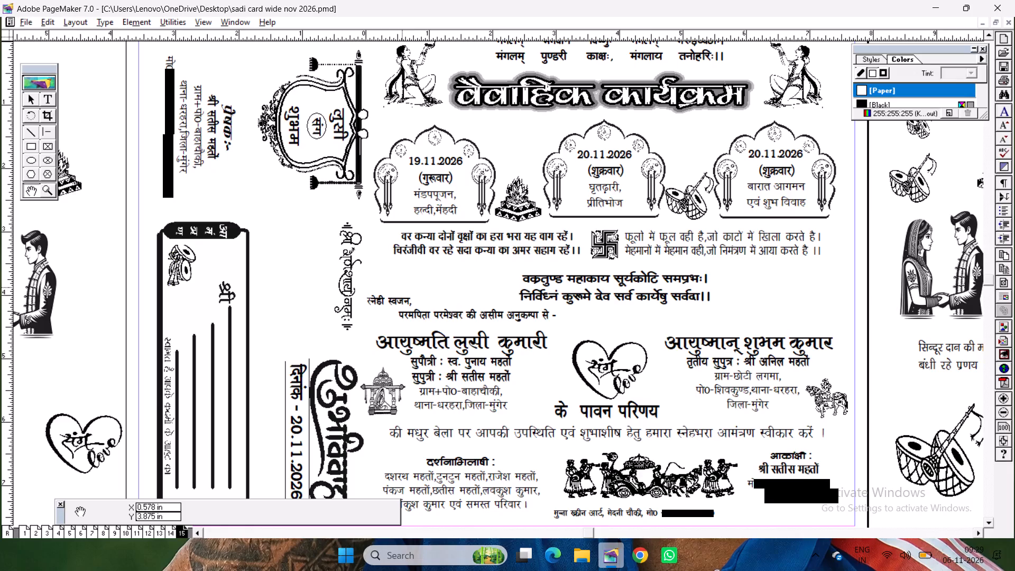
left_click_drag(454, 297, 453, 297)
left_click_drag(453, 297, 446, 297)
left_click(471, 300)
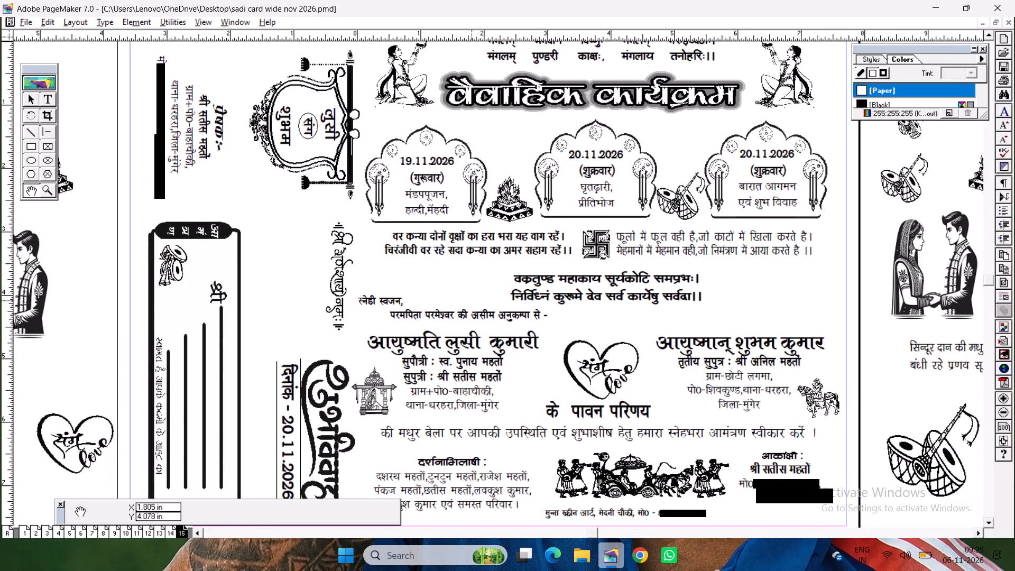
Save sadi card wide nov 2026.pmd again with page 15 open.
key("ctrl+s")
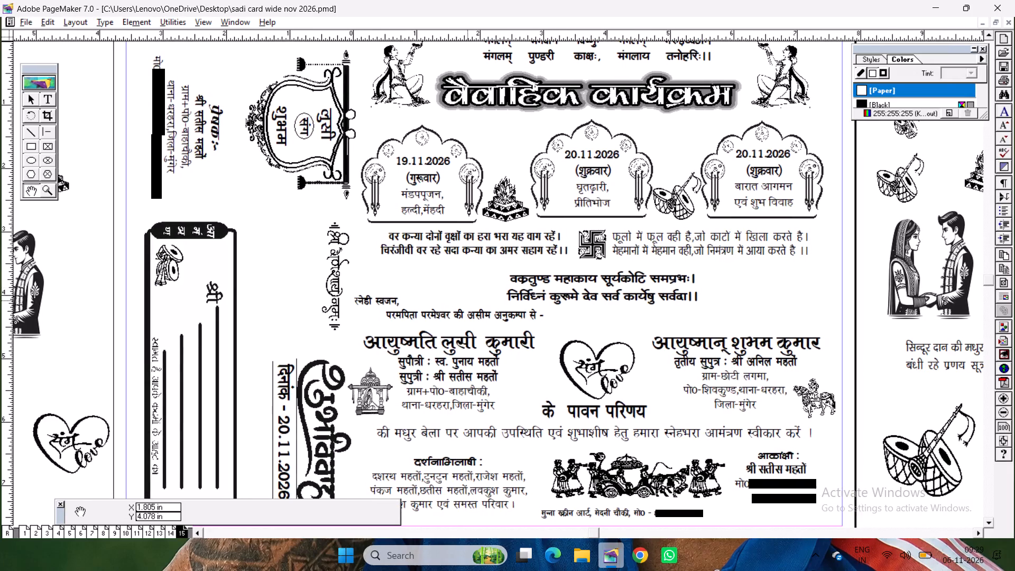
left_click_drag(477, 298, 483, 296)
key("ctrl+s")
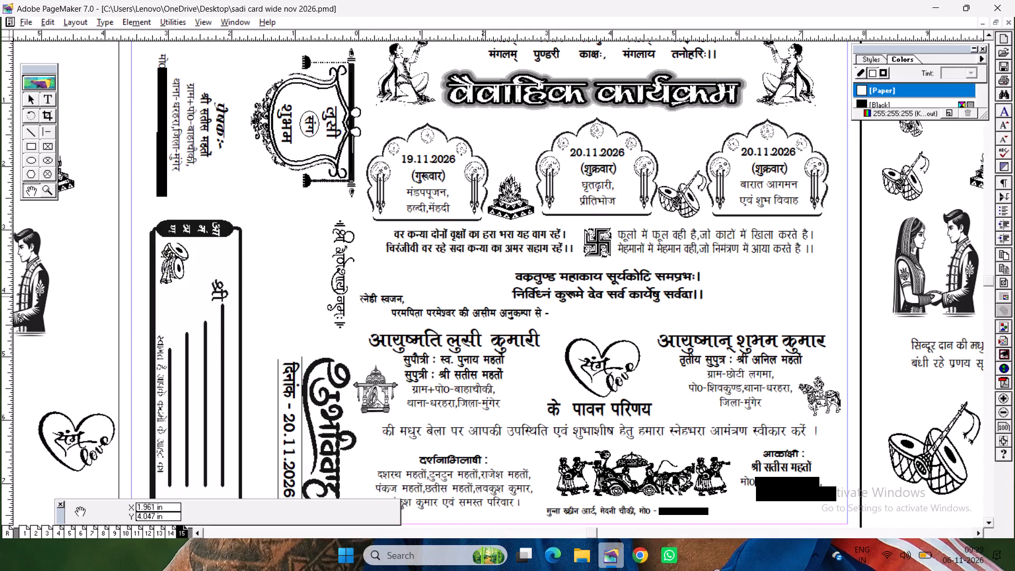
left_click(478, 296)
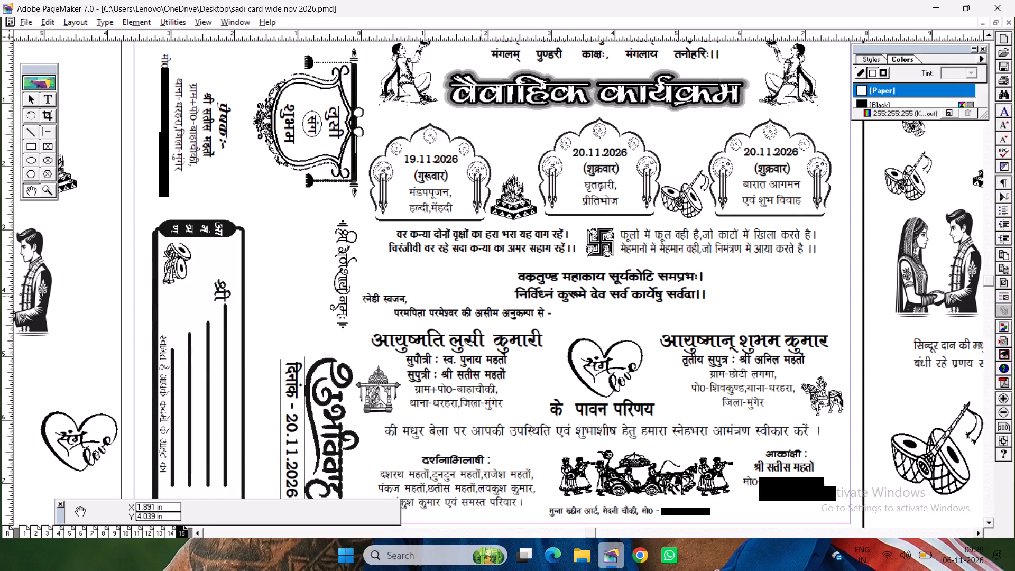
key("ctrl+s")
left_click_drag(481, 296, 483, 300)
left_click_drag(483, 300, 481, 296)
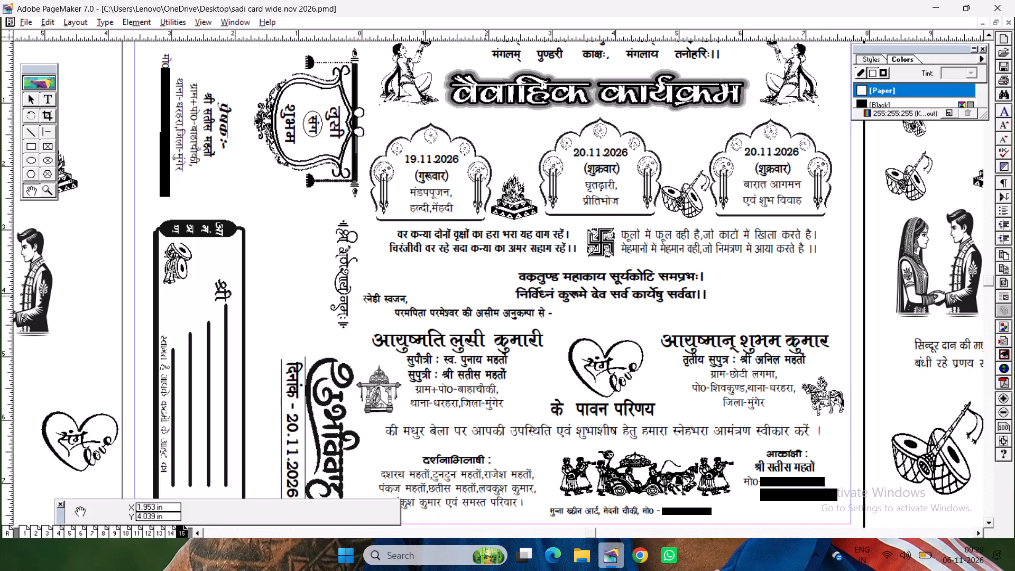
key("ctrl+s")
key("ctrl+s")
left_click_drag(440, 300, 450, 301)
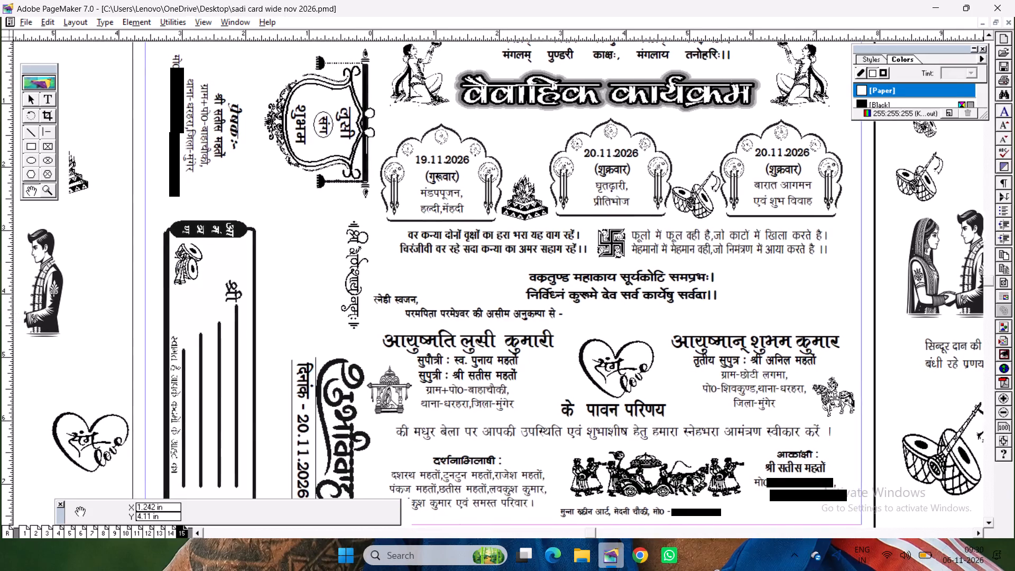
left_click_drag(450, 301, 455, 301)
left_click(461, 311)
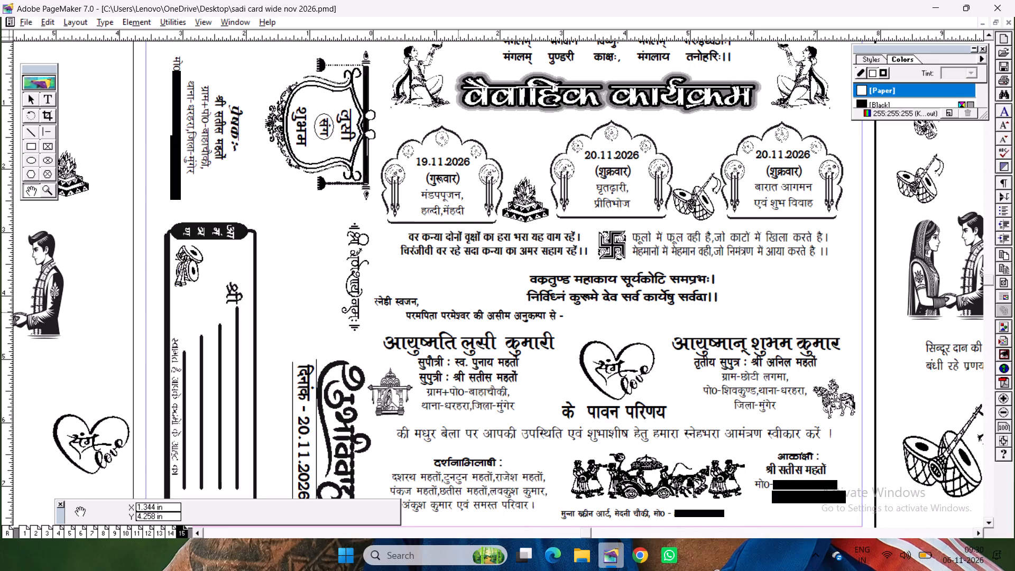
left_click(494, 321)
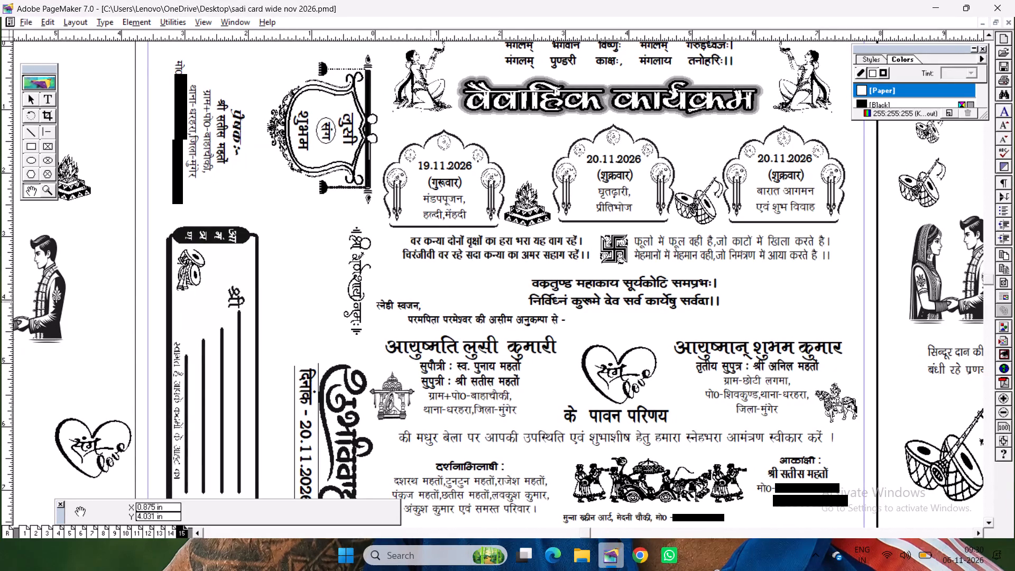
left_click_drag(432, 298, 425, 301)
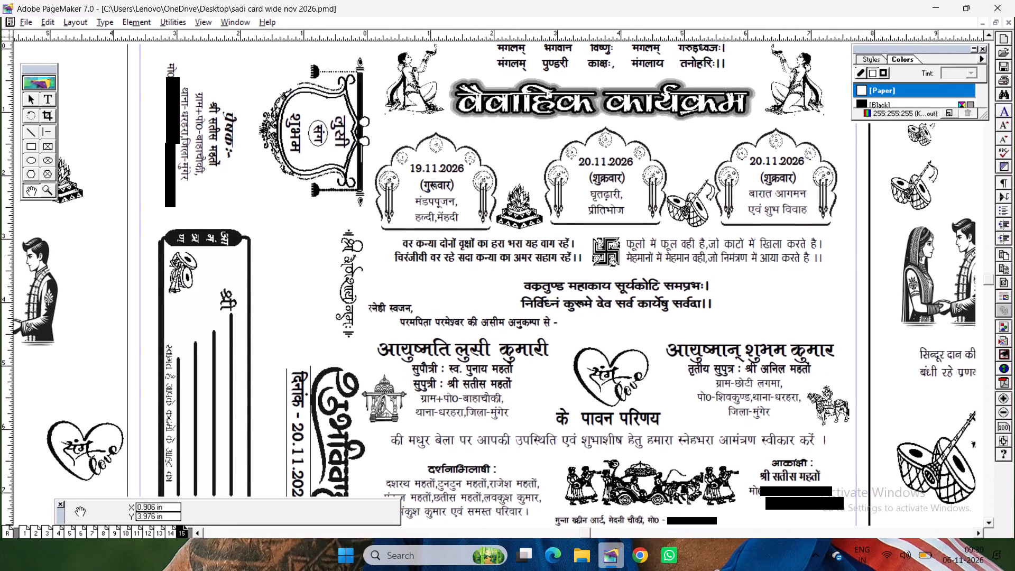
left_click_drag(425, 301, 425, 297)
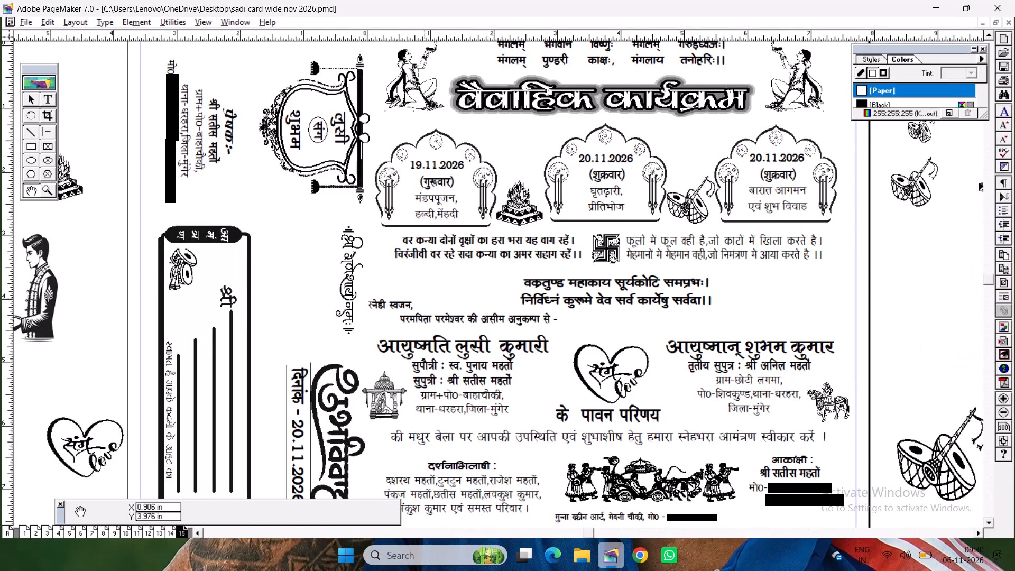
Save the wedding card document again before leaving page 15.
key("ctrl+s")
double_click(425, 297)
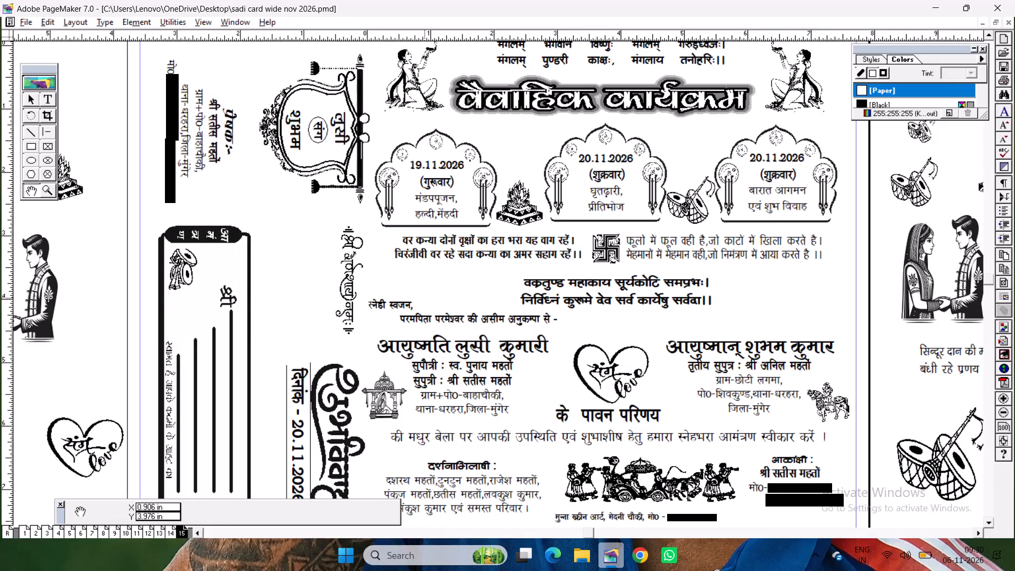
key("ctrl+s")
key("ctrl+s")
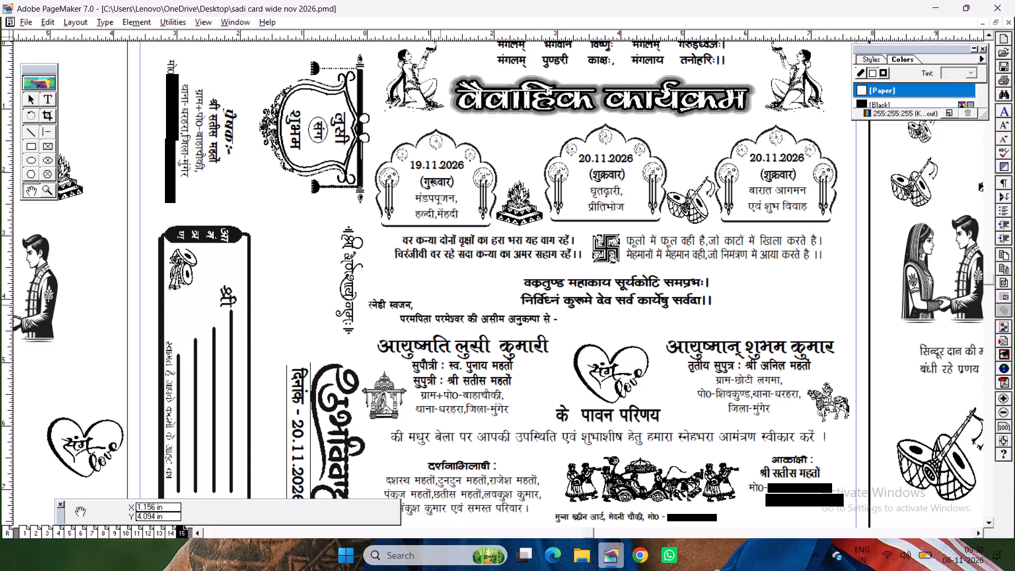
left_click(429, 306)
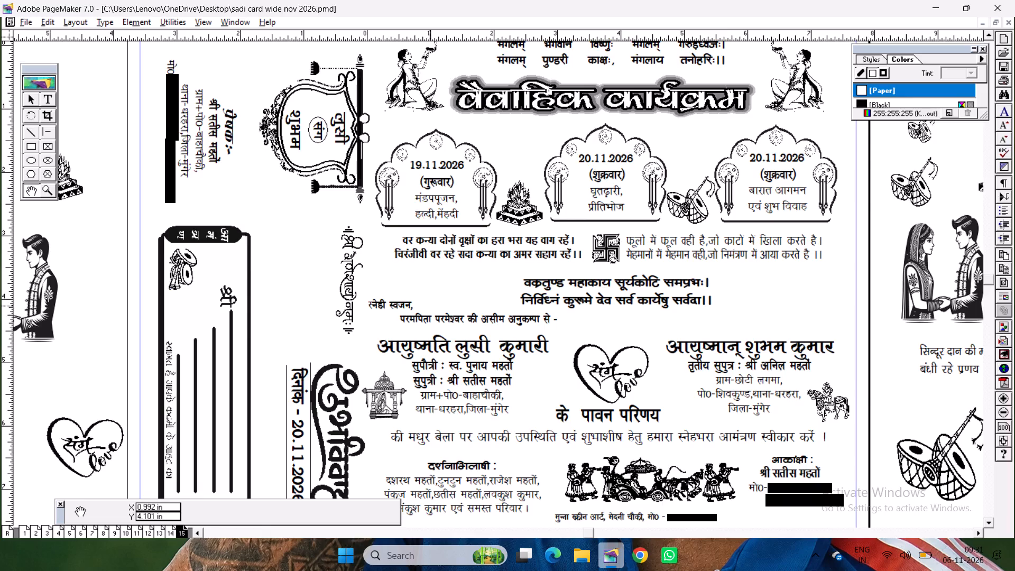
key("ctrl+s")
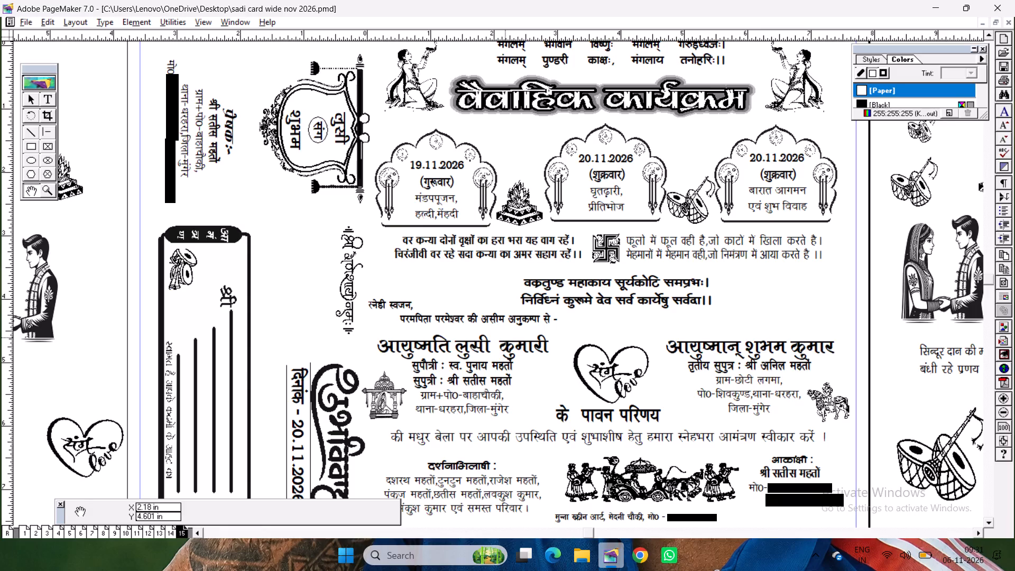
key("ctrl+s")
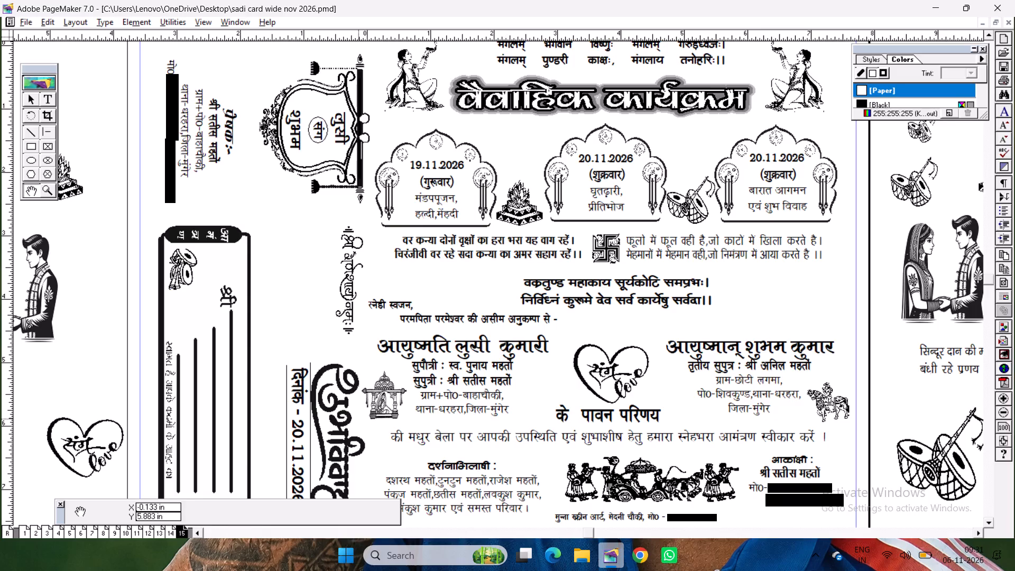
On page 13, nudge the दर्शनाभिलाषी names text block about 0.12 in left, to X 1.134 in.
left_click(171, 531)
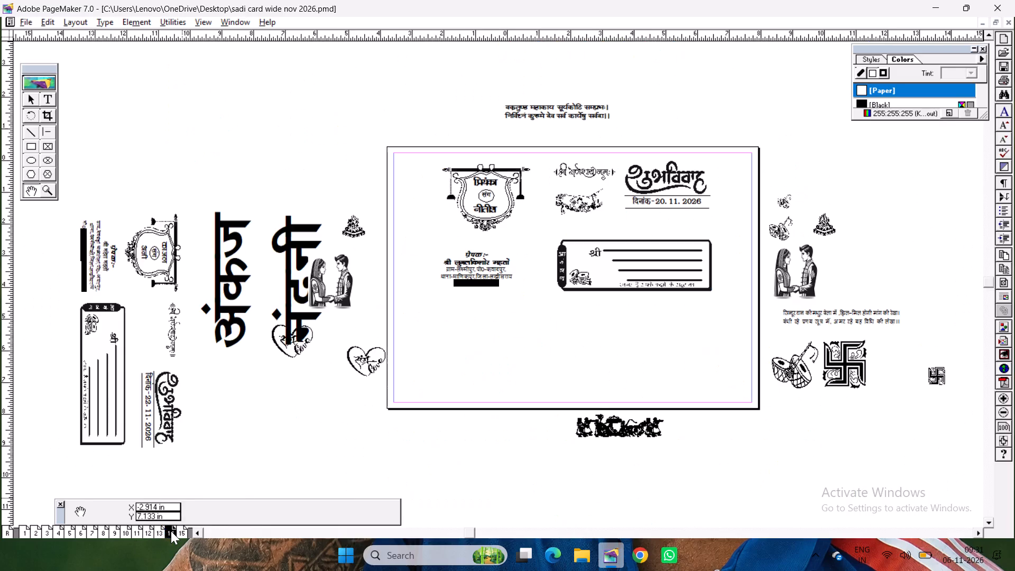
left_click(159, 529)
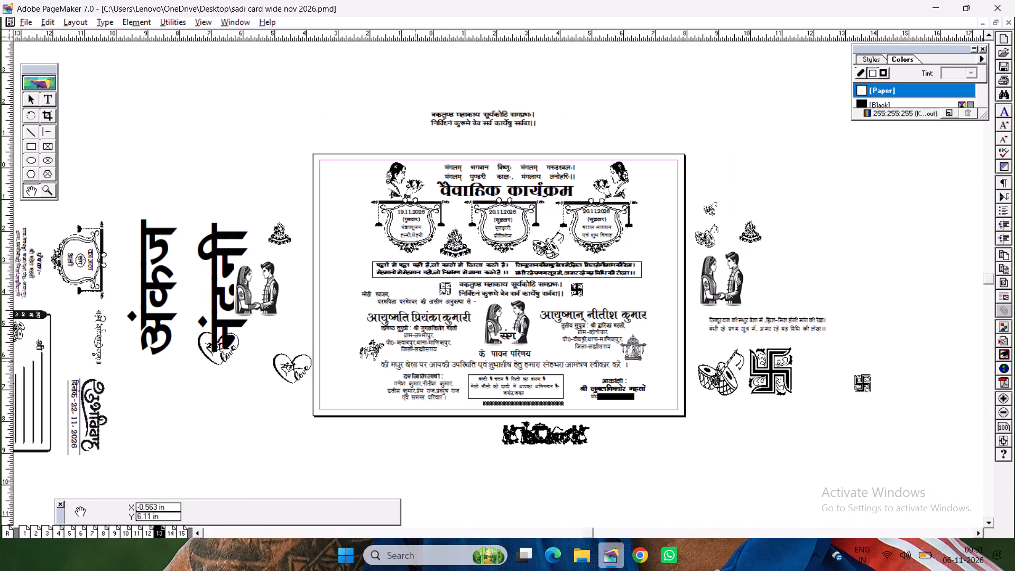
left_click(31, 98)
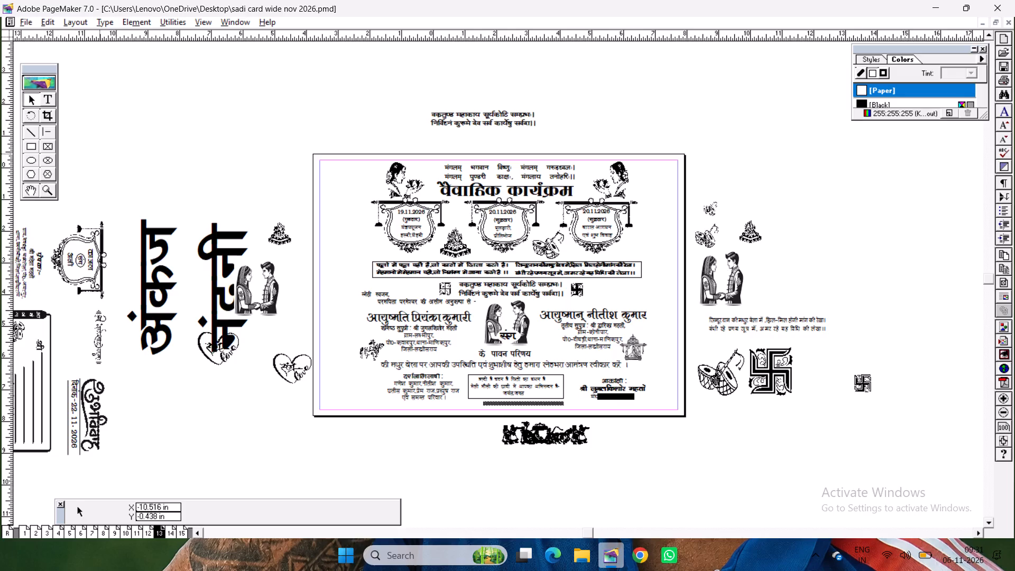
left_click(428, 395)
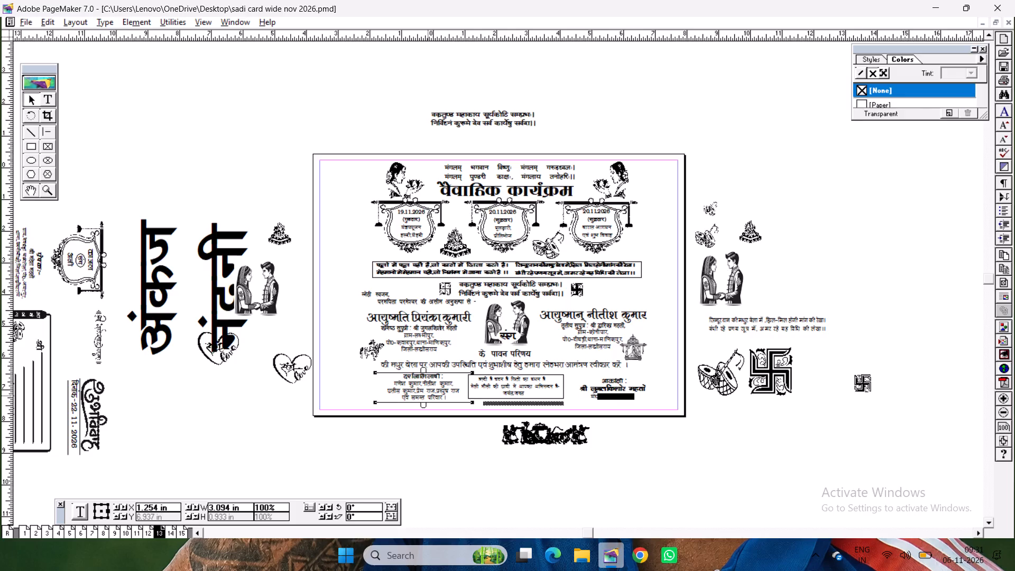
key("Left")
key("Left")
key("Left")
key("Left")
key("Left")
key("Left")
key("Left")
key("Left")
key("Left")
key("Left")
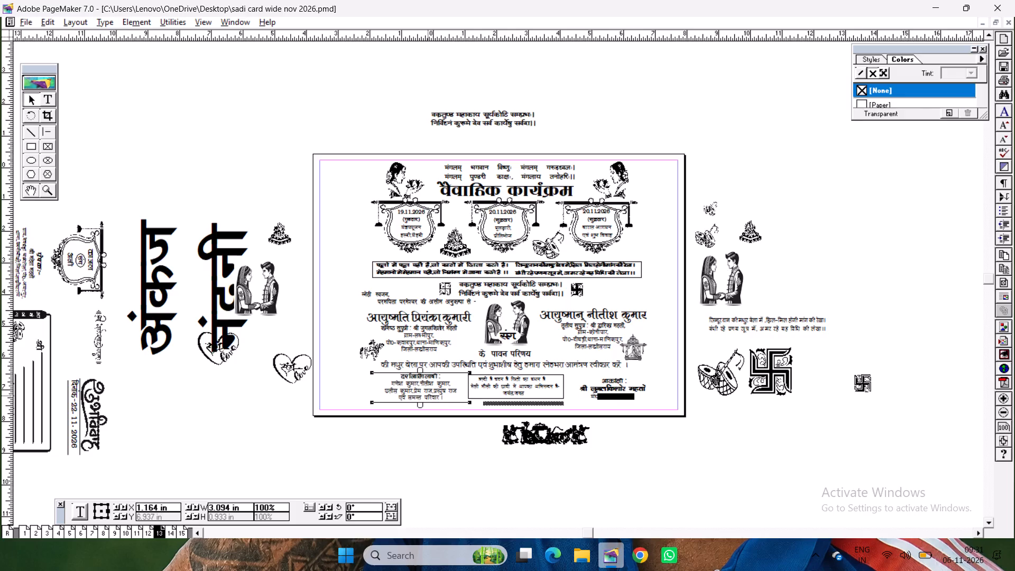
key("Left")
key("Left")
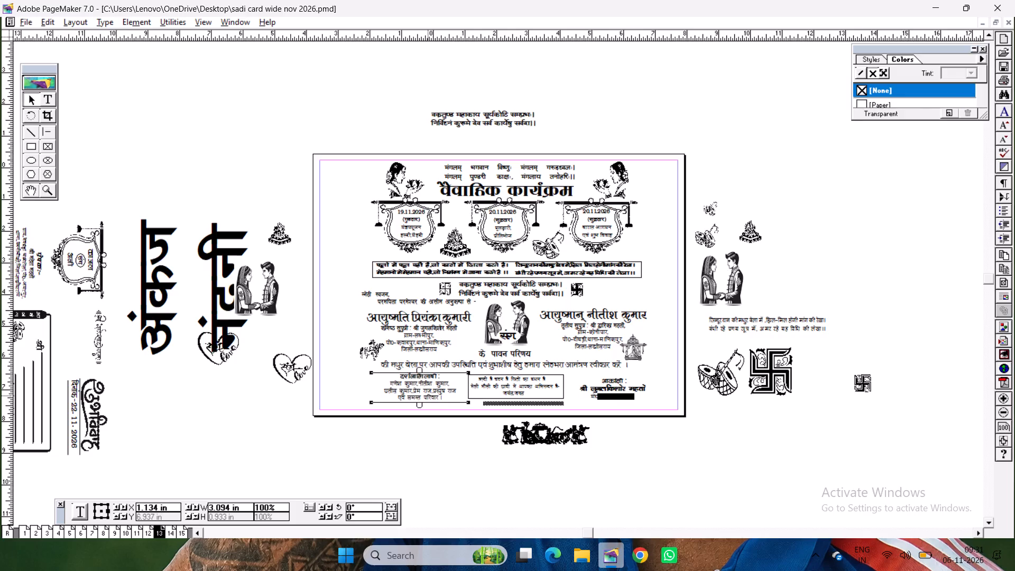
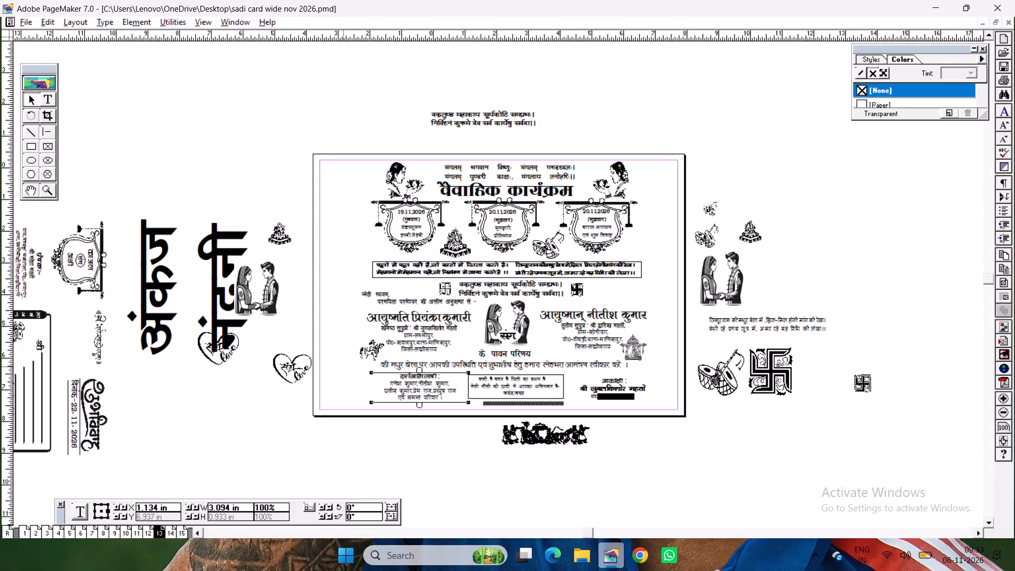
Shift the दर्शनाभिलाषी names text block slightly left and down, to about X 0.985 in and Y 6.998 in.
left_click(438, 384)
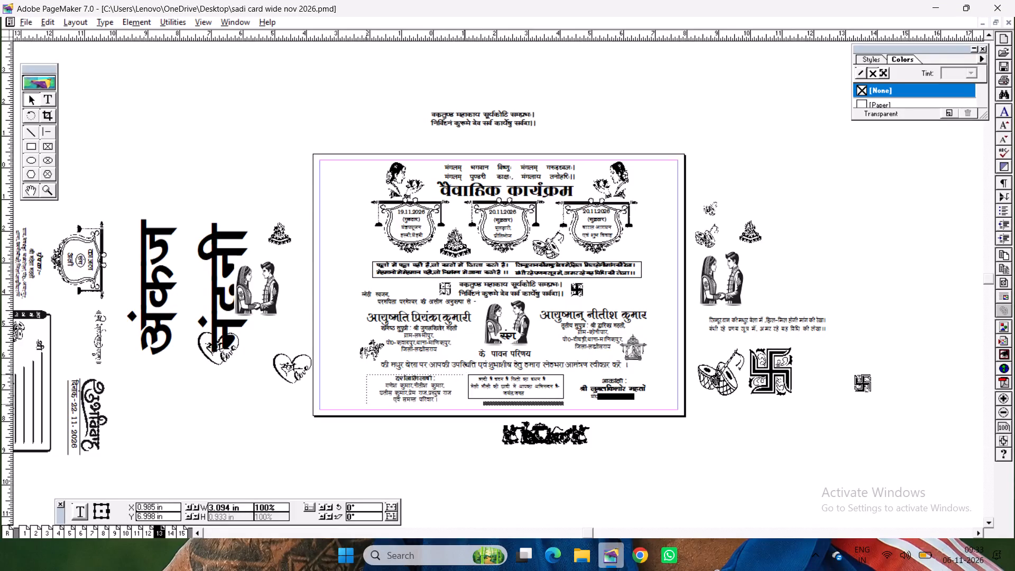
left_click(323, 334)
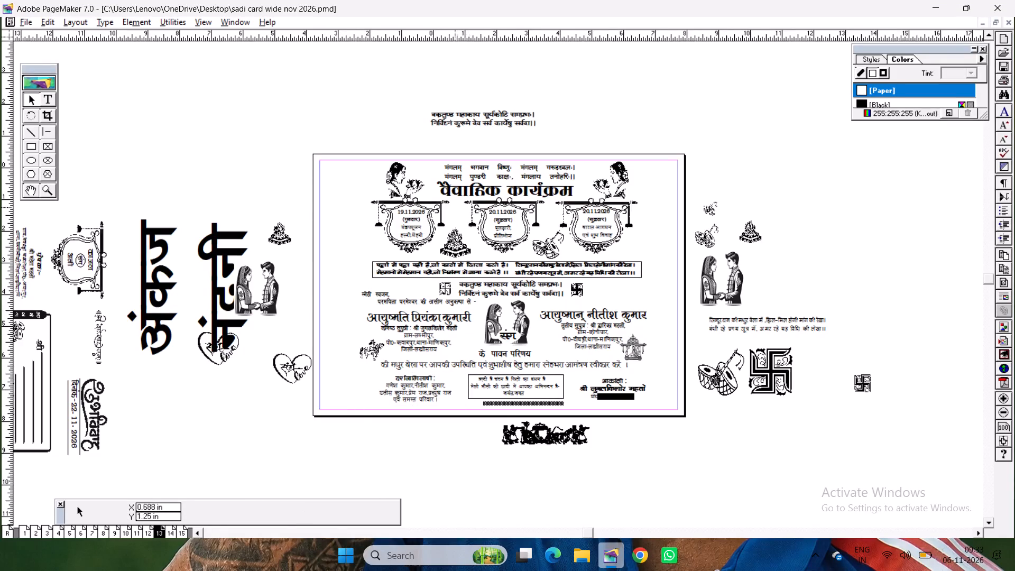
Proofread page 13 close up, from the वैवाहिक कार्यक्रम heading and date frames down to the दर्शनाभिलाषी and आकांक्षी blocks.
key("ctrl+2")
left_click(26, 191)
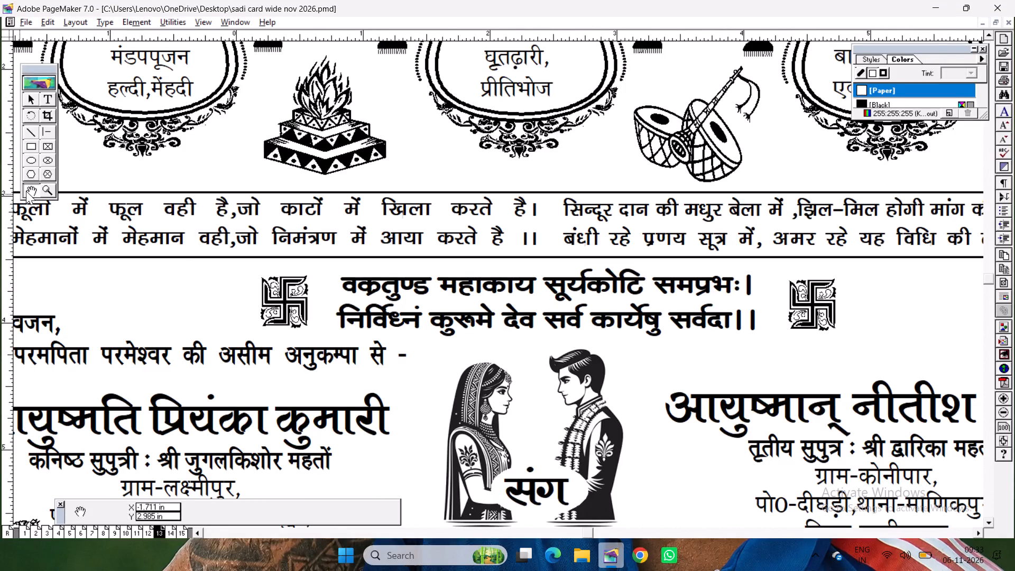
left_click_drag(260, 231, 310, 383)
left_click_drag(375, 299, 358, 403)
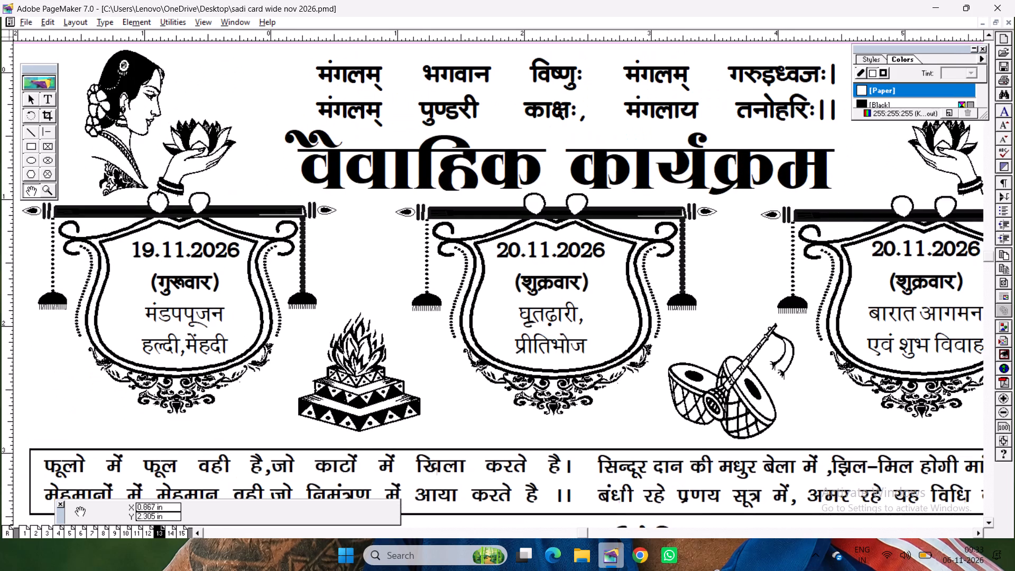
left_click_drag(421, 307, 402, 330)
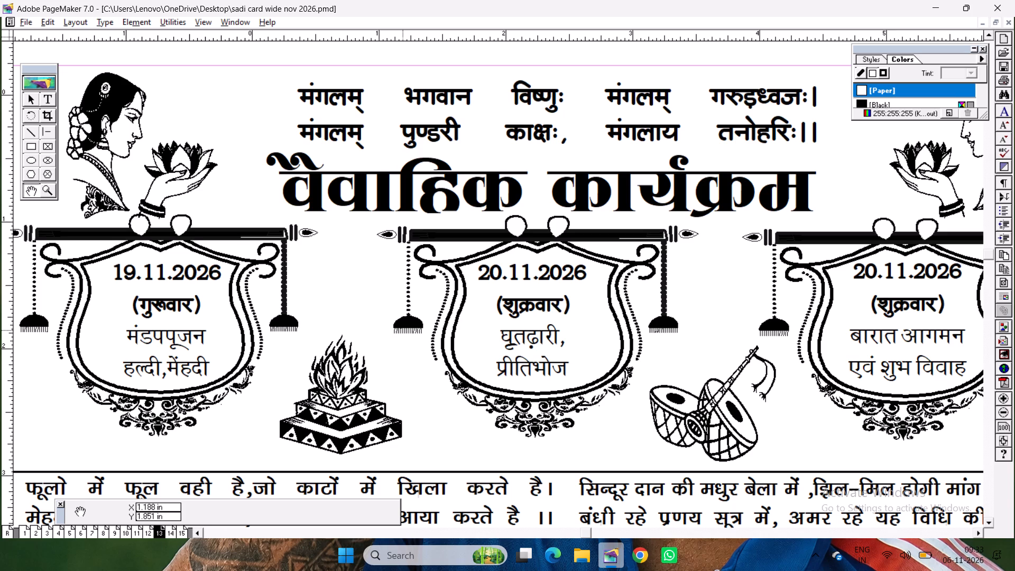
left_click_drag(565, 352, 565, 324)
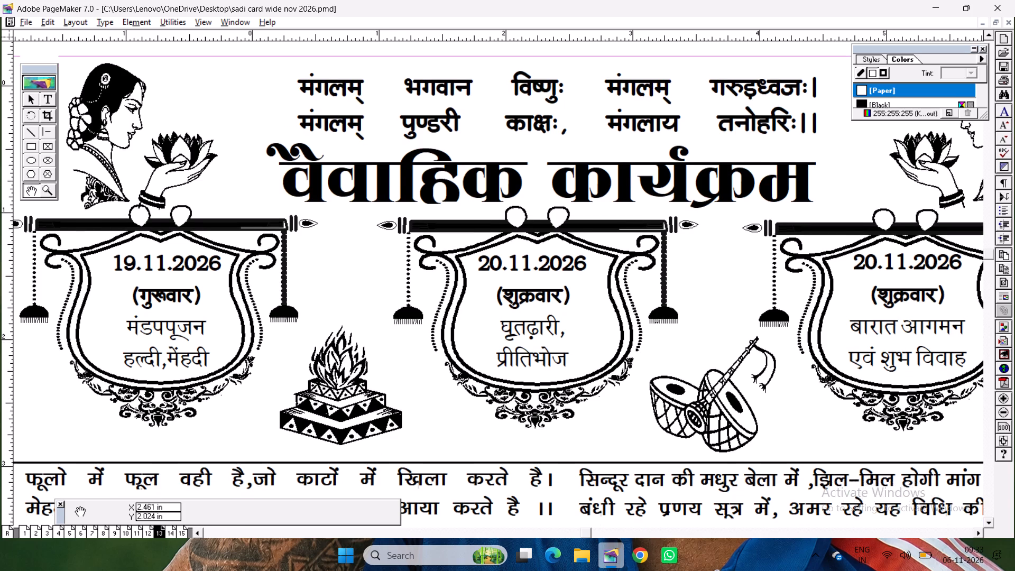
left_click_drag(565, 324, 565, 148)
left_click_drag(512, 272, 559, 84)
left_click_drag(526, 201, 595, 110)
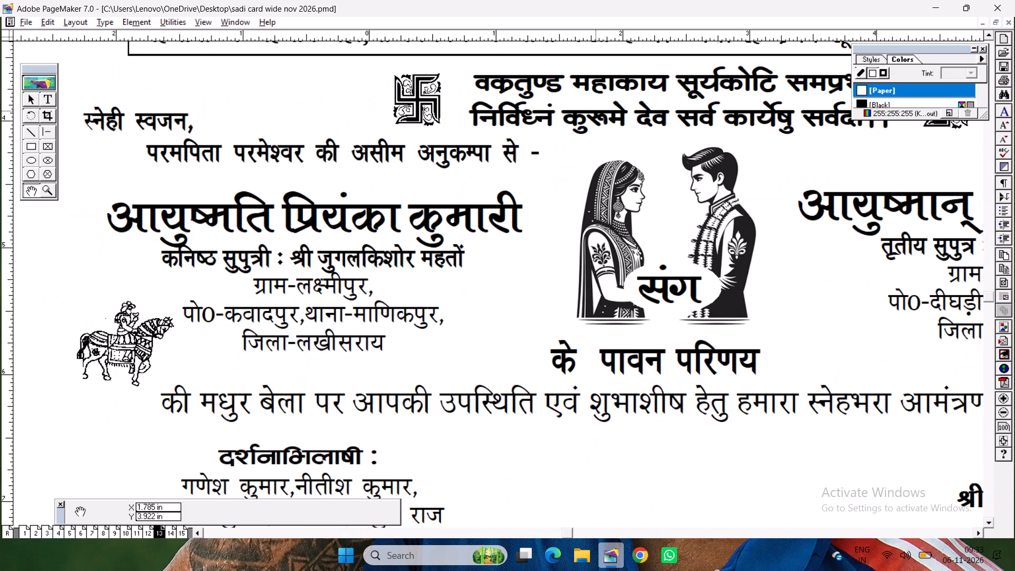
left_click_drag(760, 252, 604, 261)
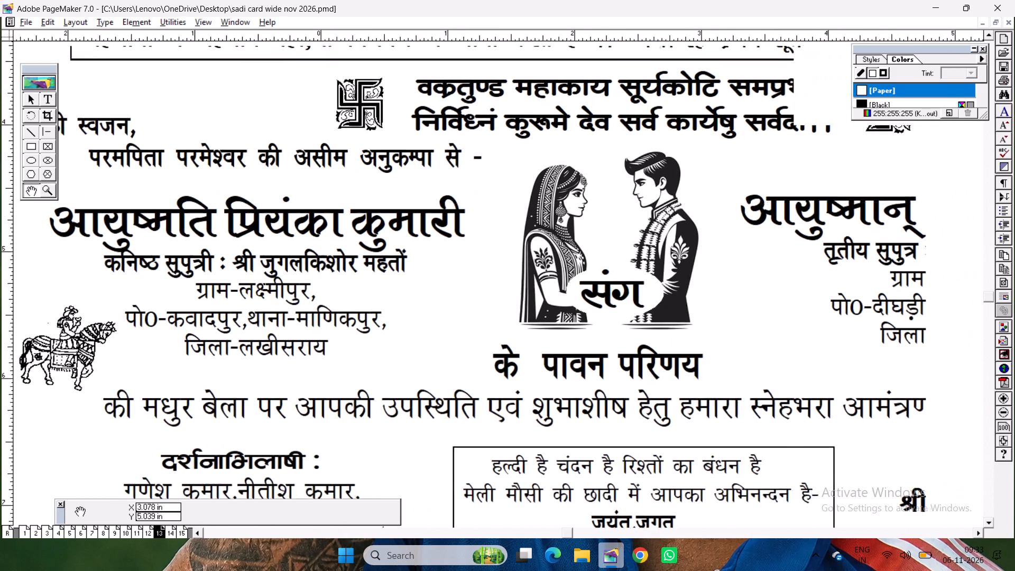
left_click_drag(604, 261, 511, 268)
left_click_drag(610, 307, 429, 309)
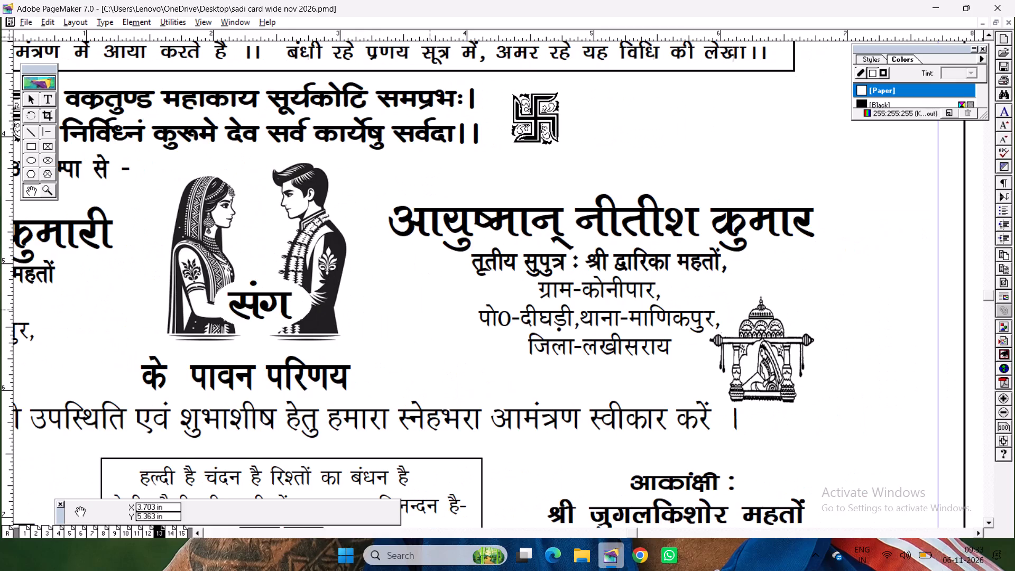
left_click_drag(429, 309, 560, 154)
left_click_drag(556, 268, 420, 158)
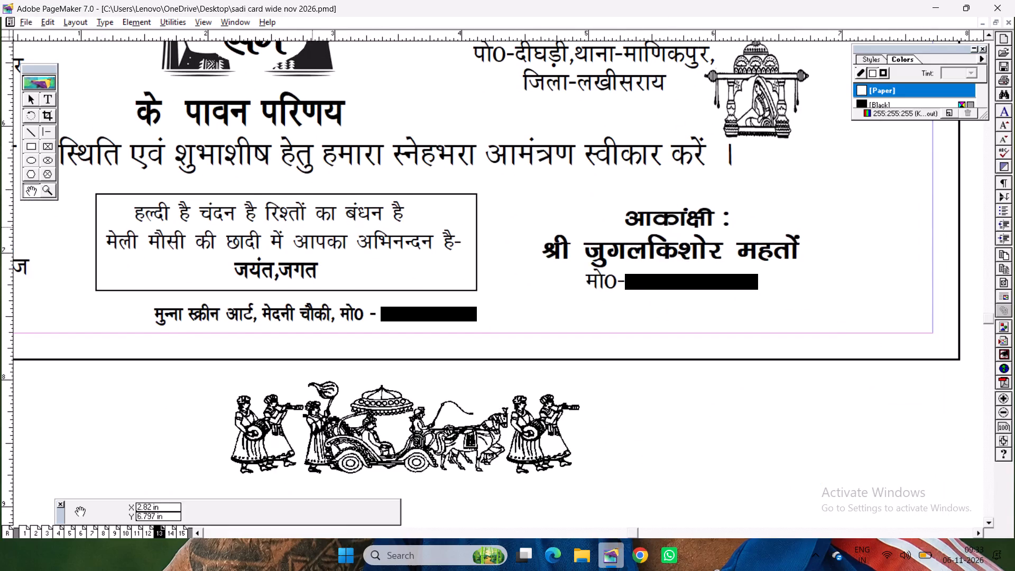
left_click_drag(312, 229, 315, 223)
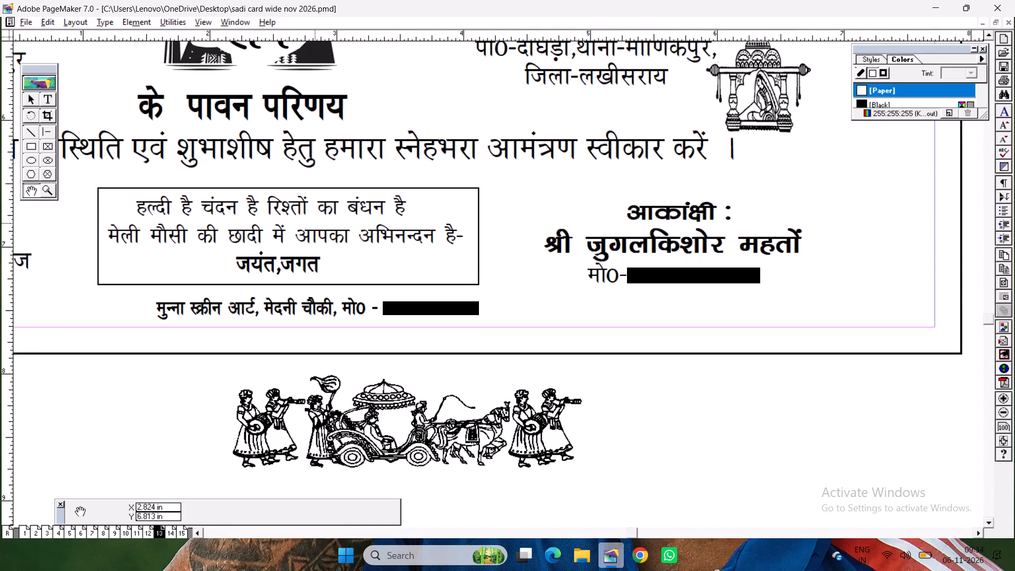
left_click_drag(245, 293, 346, 261)
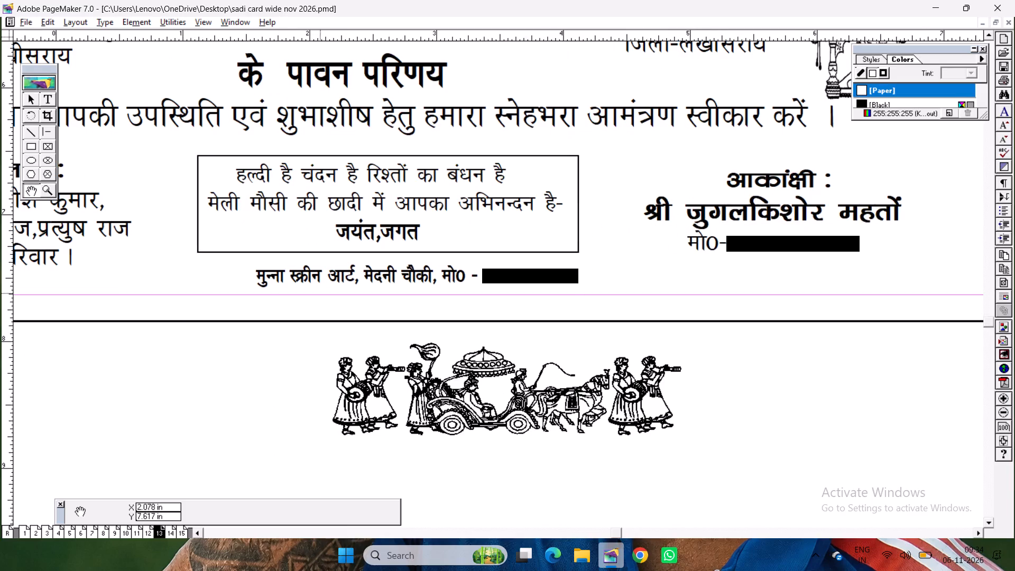
left_click_drag(273, 302, 459, 292)
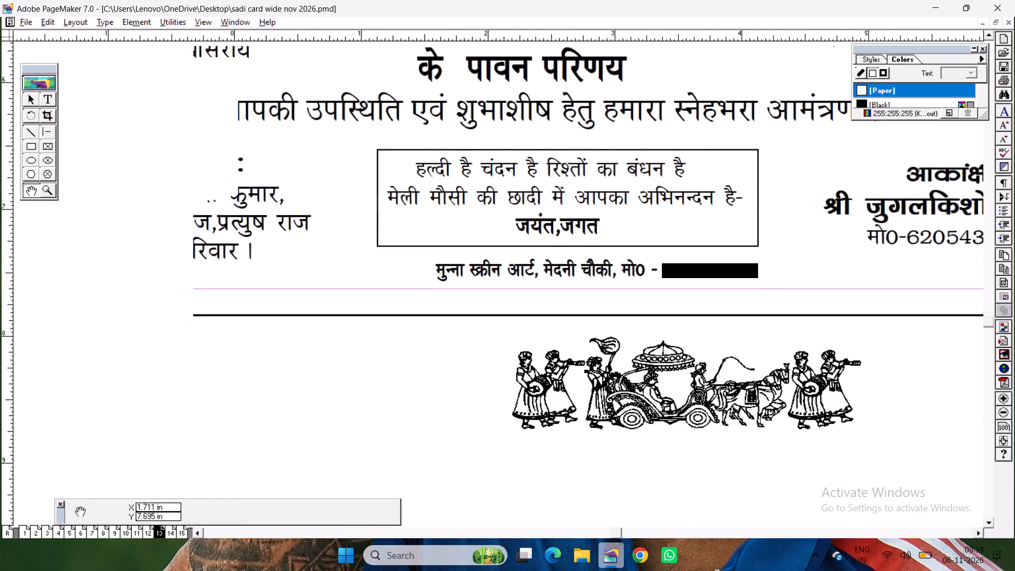
left_click_drag(459, 292, 540, 257)
left_click_drag(234, 294, 272, 324)
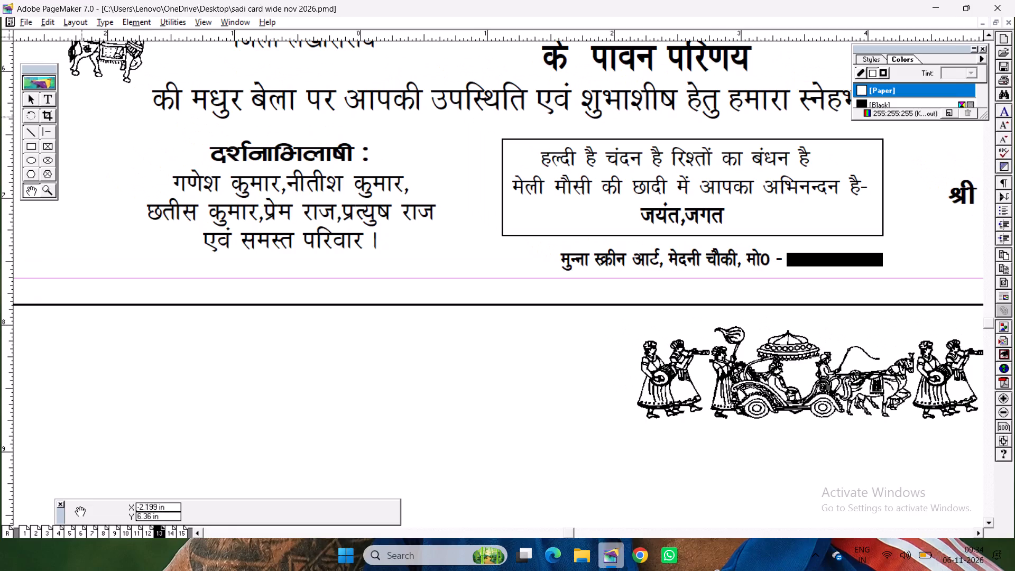
Correct the spelling of the first word in the second line of names under दर्शनाभिलाषी to छतीश.
left_click(49, 103)
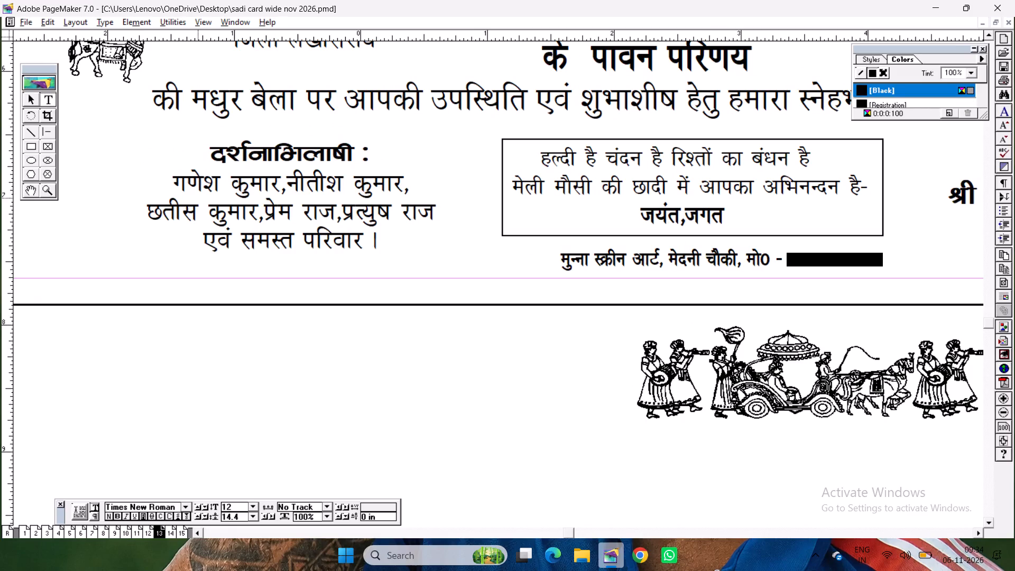
left_click(199, 199)
key("Down")
key("BackSpace")
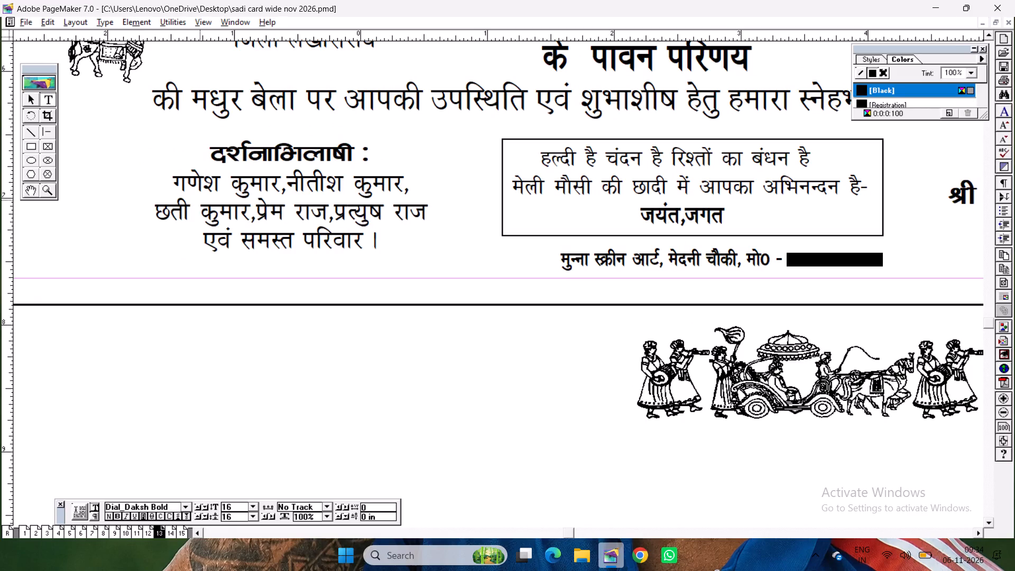
type("'k")
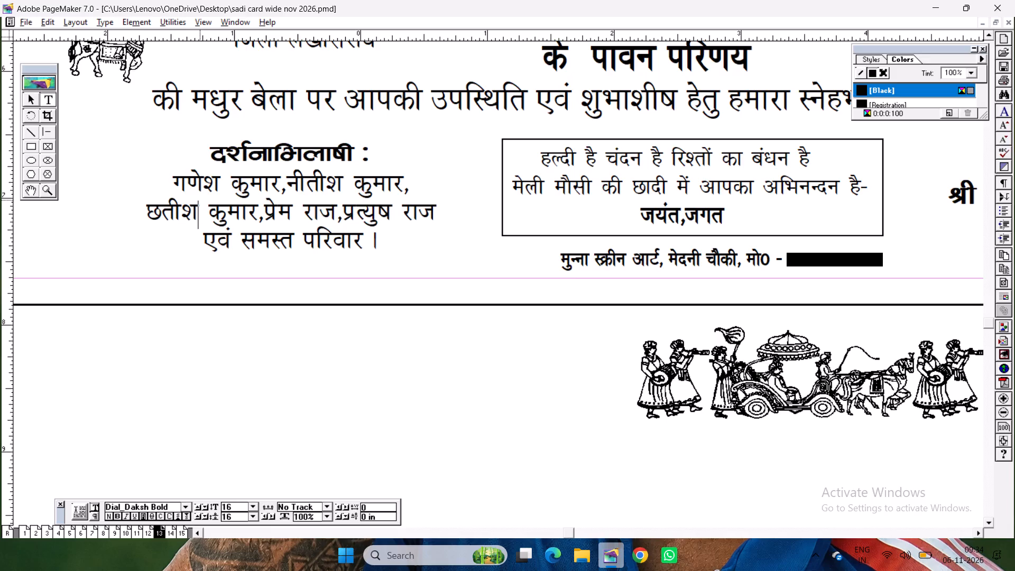
Print one copy of page 13 only, setting the page range to 13.
key("ctrl+5")
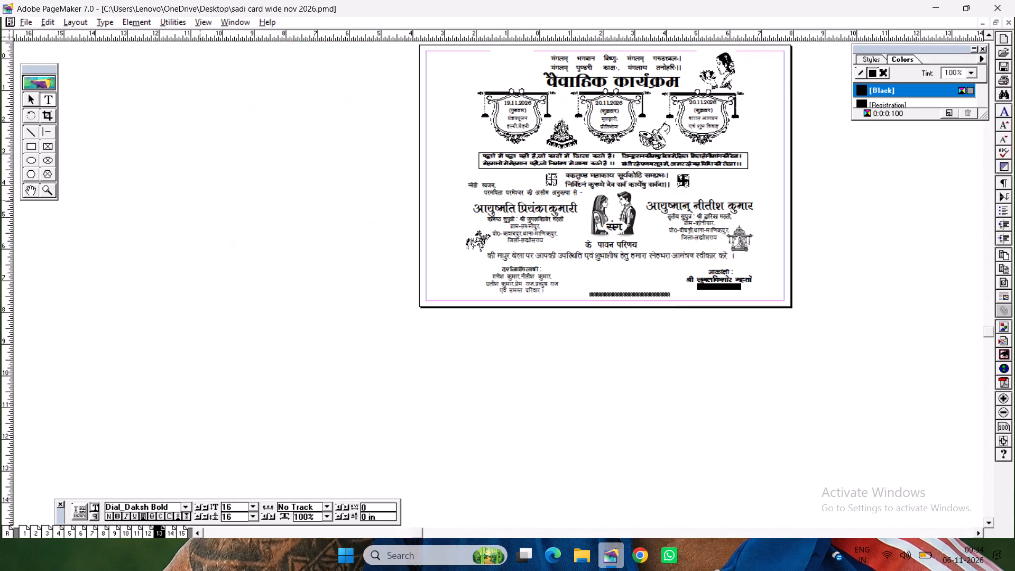
key("ctrl+p")
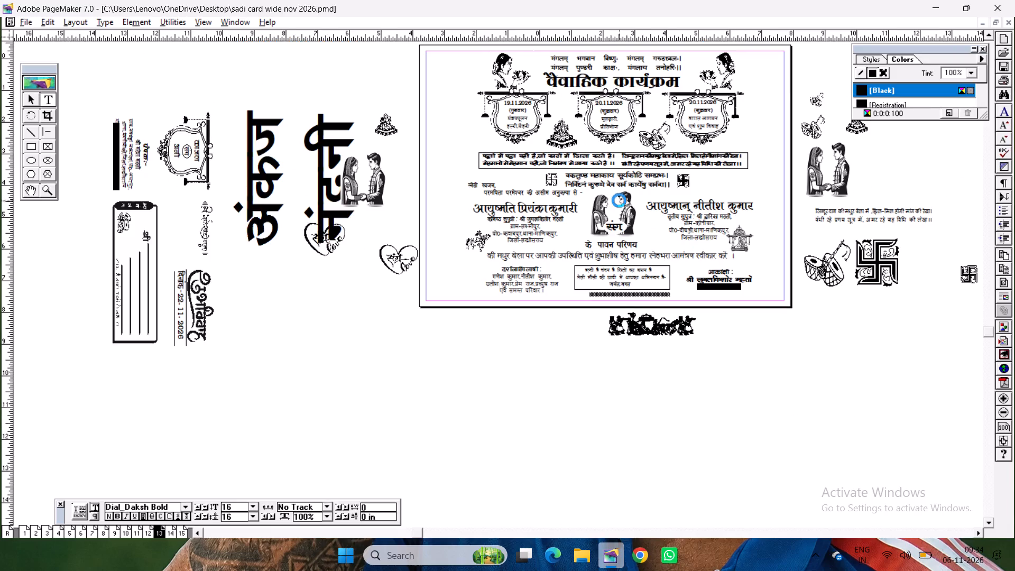
left_click_drag(465, 227, 371, 225)
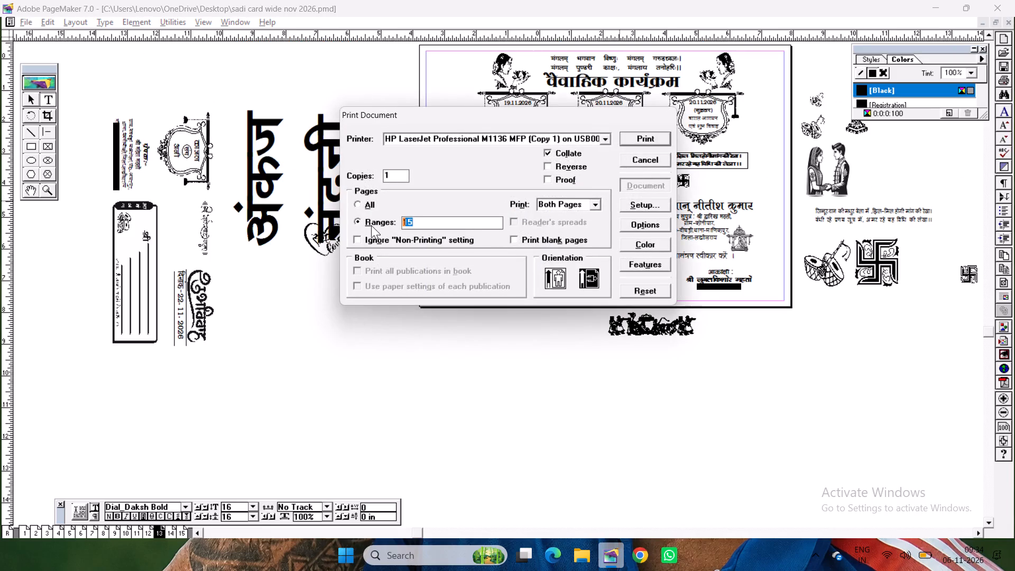
left_click_drag(371, 225, 356, 223)
type("13")
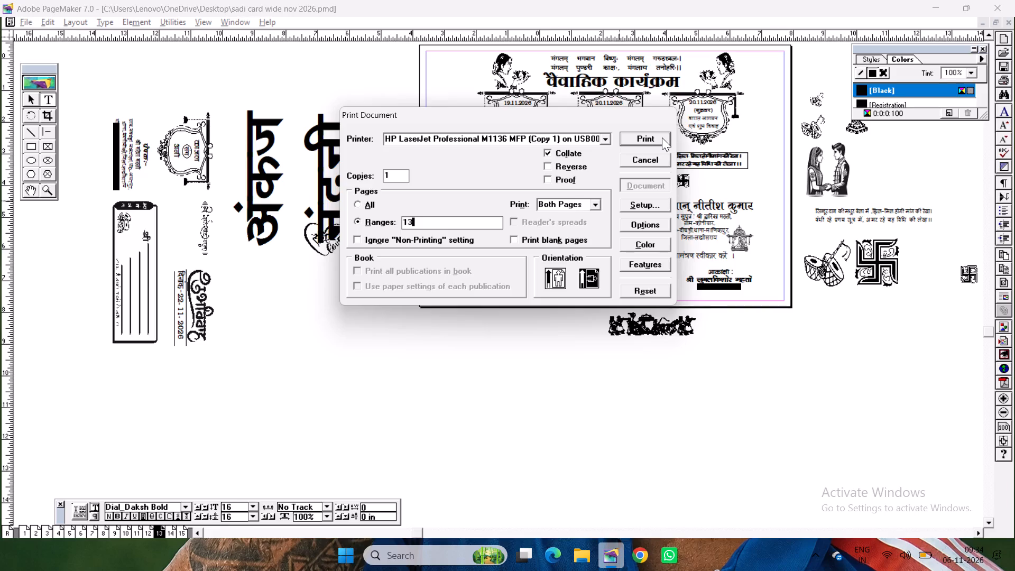
left_click(662, 137)
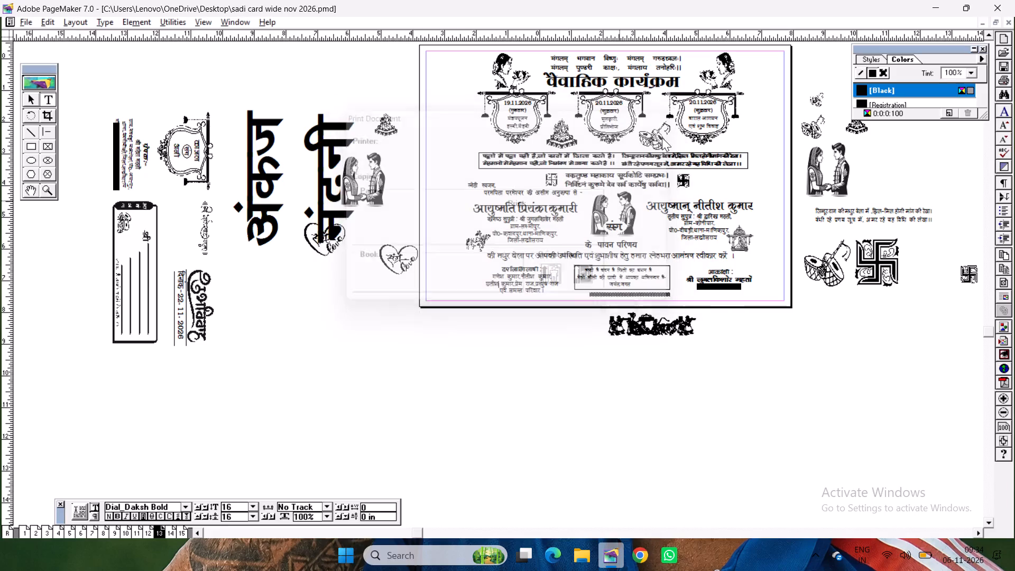
Save the wedding card document sadi card wide nov 2026.pmd.
key("ctrl+s")
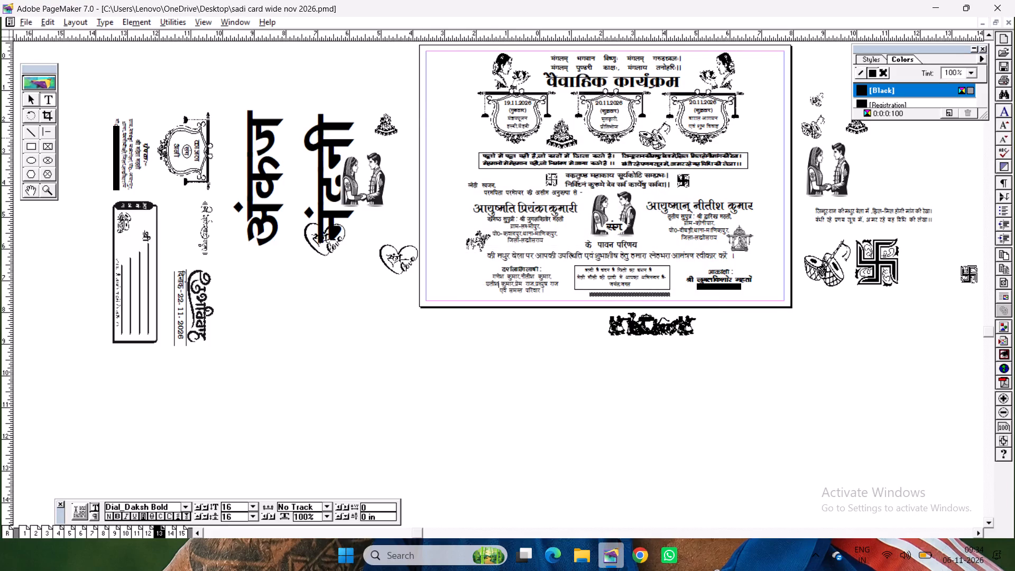
Go to page 14 and examine the शुभविवाह cover layout, including the couple's names, sender block and आमंत्रण box.
left_click(171, 530)
key("ctrl+2")
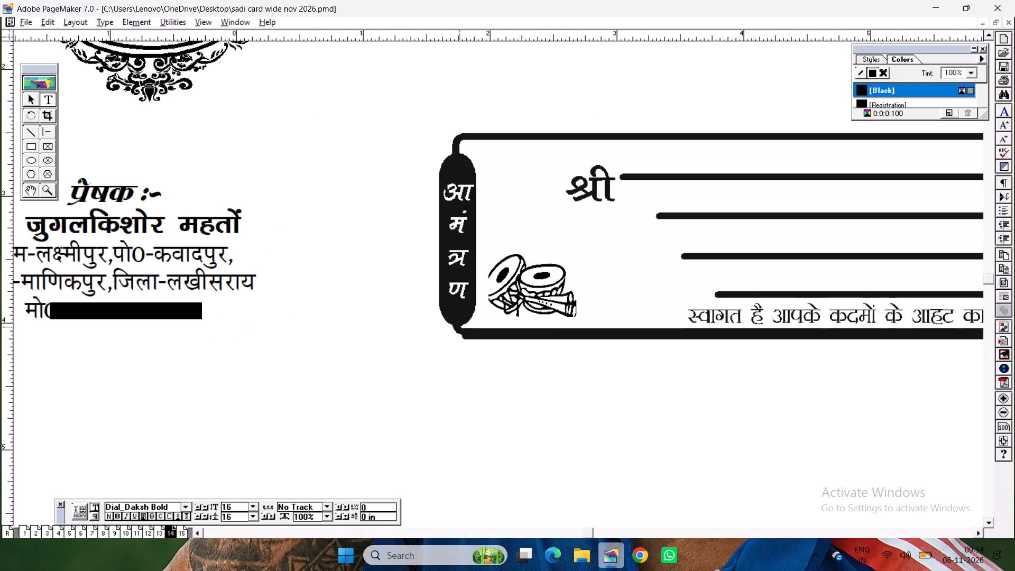
left_click(31, 188)
key("ctrl+1")
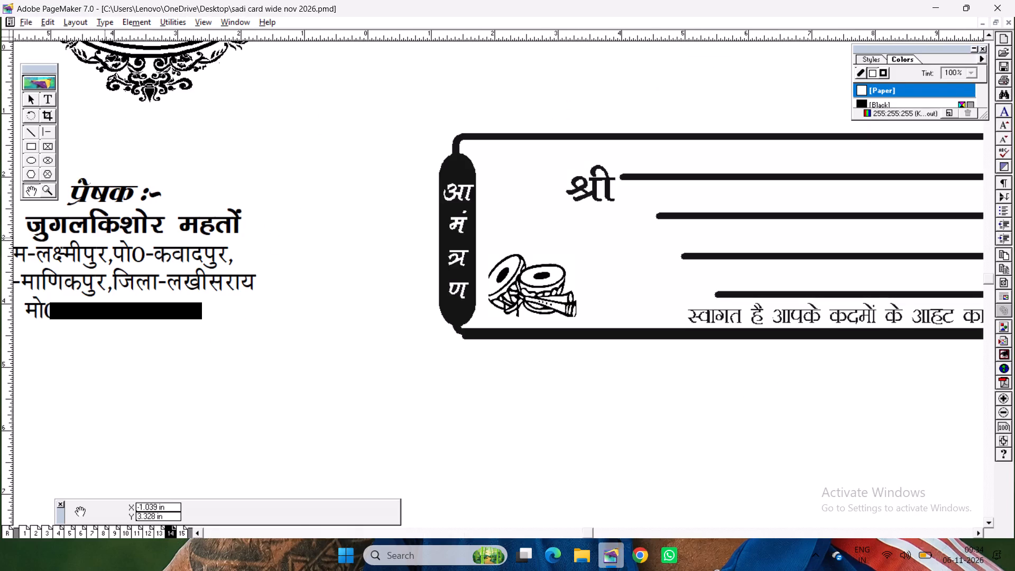
left_click_drag(354, 210, 344, 313)
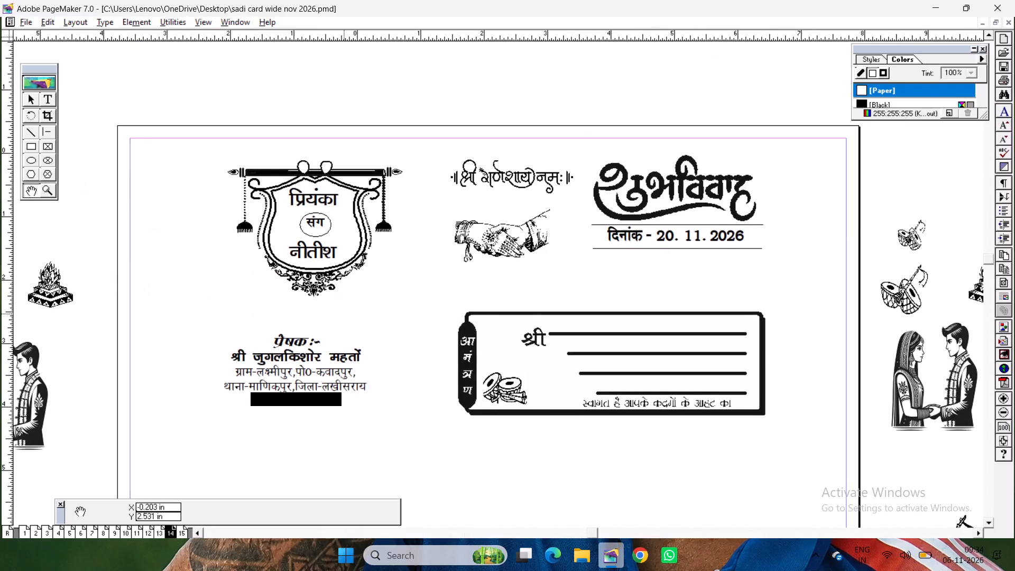
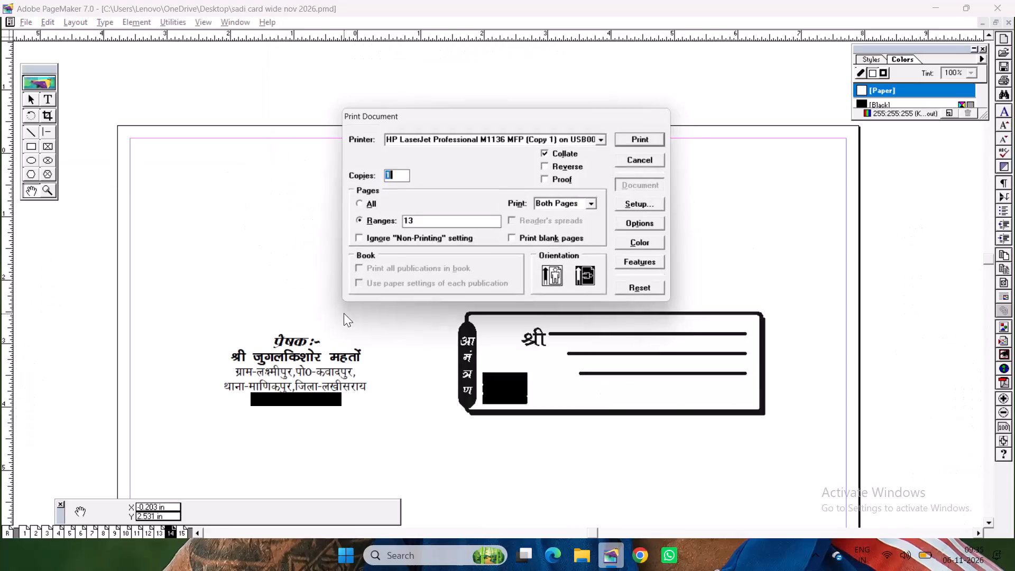
Print five copies of page 9 only, setting the page range to 9 and the copies to 5.
left_click(421, 220)
key("BackSpace")
key("BackSpace")
key("BackSpace")
key("9")
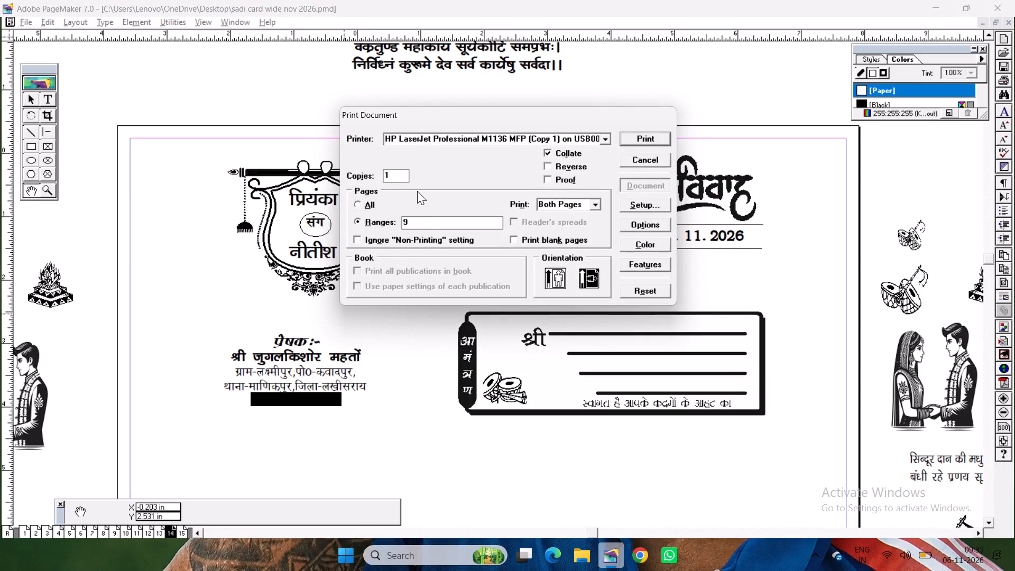
left_click(398, 178)
key("BackSpace")
key("5")
left_click(647, 139)
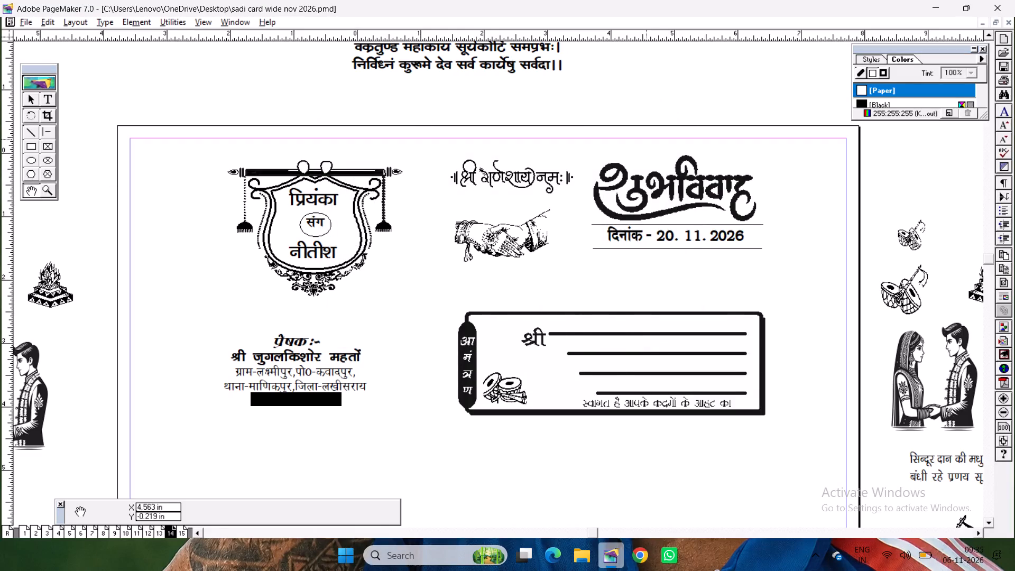
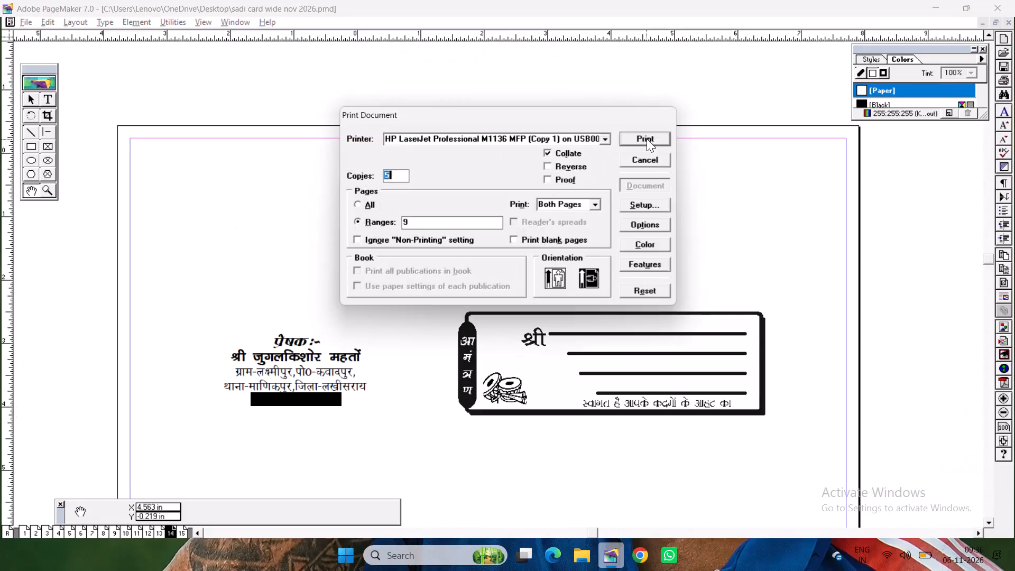
Send the print job for five copies of page 9 to the HP LaserJet Professional M1136 MFP.
key("Return")
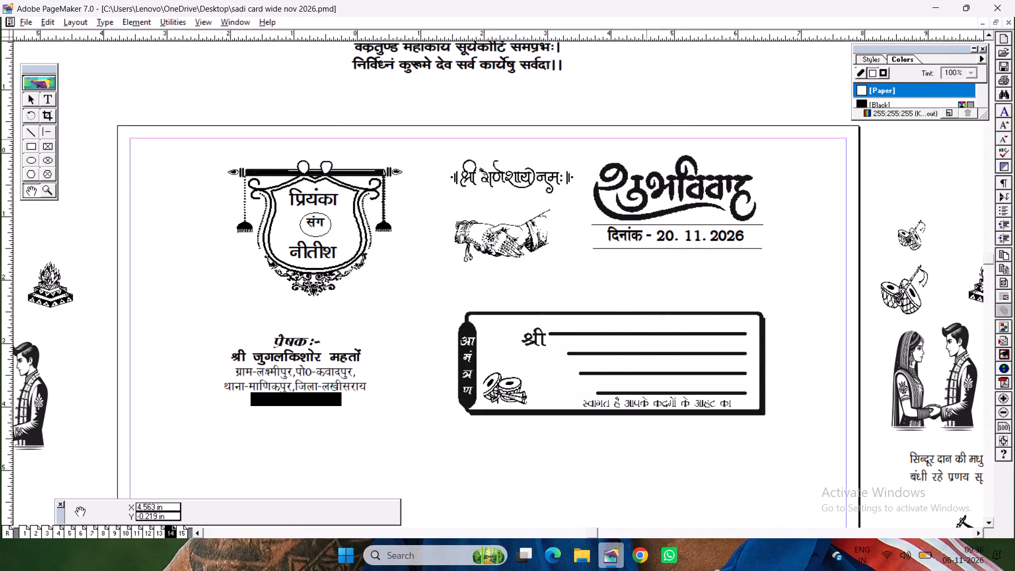
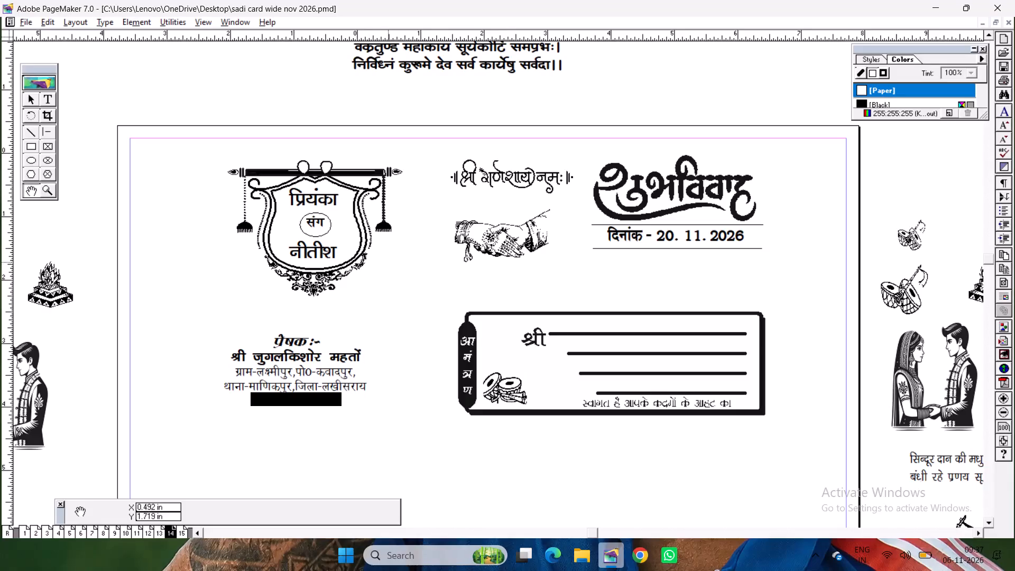
Group the boxed two-column verse strip on page 13 and copy it.
left_click(146, 529)
left_click(140, 529)
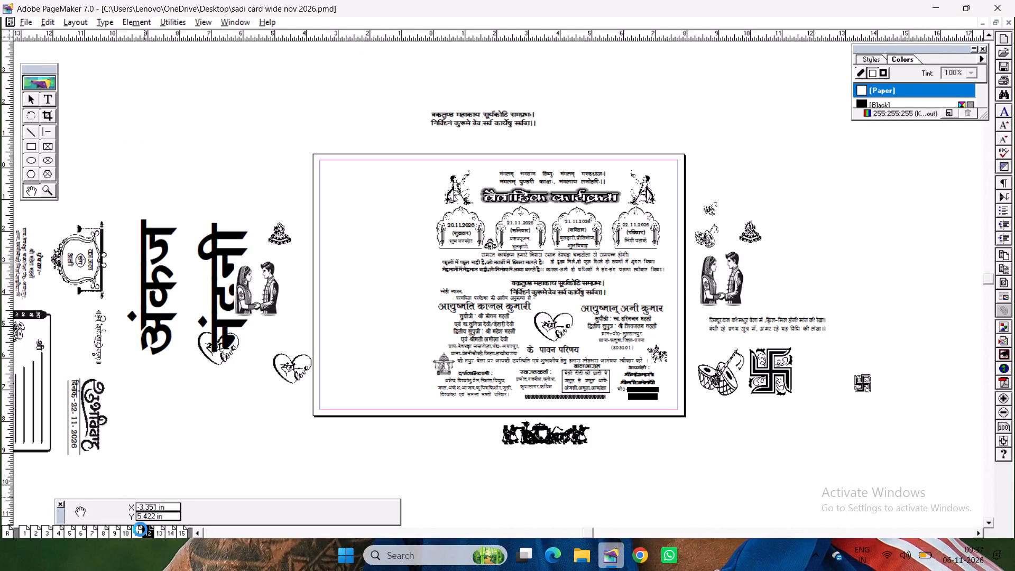
left_click(133, 529)
left_click(130, 529)
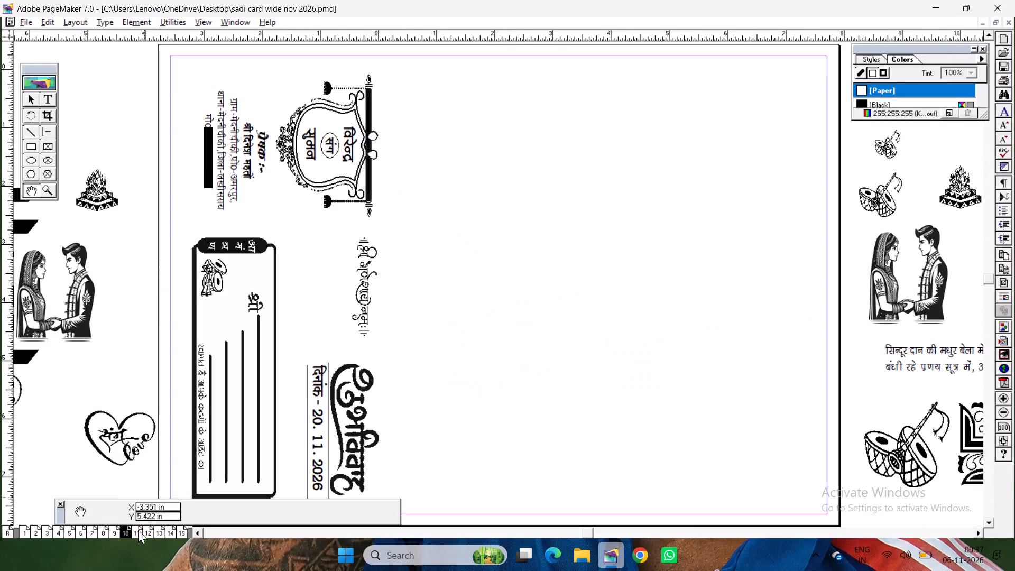
left_click(138, 530)
left_click(157, 537)
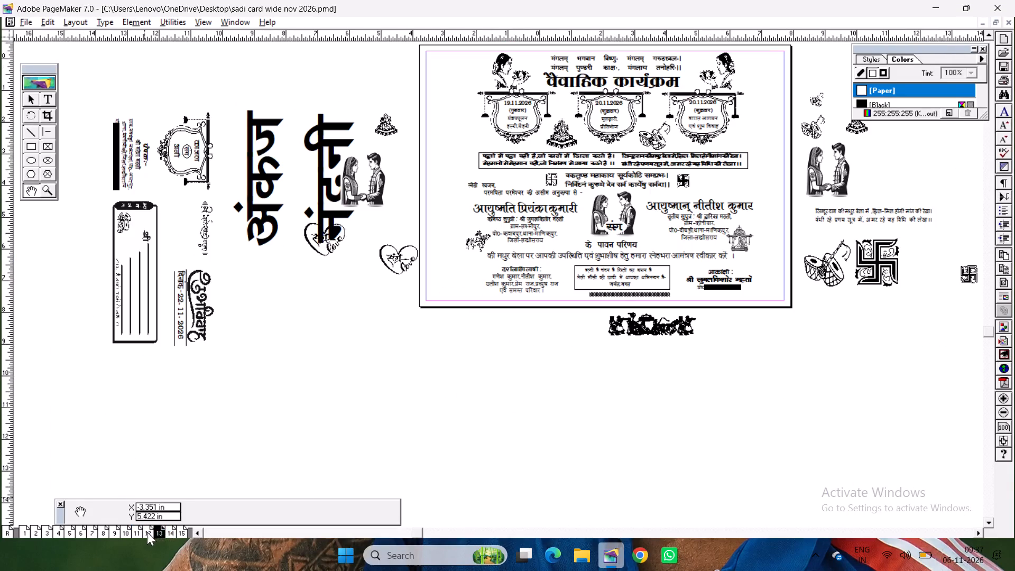
left_click(27, 103)
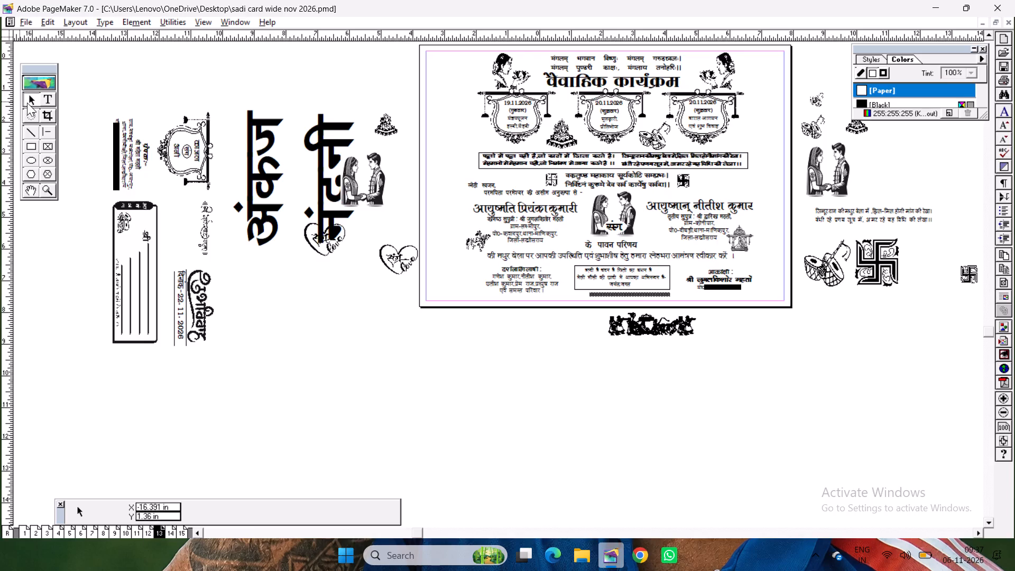
left_click_drag(460, 136, 770, 172)
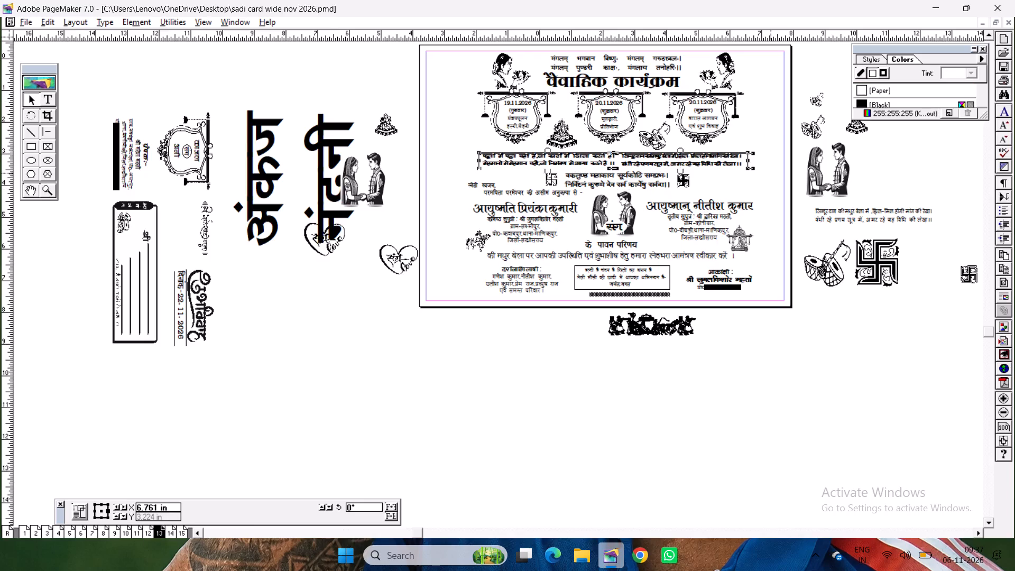
key("ctrl+g")
key("ctrl+c")
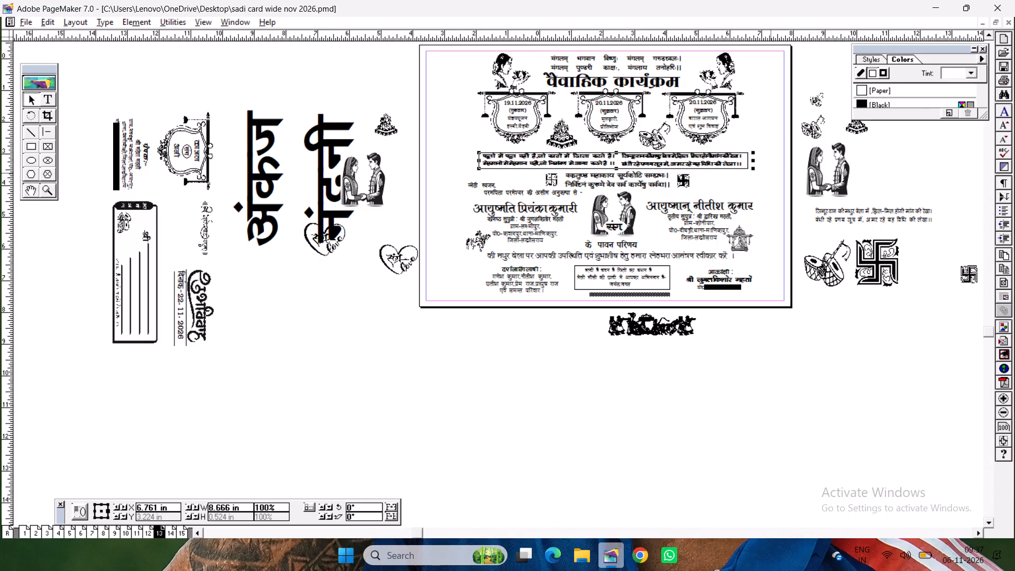
Add one page after page 15, paste the verse strip there and place it near the page's top edge.
left_click(181, 530)
right_click(181, 530)
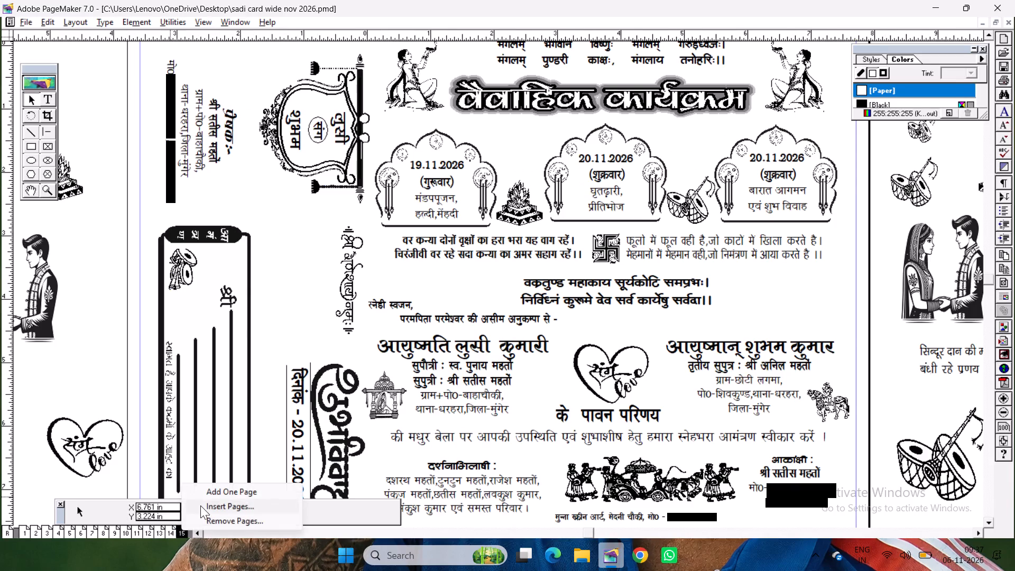
left_click(214, 492)
key("ctrl+v")
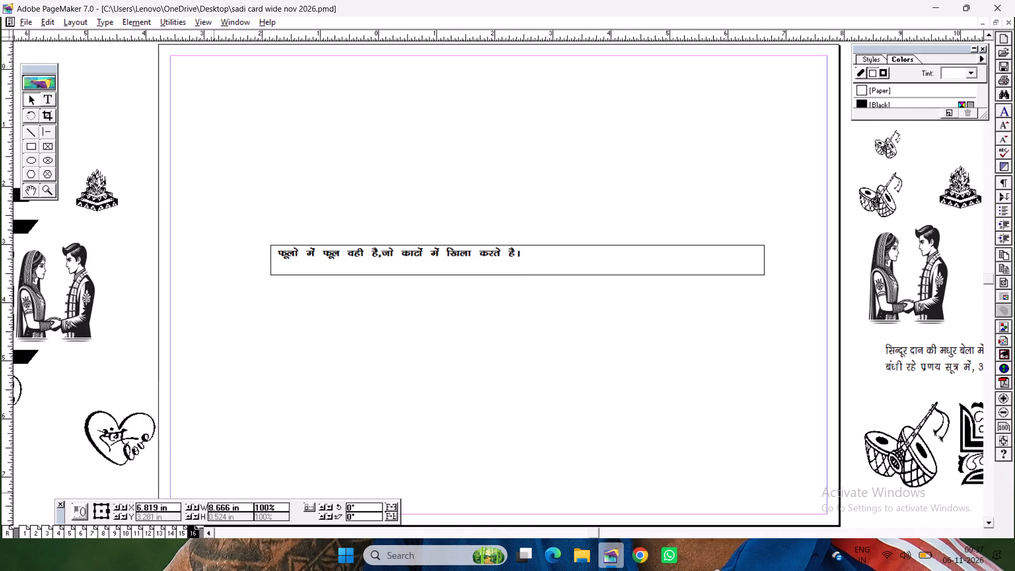
left_click_drag(384, 262, 352, 78)
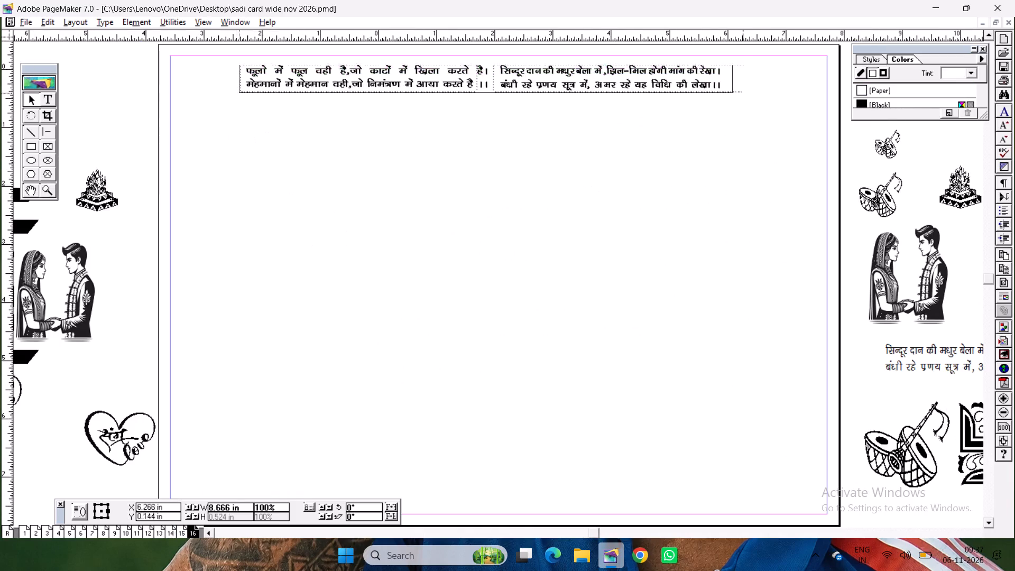
left_click_drag(352, 78, 355, 93)
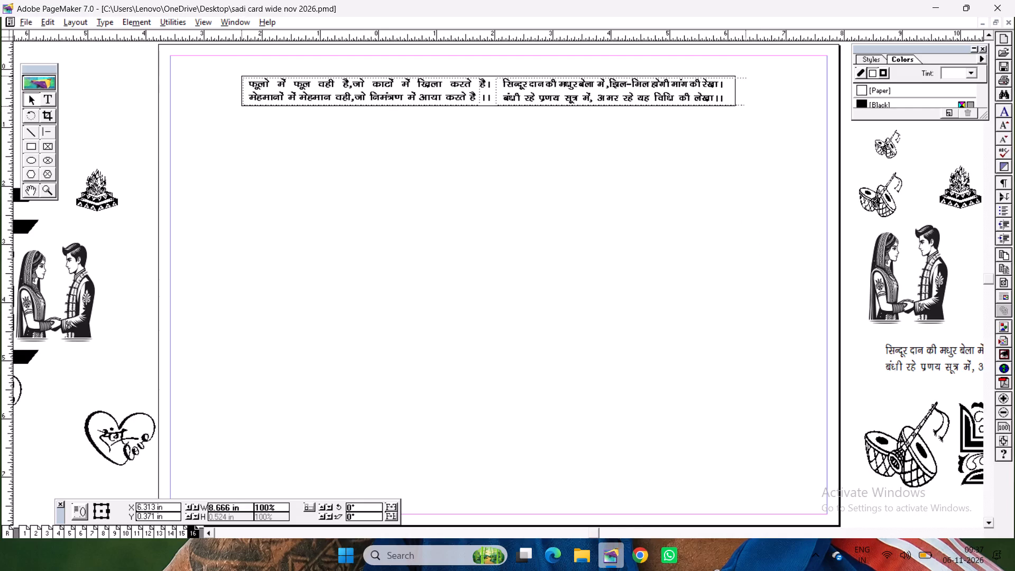
left_click_drag(355, 93, 355, 91)
left_click(300, 265)
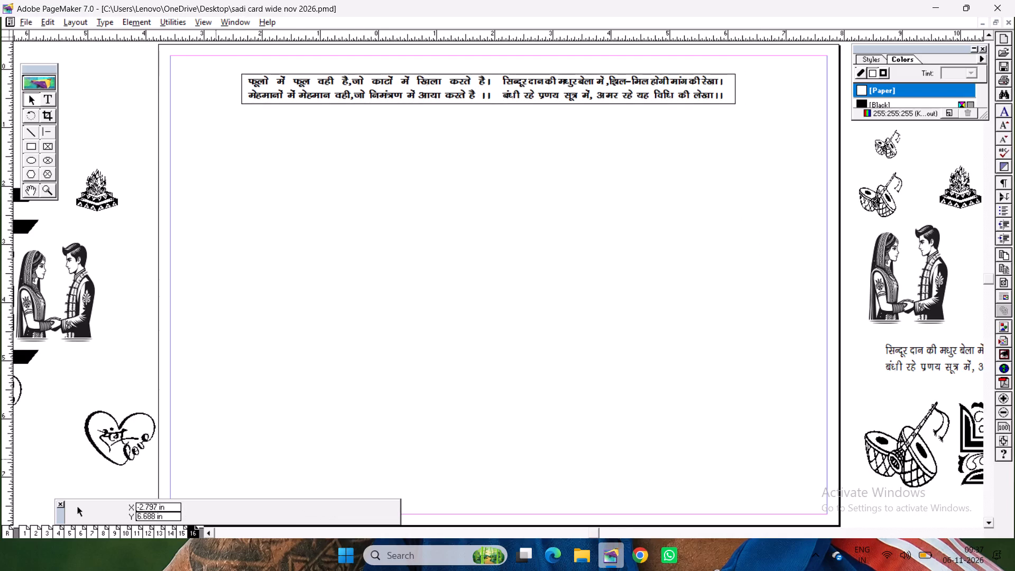
Copy the grouped envelope layout from page 14 and paste it on page 16 just below the verse strip.
left_click(182, 522)
left_click(182, 530)
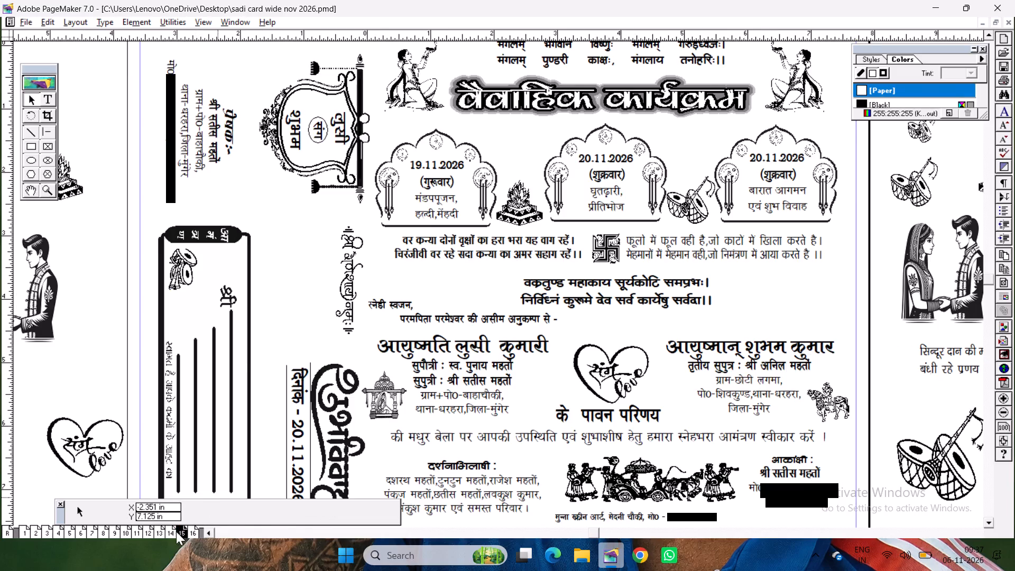
left_click(167, 531)
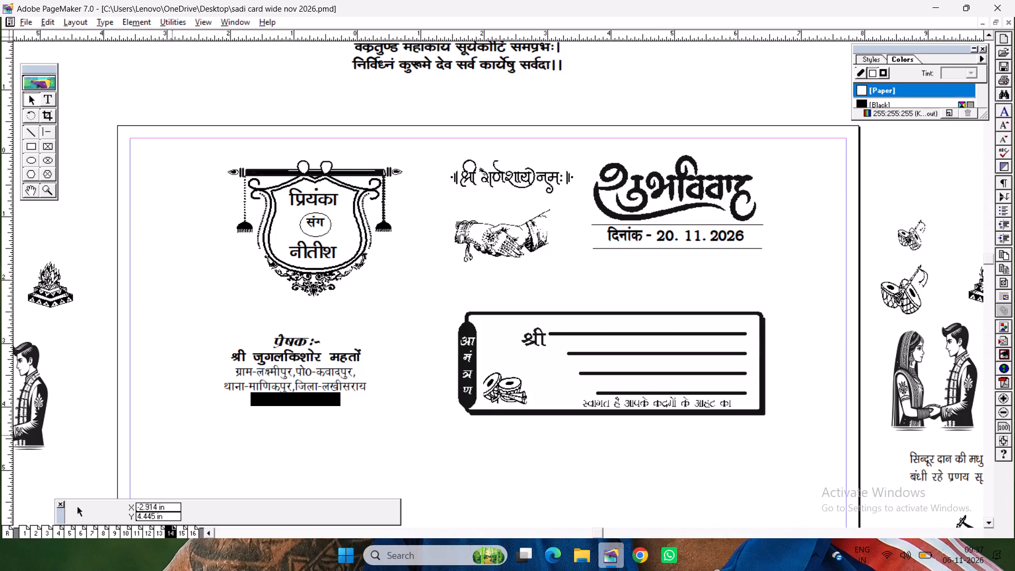
left_click_drag(200, 113, 500, 383)
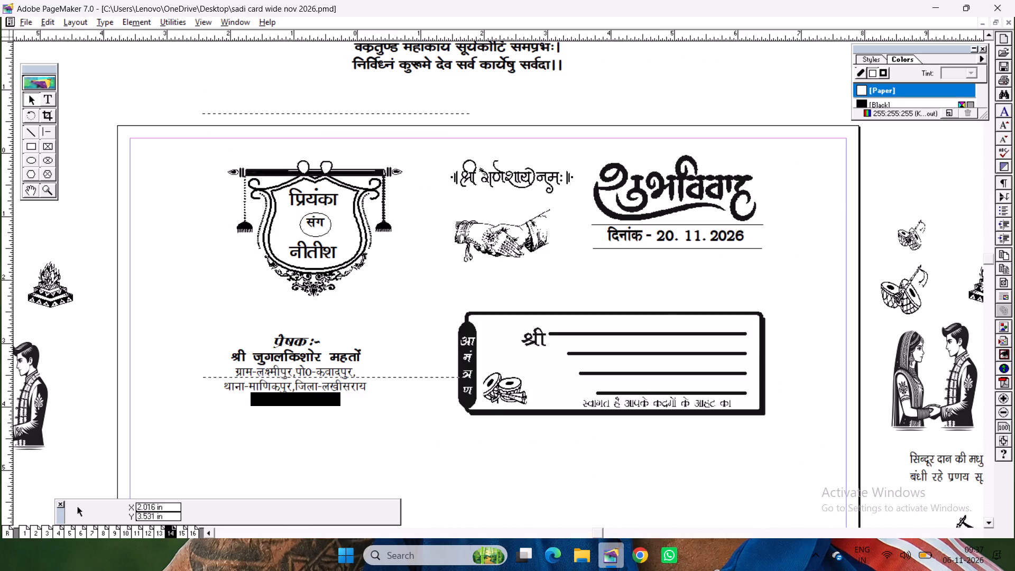
left_click_drag(500, 383, 817, 458)
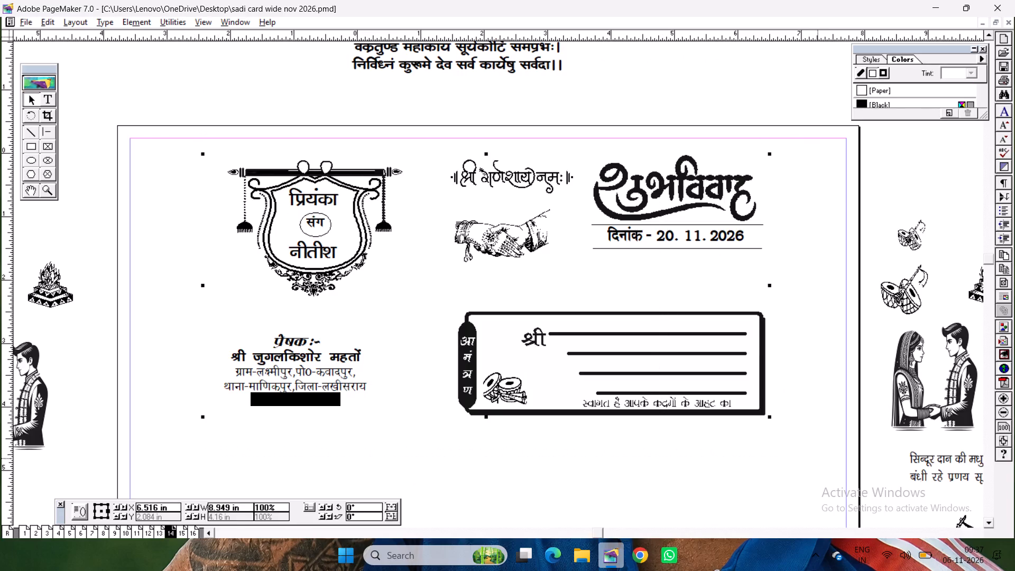
key("ctrl+c")
left_click(194, 532)
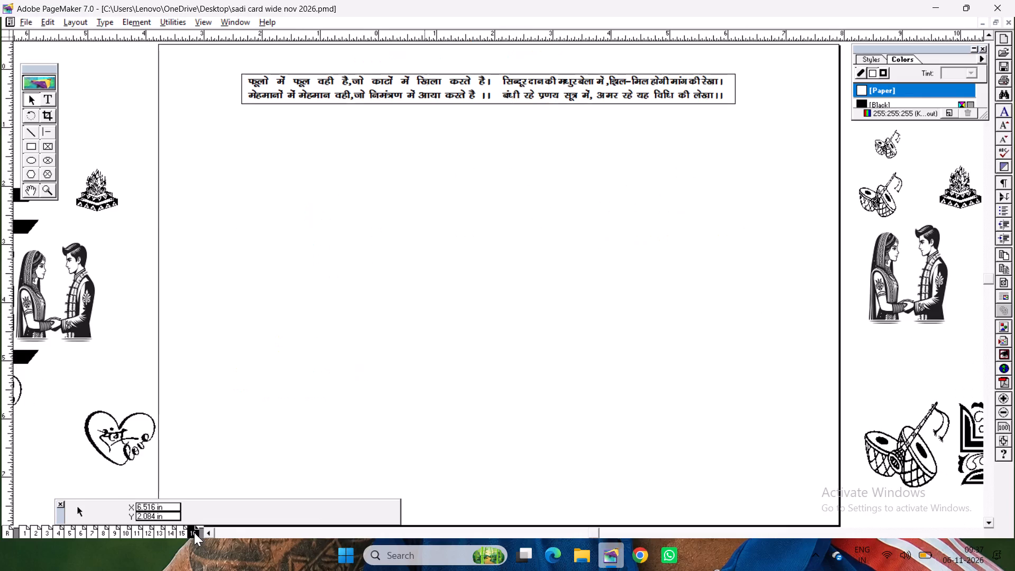
key("ctrl+v")
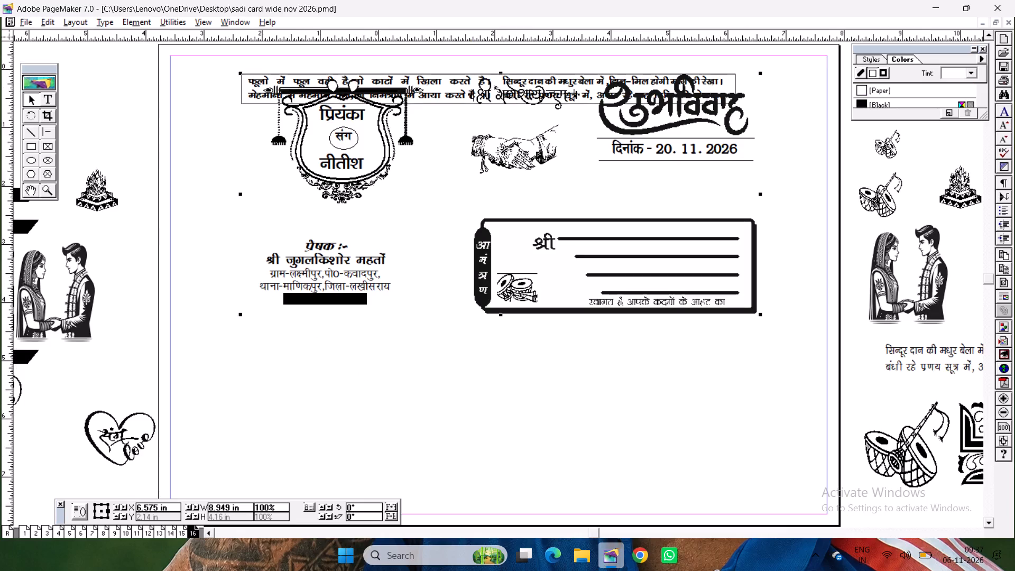
left_click_drag(562, 223, 562, 276)
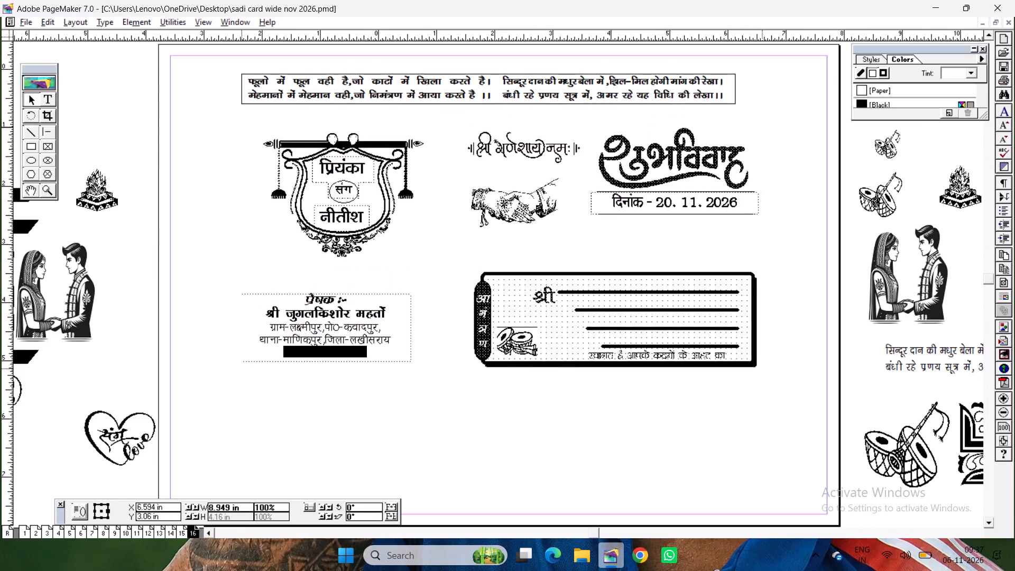
left_click_drag(562, 276, 560, 276)
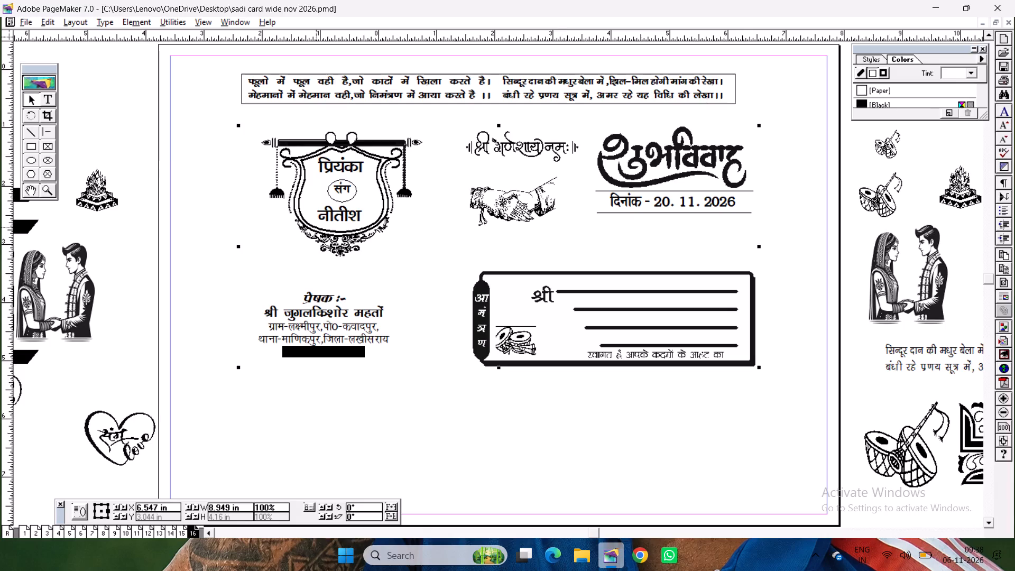
Set the ruler zero point at the envelope group's upper-left corner and shrink the group to about 7.5 in wide by 3.77 in high.
left_click(12, 38)
left_click_drag(7, 35, 198, 109)
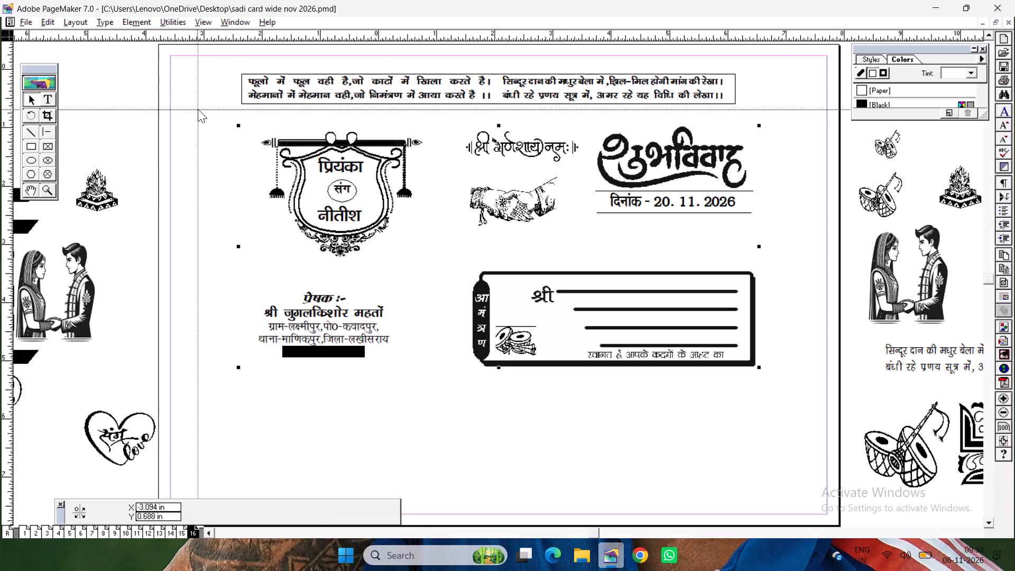
left_click_drag(198, 109, 239, 123)
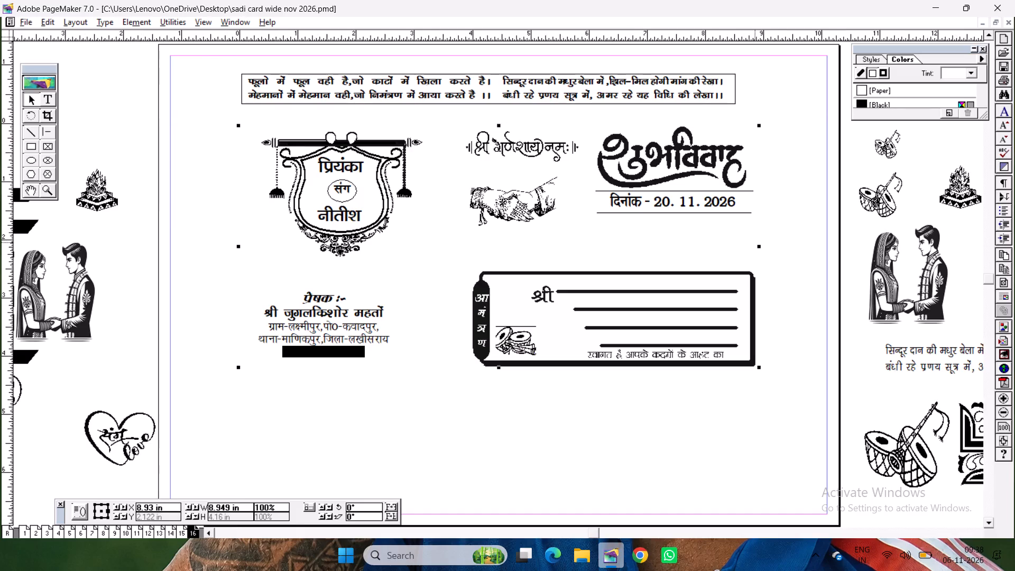
left_click_drag(758, 248, 672, 247)
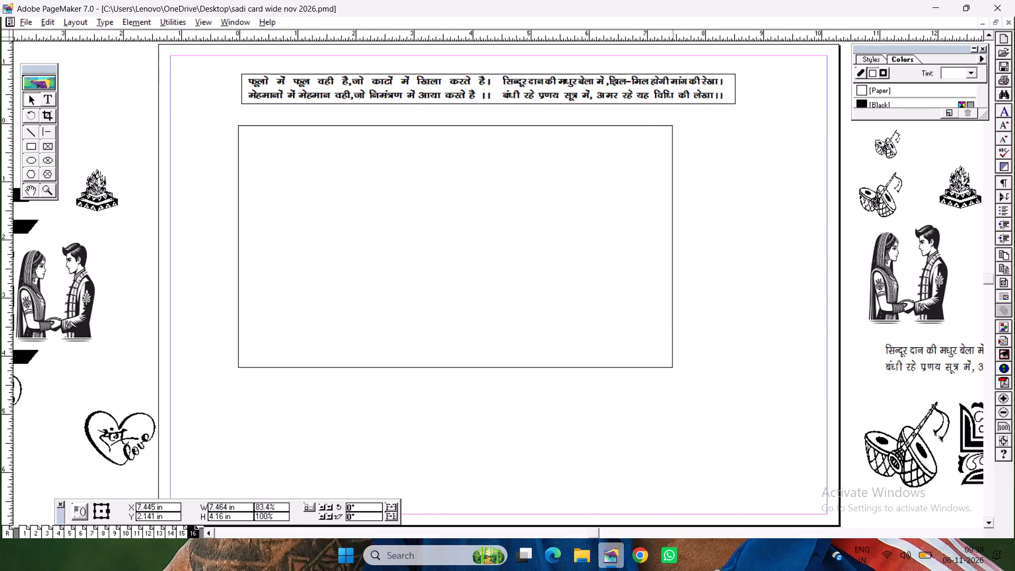
left_click_drag(672, 247, 676, 247)
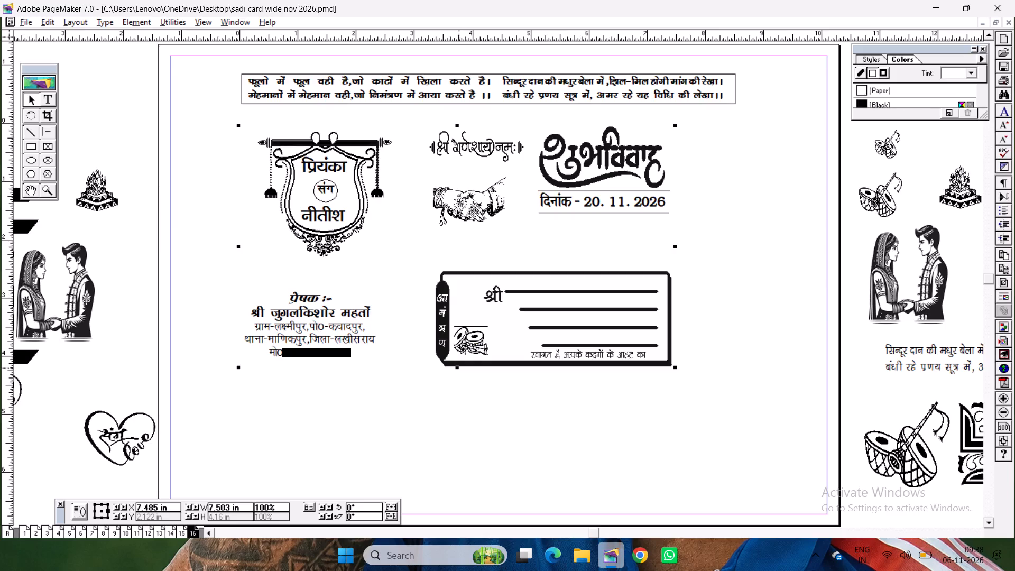
left_click_drag(457, 367, 457, 351)
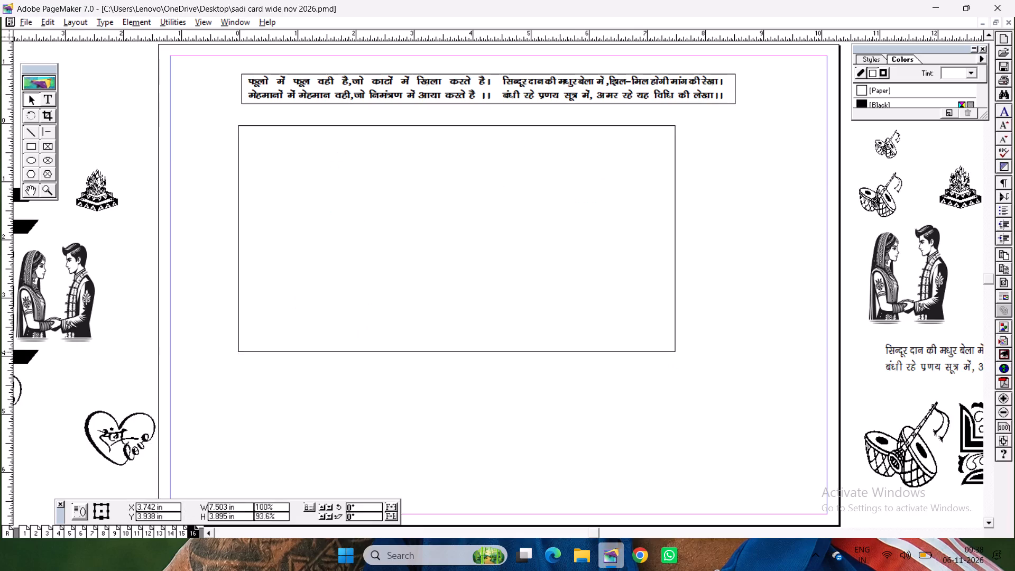
left_click_drag(457, 351, 457, 344)
left_click(458, 387)
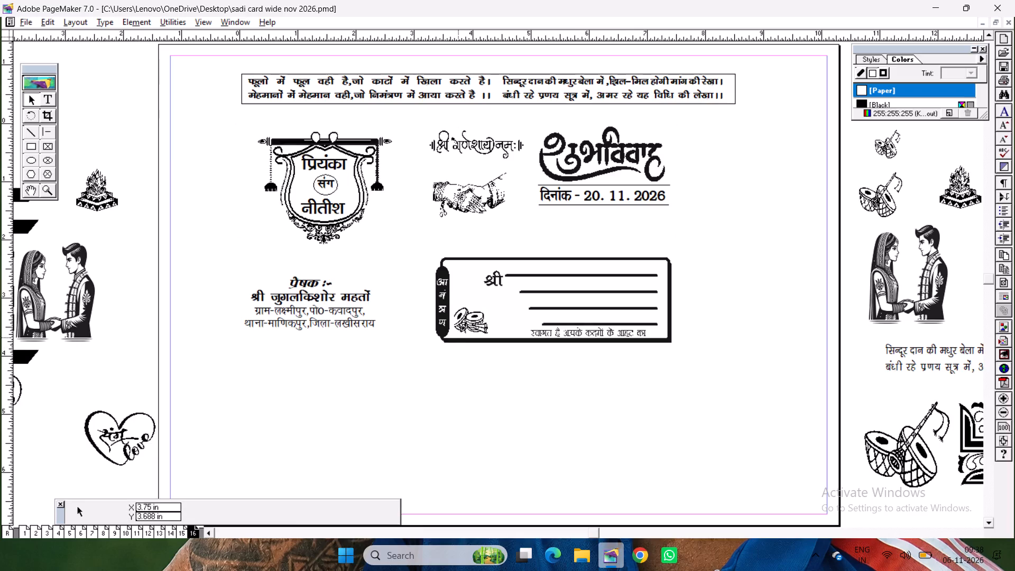
Ungroup the resized envelope layout on page 16.
left_click(459, 266)
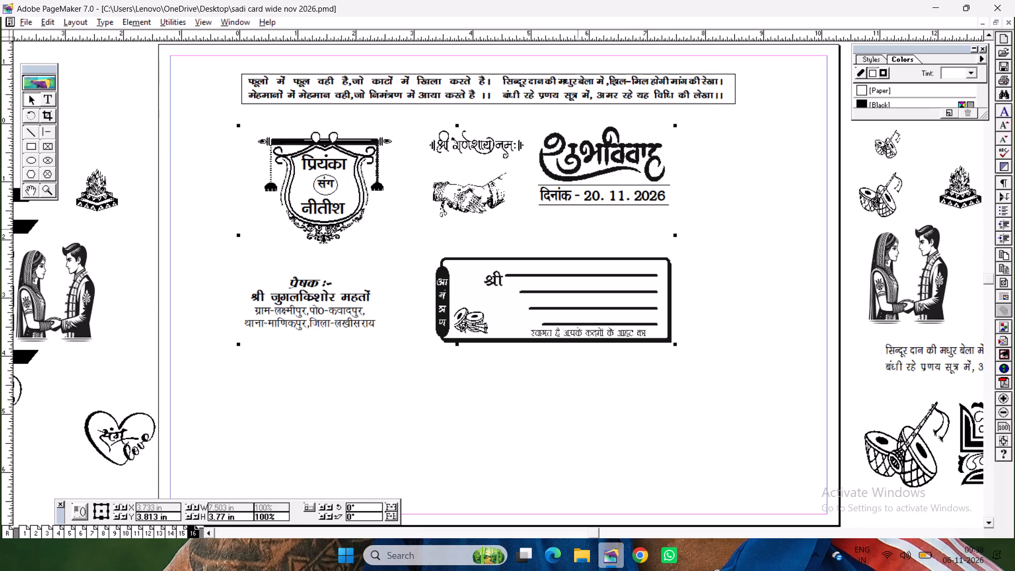
key("ctrl+shift+g")
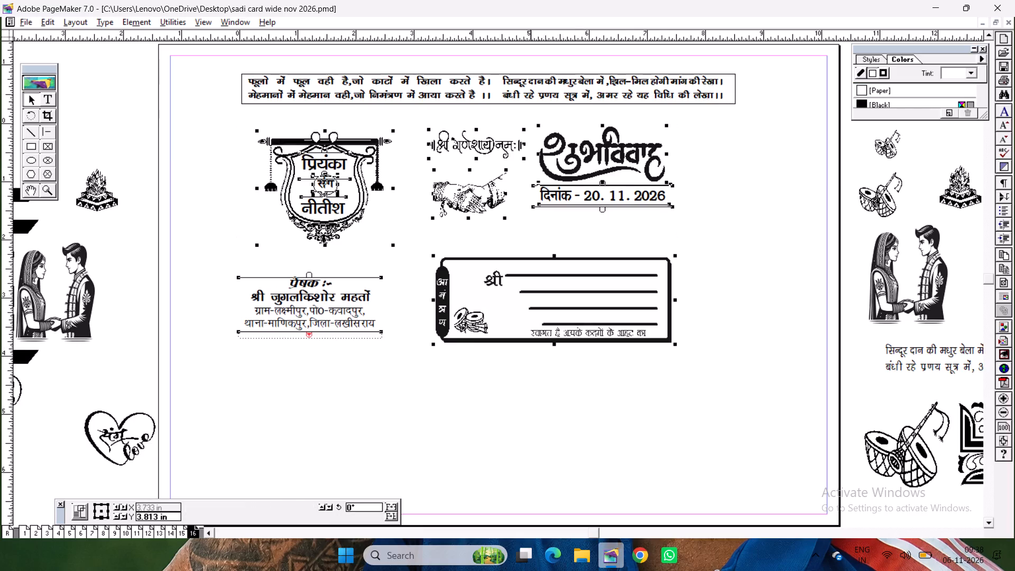
left_click(531, 434)
Group the hanging shield emblem with its couple's names and widen the group slightly.
left_click(346, 231)
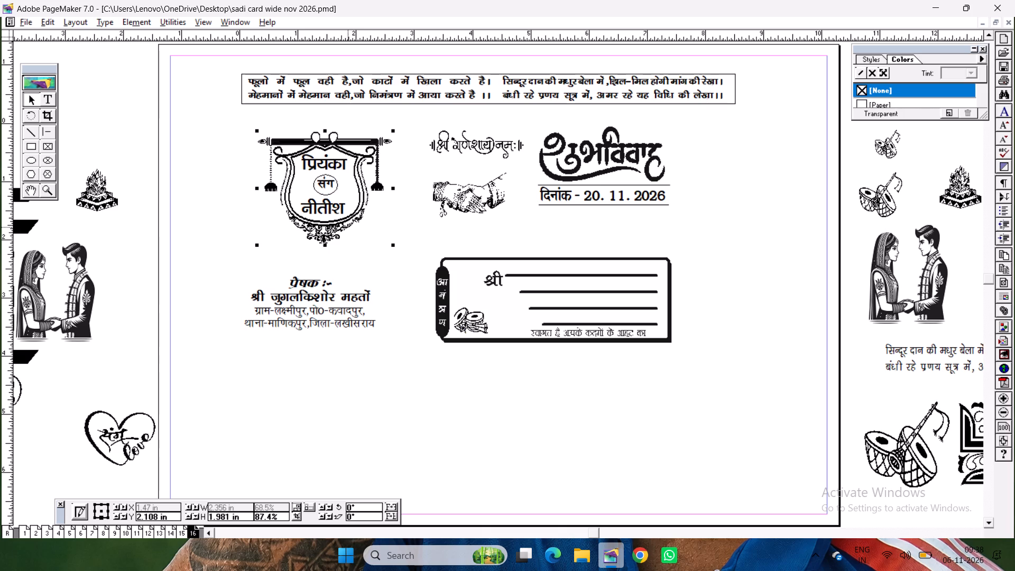
left_click_drag(193, 104, 405, 275)
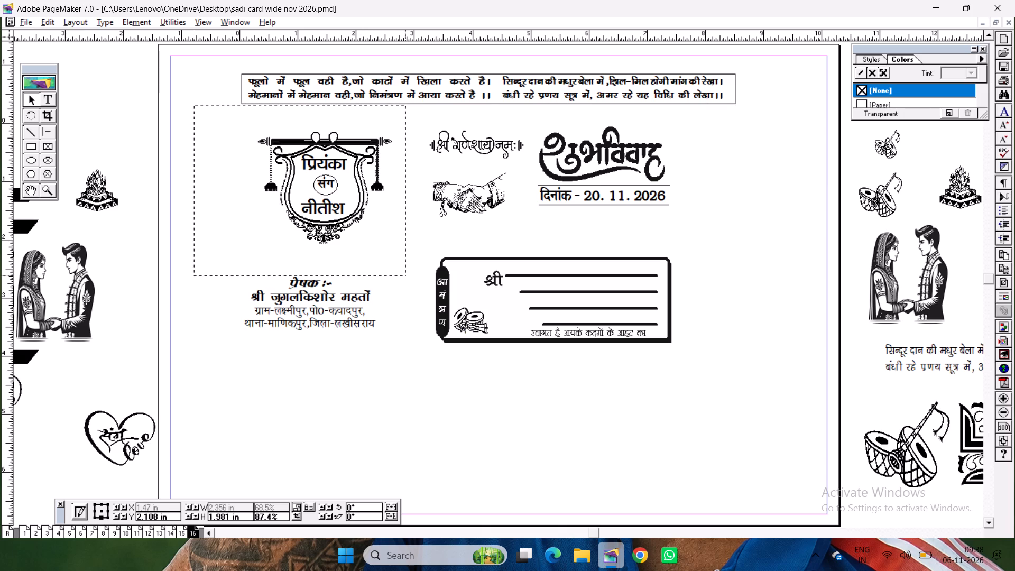
left_click_drag(405, 275, 436, 272)
key("ctrl+g")
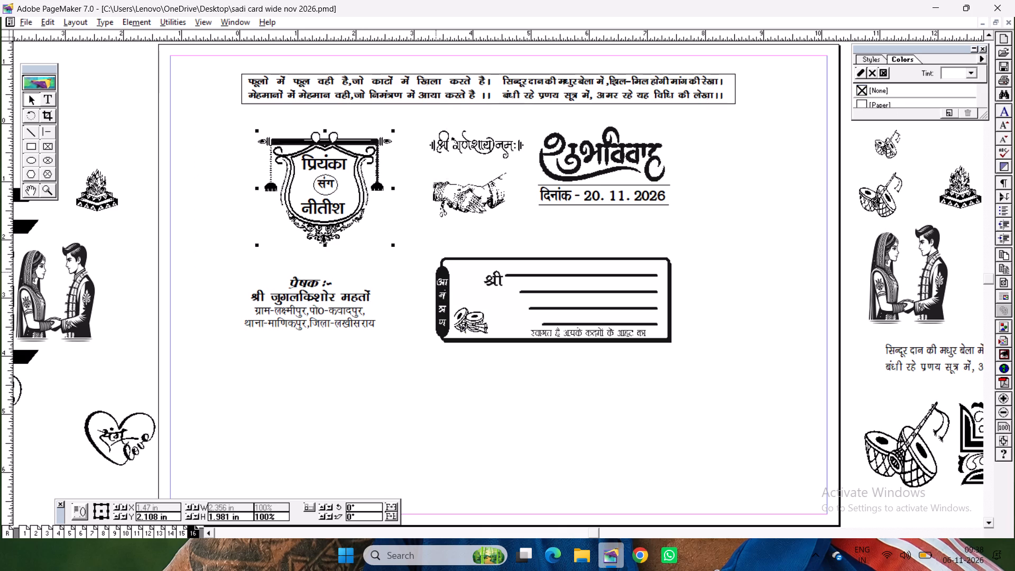
left_click_drag(392, 188, 396, 188)
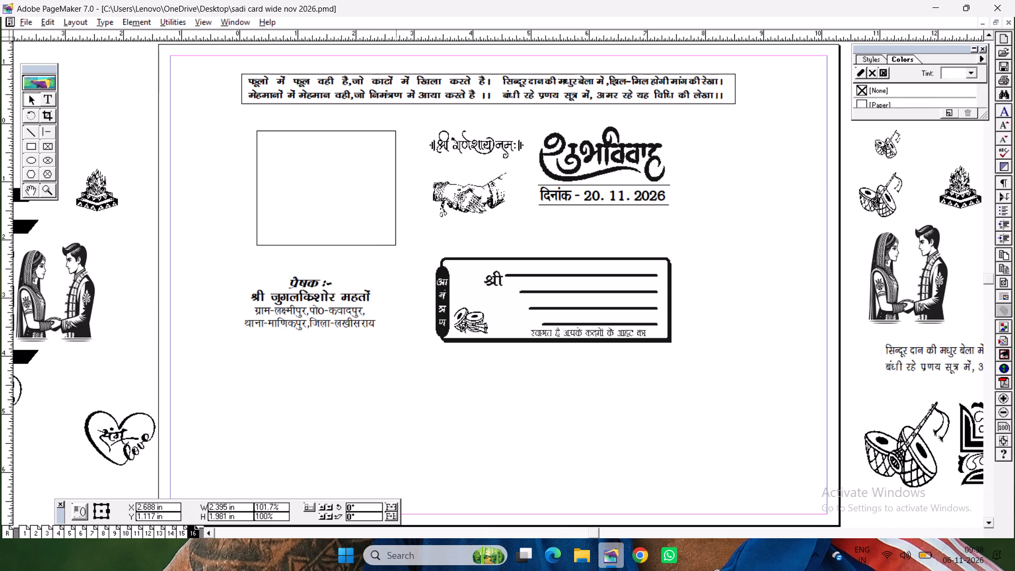
left_click_drag(396, 188, 401, 187)
Widen the handshake picture to about 1.42 in and center it below the Ganesh invocation.
left_click(468, 195)
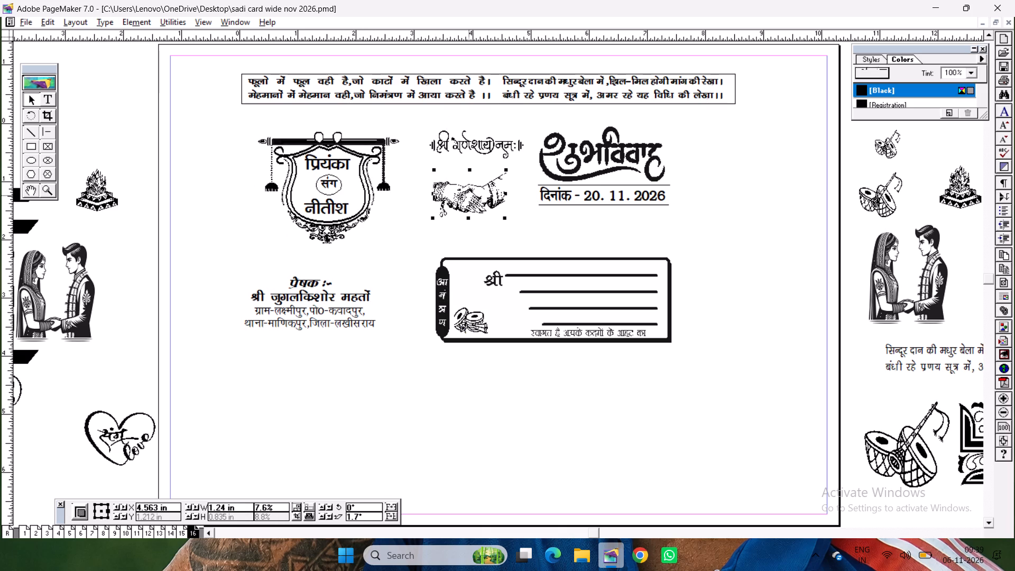
left_click_drag(508, 191, 515, 192)
left_click_drag(486, 198, 479, 200)
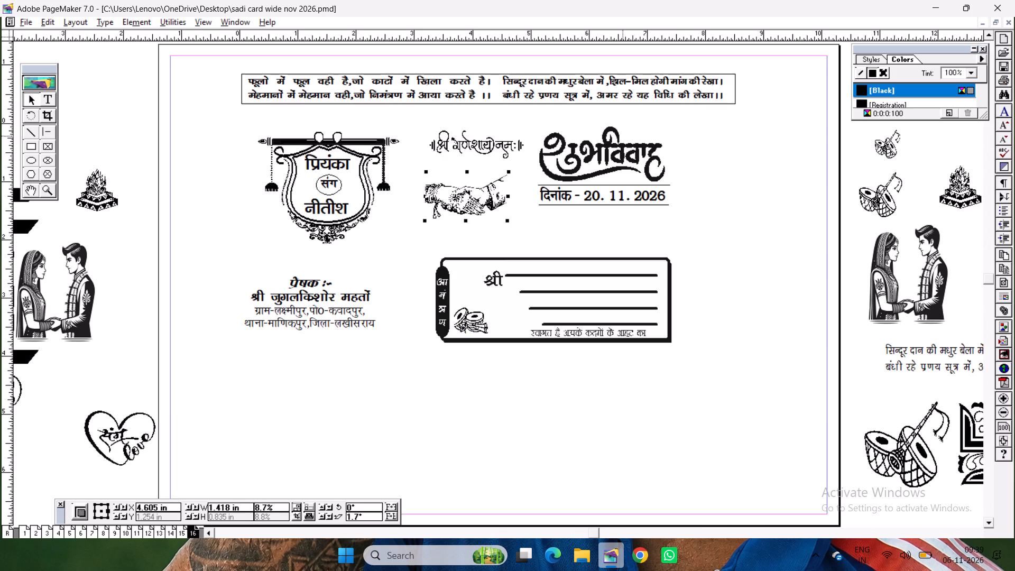
Nudge the शुभविवाह heading together with its date line about 0.04 in to the left.
left_click_drag(684, 133, 493, 344)
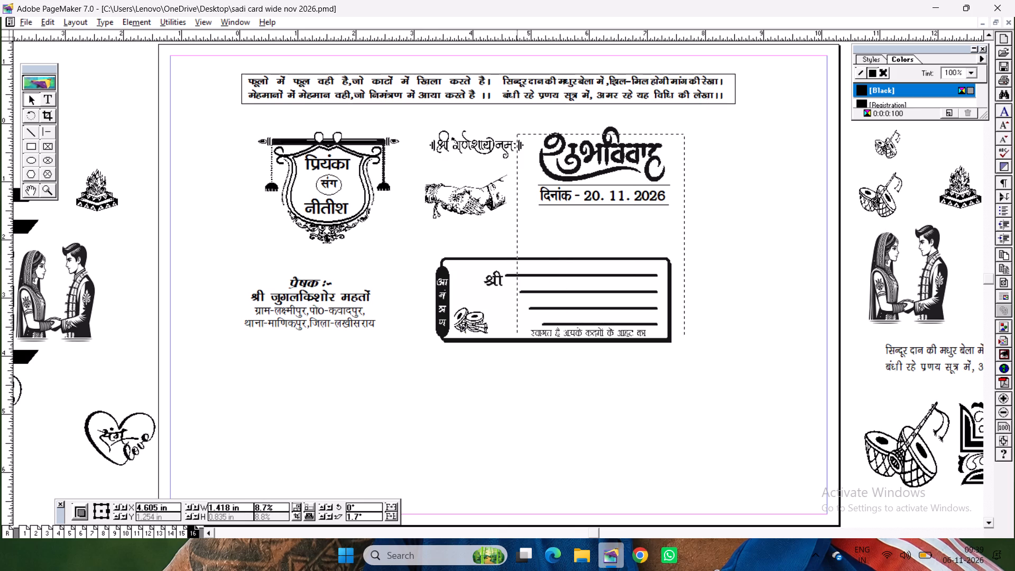
left_click_drag(493, 344, 527, 222)
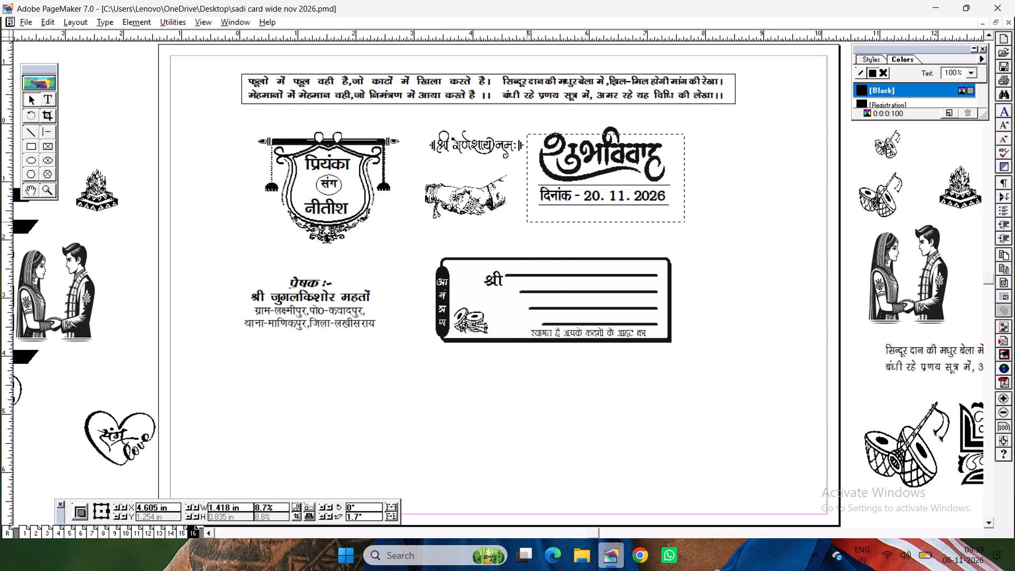
left_click_drag(527, 222, 525, 220)
left_click_drag(716, 229, 506, 129)
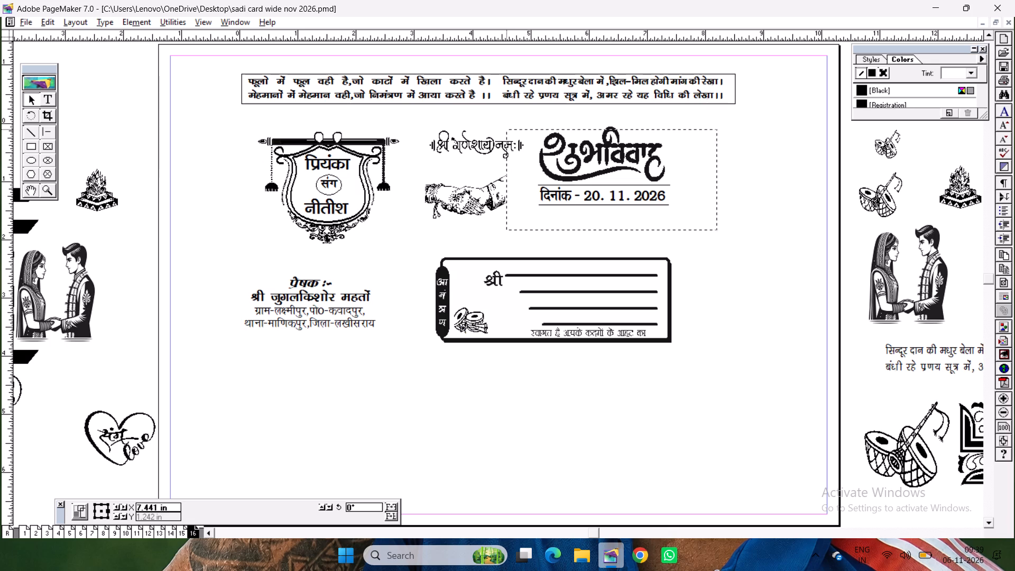
left_click_drag(506, 129, 506, 117)
key("Left")
key("Left")
key("Left")
key("Left")
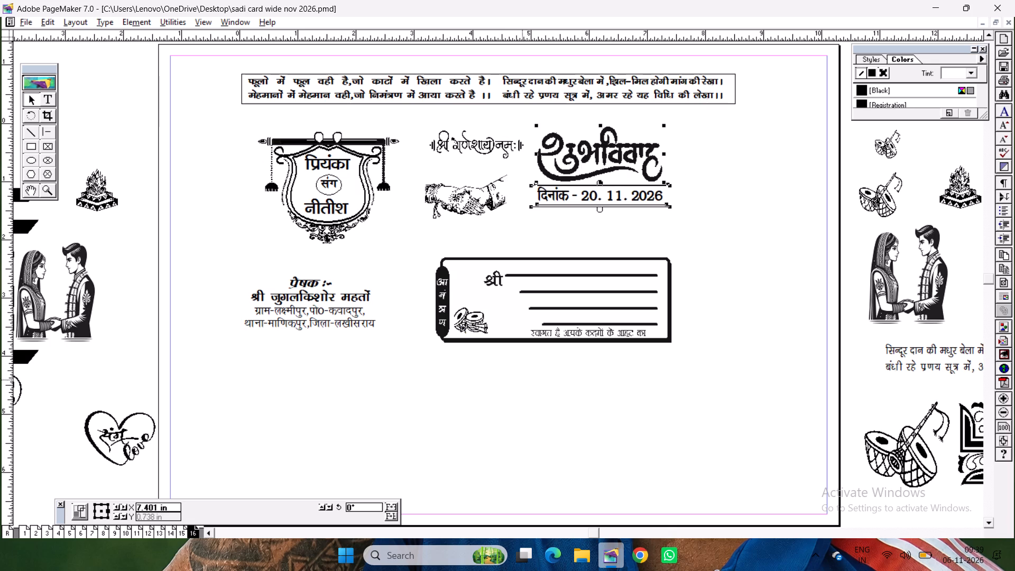
Nudge the framed आमंत्रण address box slightly left and up beneath the heading.
left_click(572, 287)
key("Left")
key("Left")
key("Left")
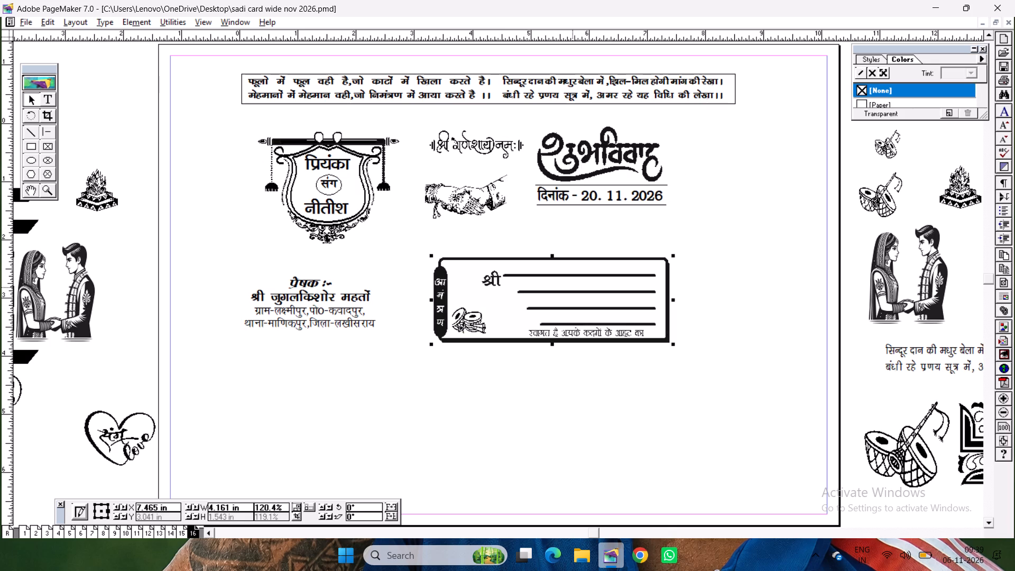
key("Up")
key("Up")
key("Left")
key("Up")
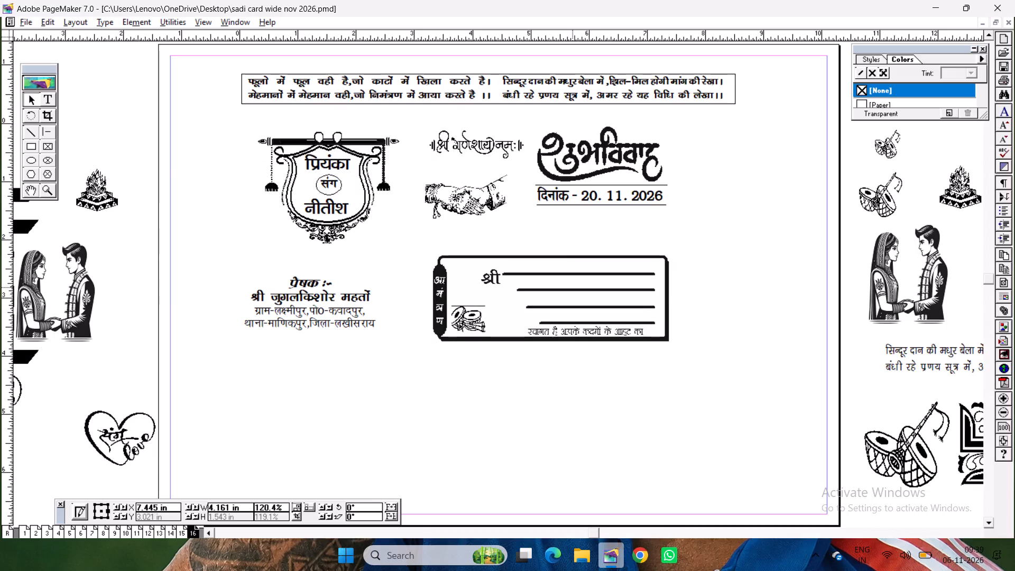
left_click(564, 399)
Enlarge the sender's text block to about 2.58 in wide and extend it downward to include the mobile number line.
left_click(347, 319)
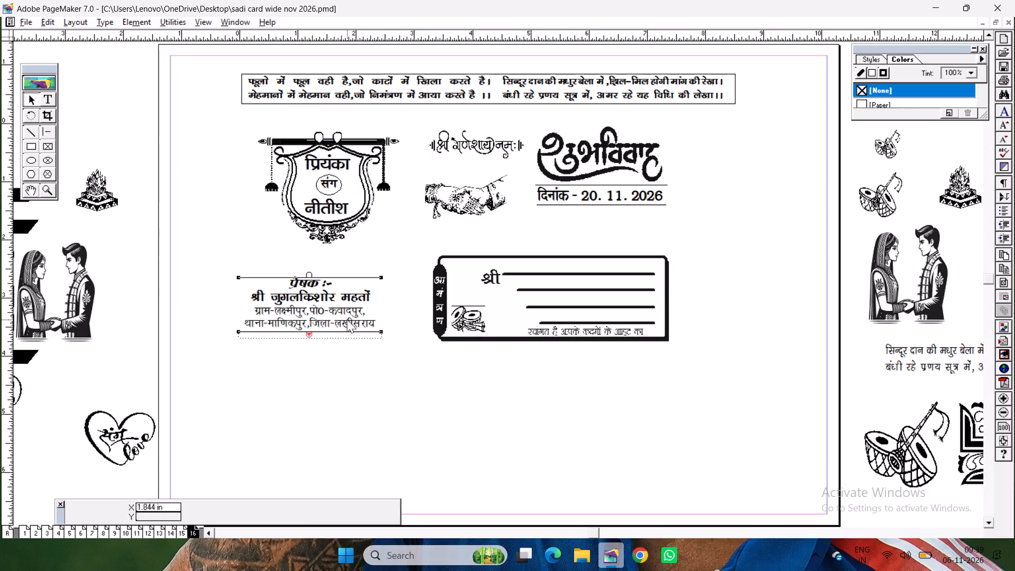
left_click_drag(382, 331, 389, 361)
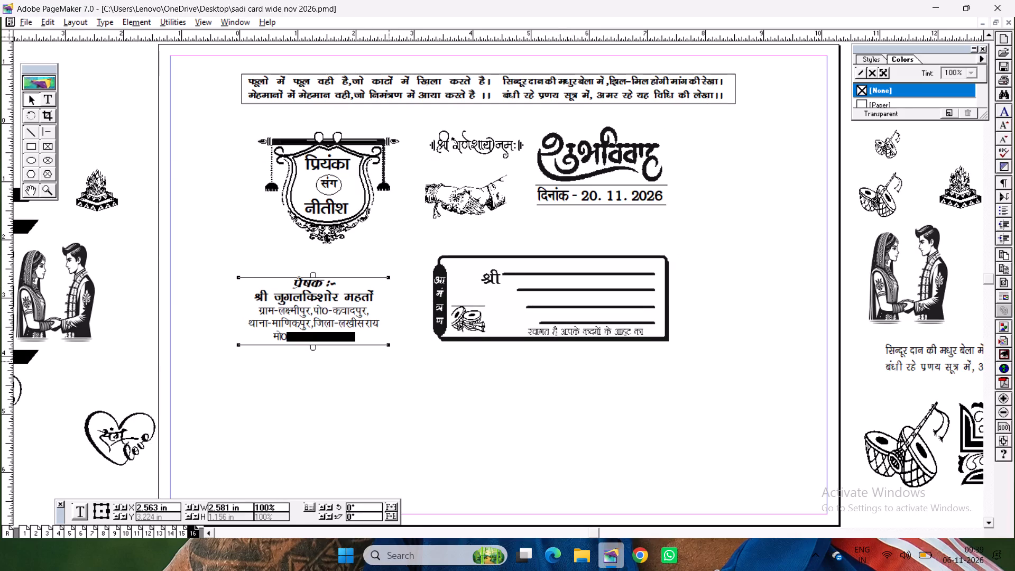
left_click(395, 384)
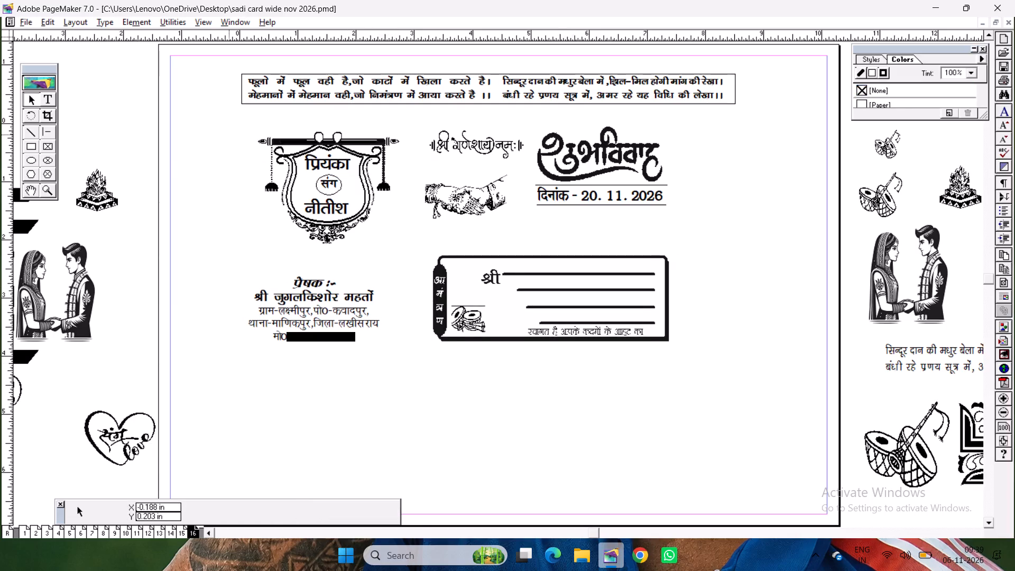
Widen the hanging shield emblem group to about 2.55 in.
left_click(290, 190)
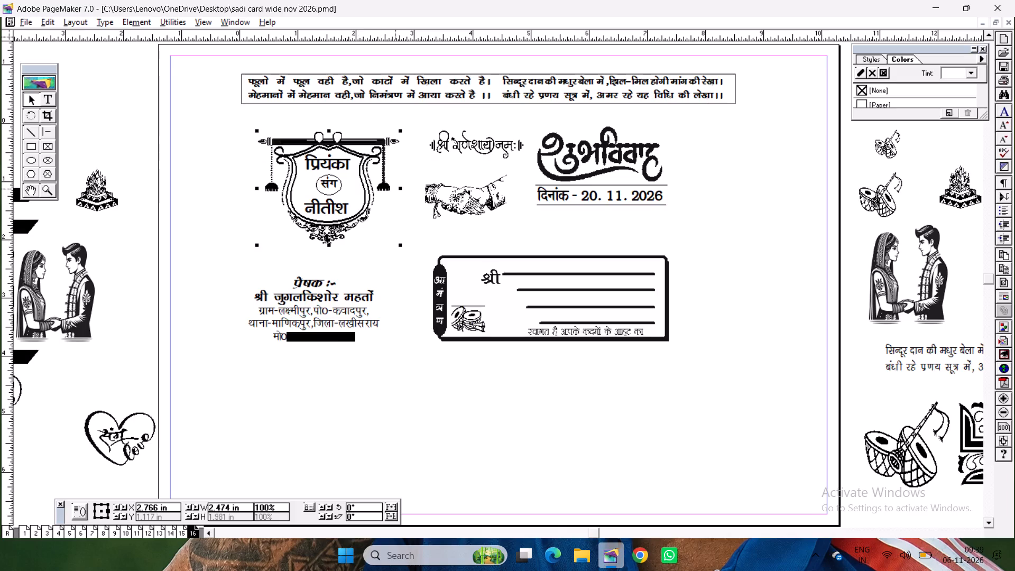
left_click(401, 188)
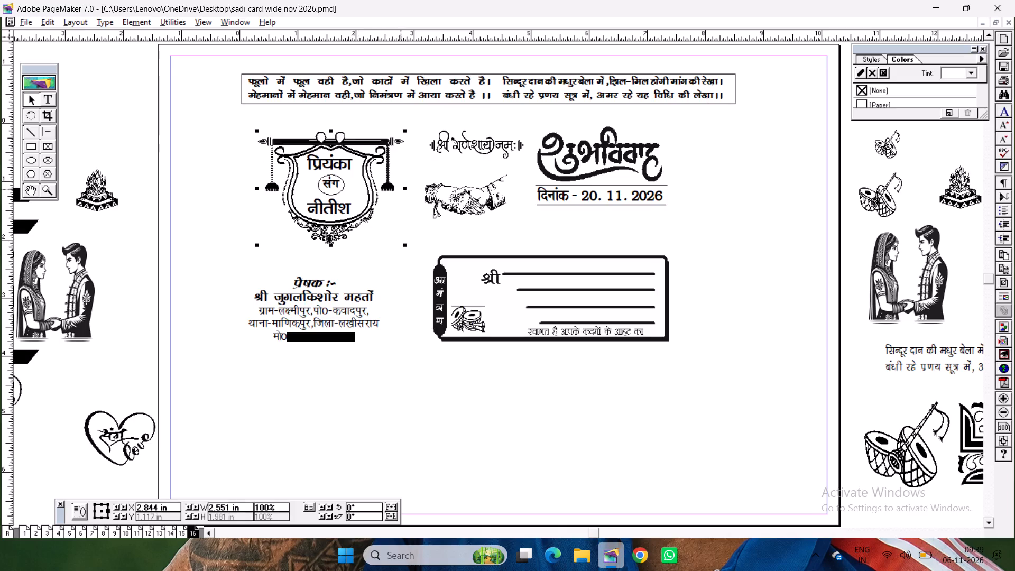
Ungroup the widened shield emblem and select the couple's names and संग text inside it without moving them.
left_click(317, 209)
left_click_drag(216, 134, 379, 228)
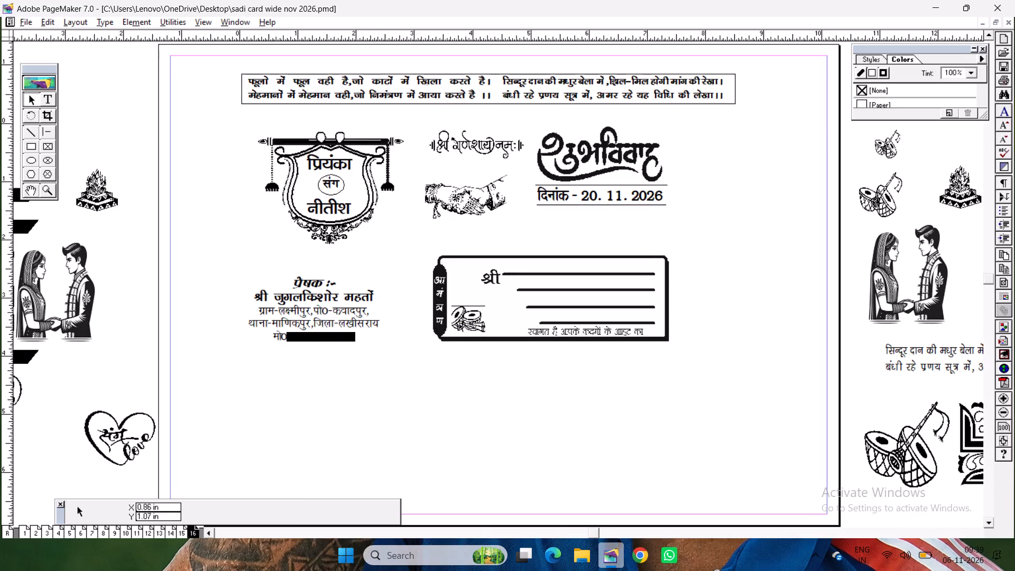
left_click_drag(219, 146, 401, 246)
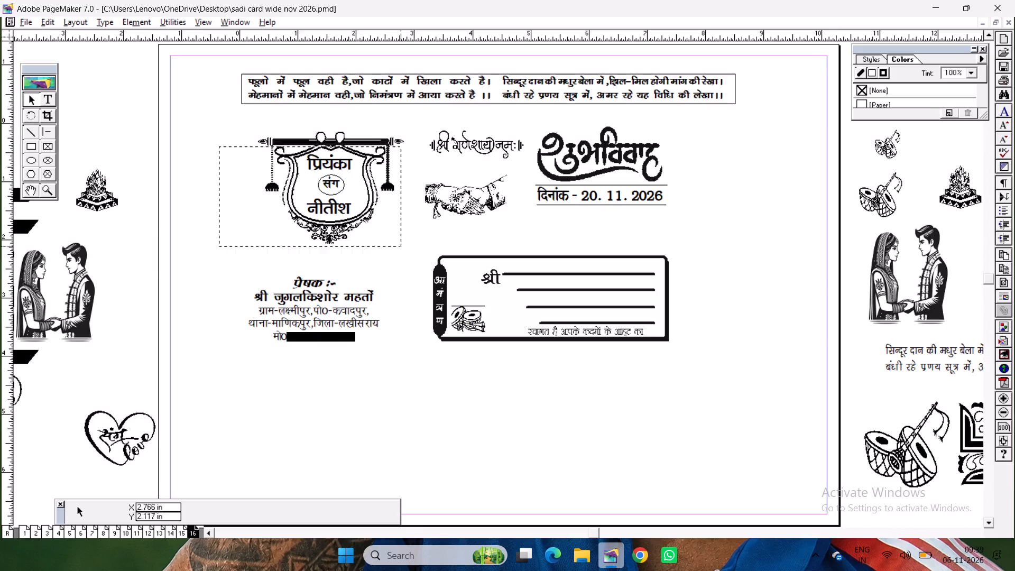
left_click_drag(401, 246, 416, 236)
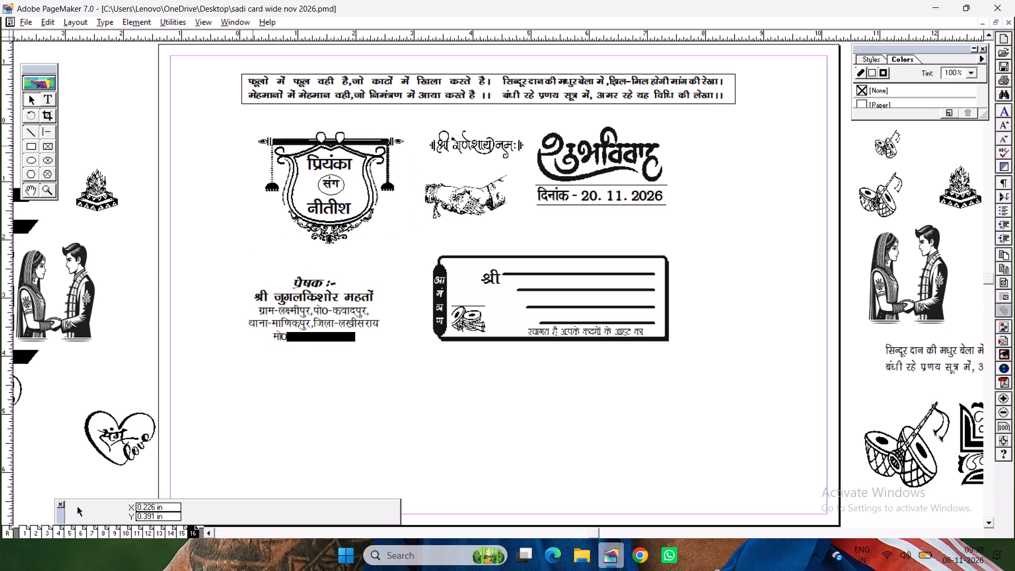
left_click_drag(226, 125, 403, 249)
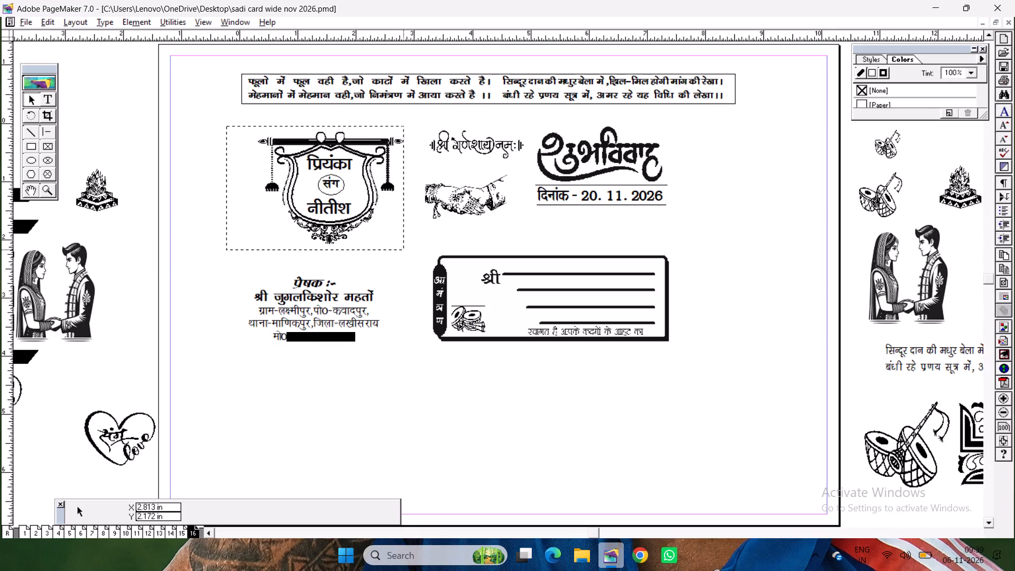
left_click_drag(403, 249, 396, 249)
left_click(337, 216)
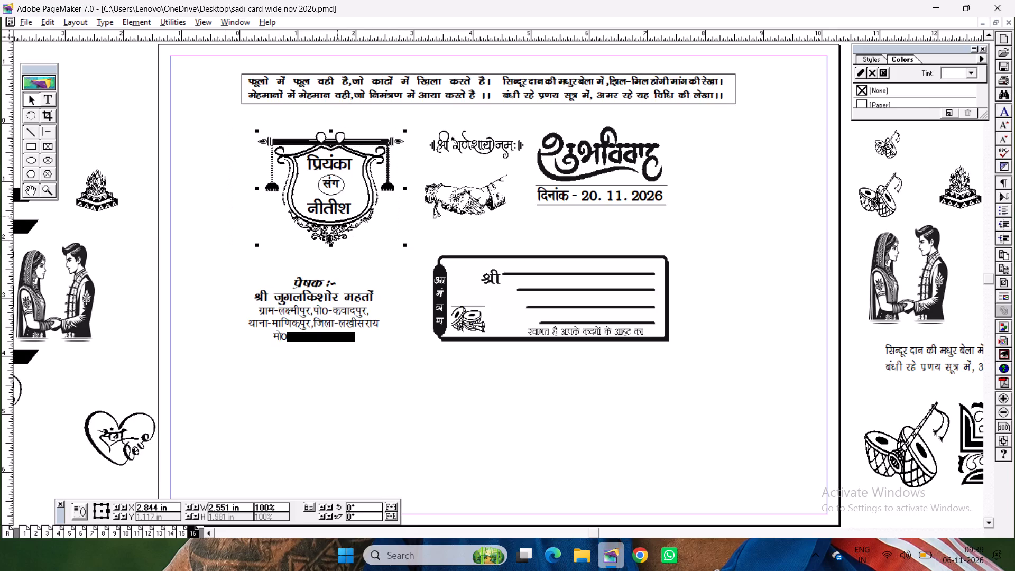
key("ctrl+shift+g")
left_click_drag(204, 137, 210, 141)
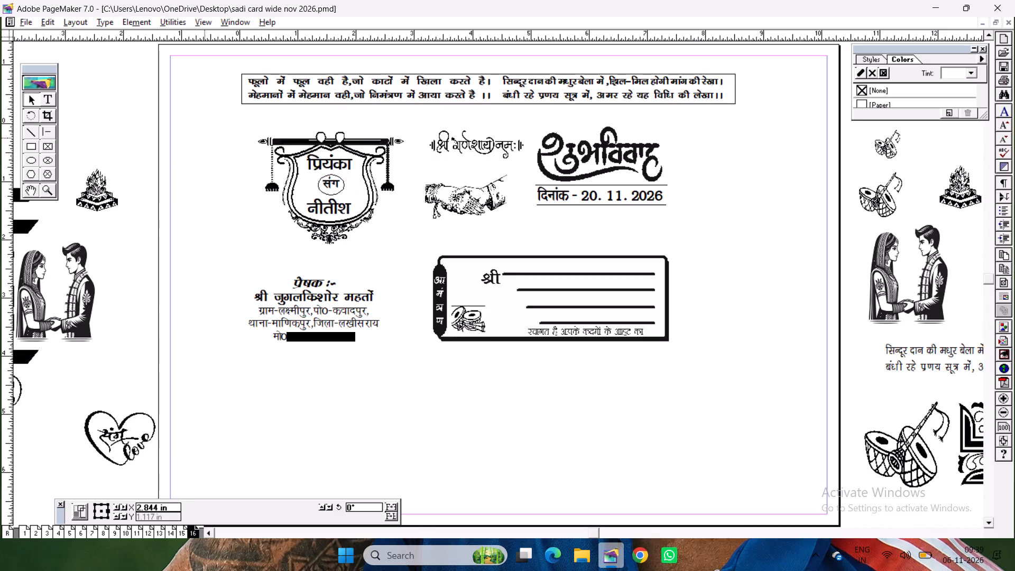
left_click_drag(210, 141, 390, 247)
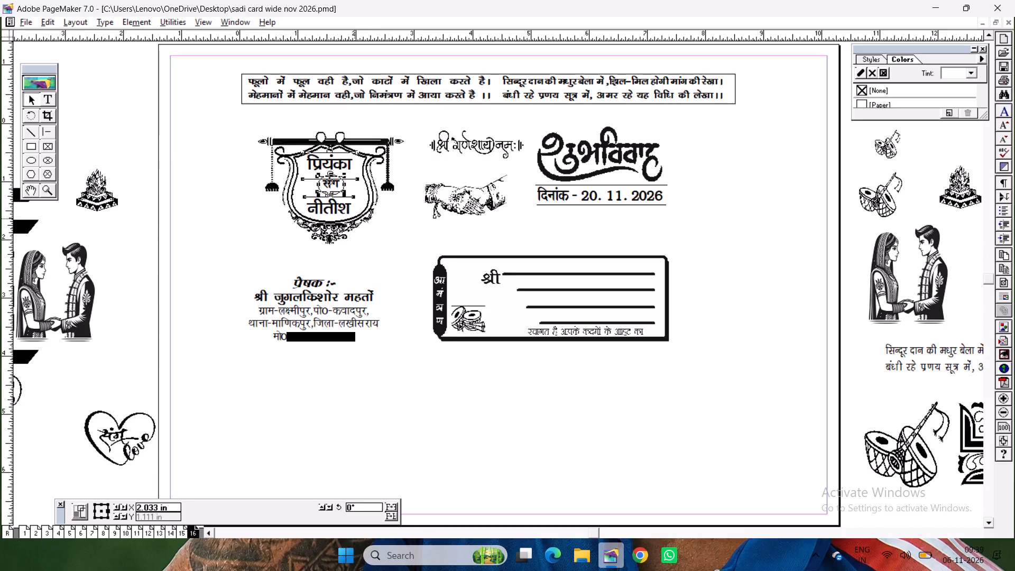
left_click(209, 211)
Save the publication.
key("ctrl+s")
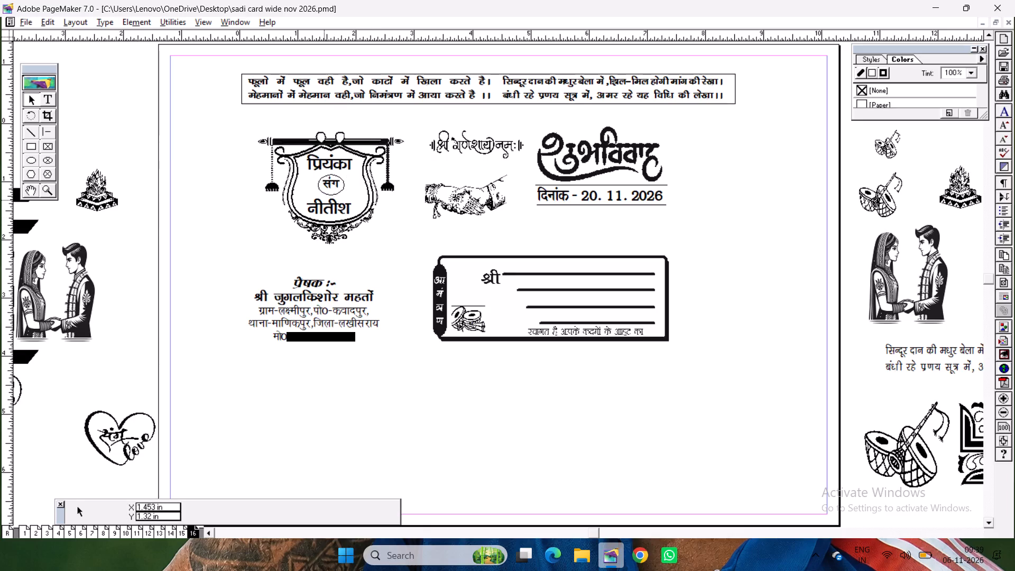
Move the sender's address block slightly right and up so it sits centered beneath the shield emblem.
left_click_drag(321, 325, 325, 324)
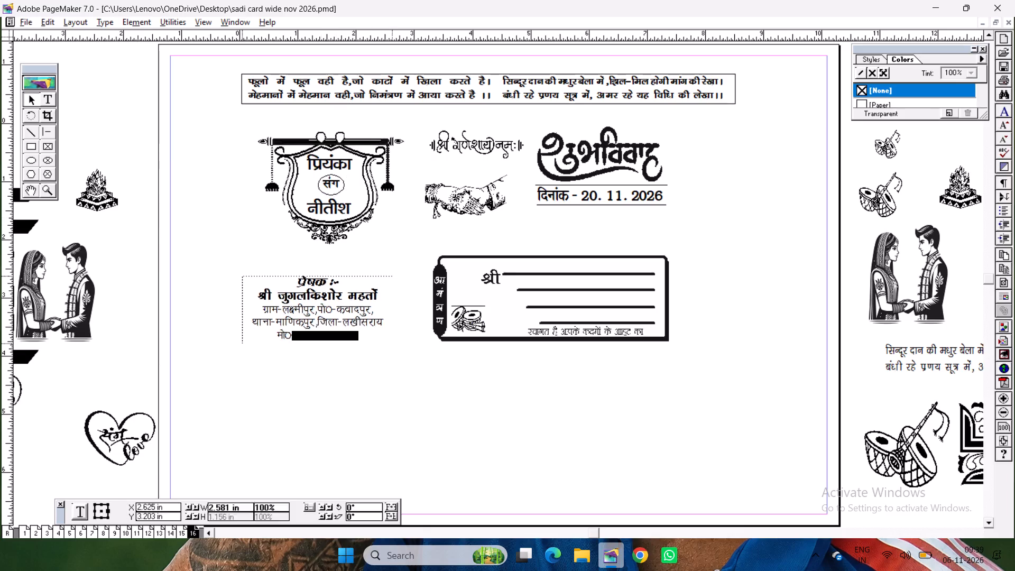
left_click_drag(325, 324, 328, 323)
left_click(490, 401)
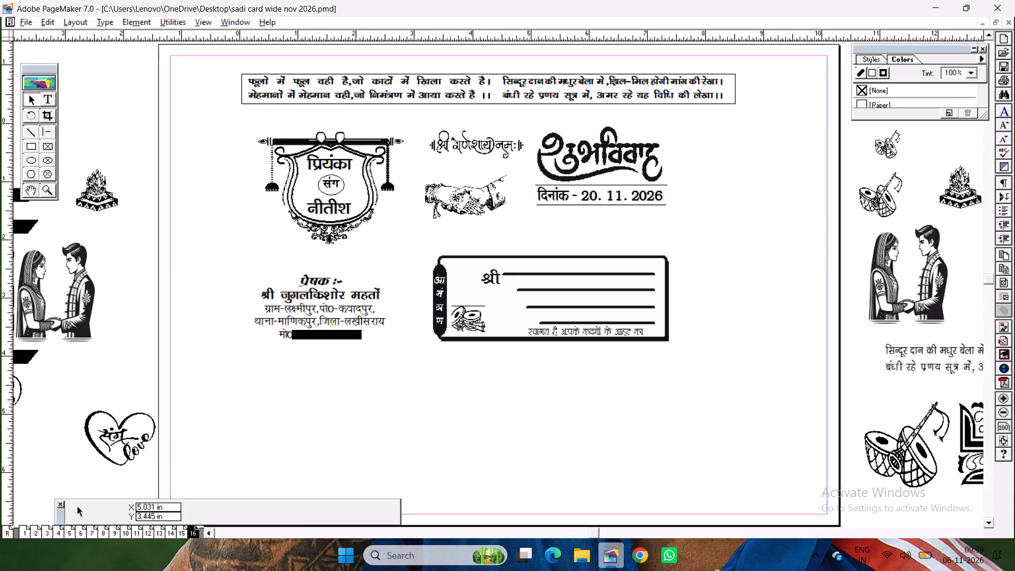
Shift the framed आमंत्रण address box slightly further left, putting its right edge at about 7.36 in.
left_click(539, 303)
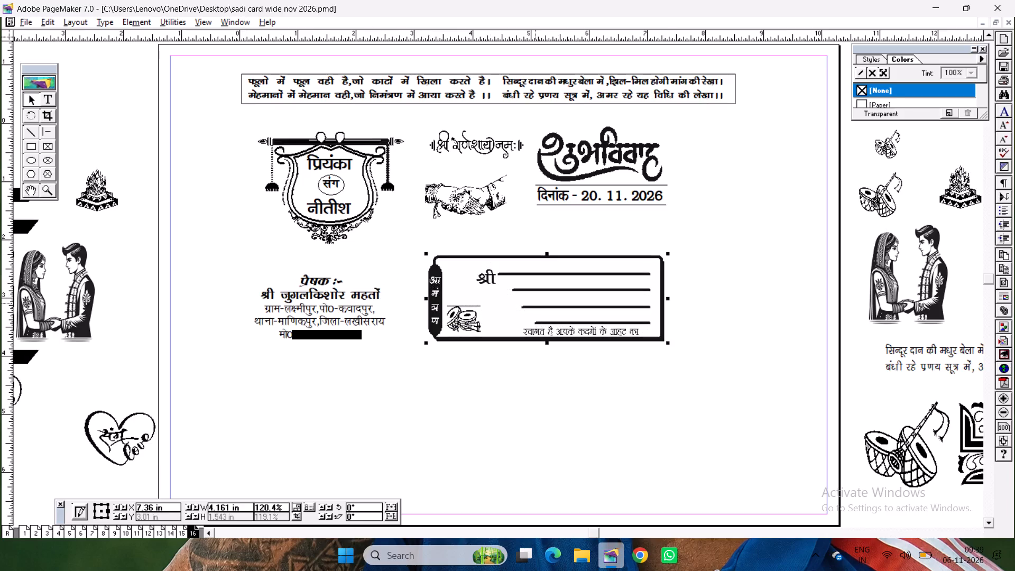
left_click(562, 379)
Nudge the शुभविवाह heading and its date line left together, putting their right edge at about 7.35 in.
left_click_drag(691, 114, 691, 113)
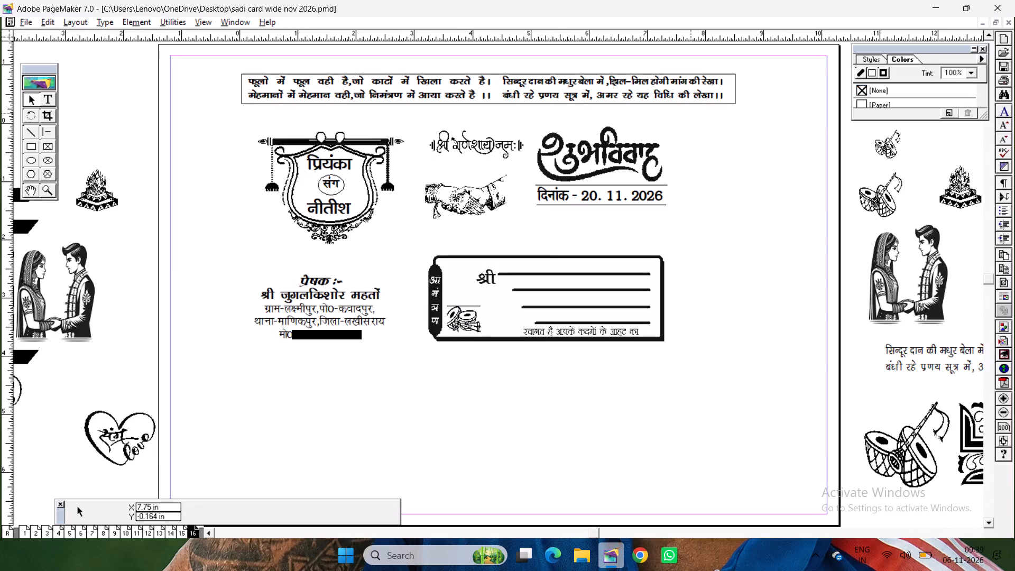
left_click_drag(691, 113, 514, 230)
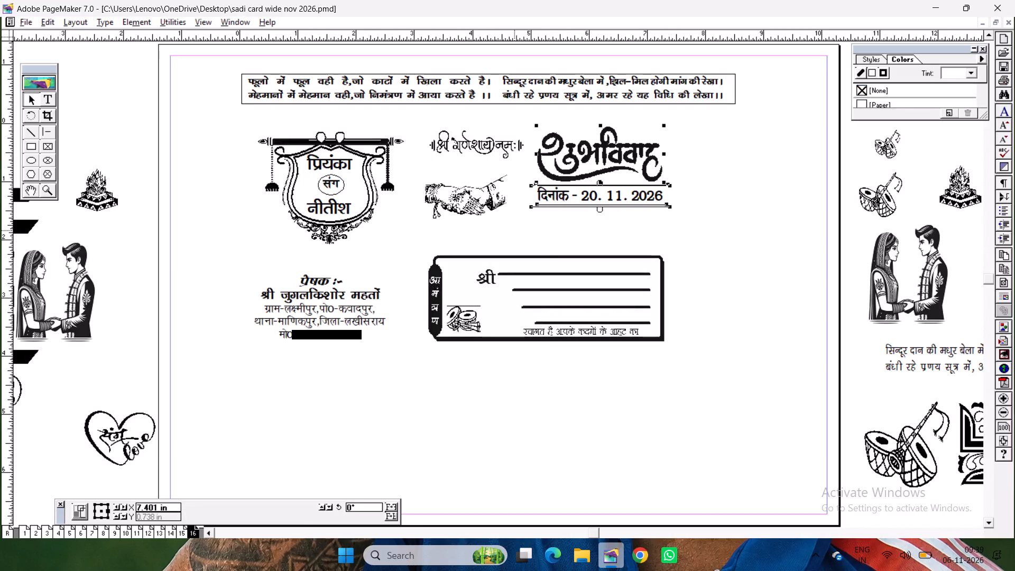
key("Left")
key("Left")
key("Left")
key("Left")
key("Left")
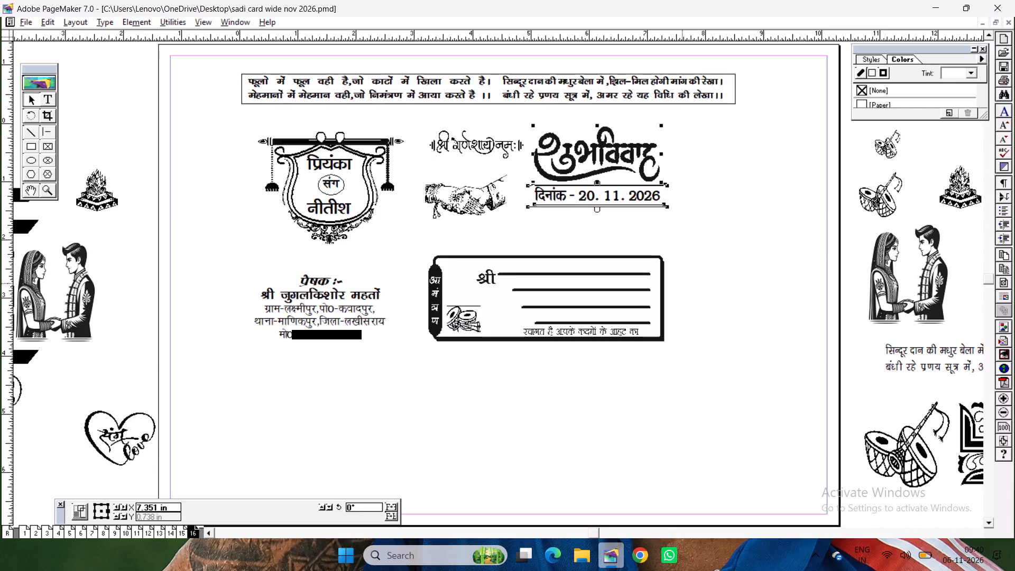
left_click(716, 294)
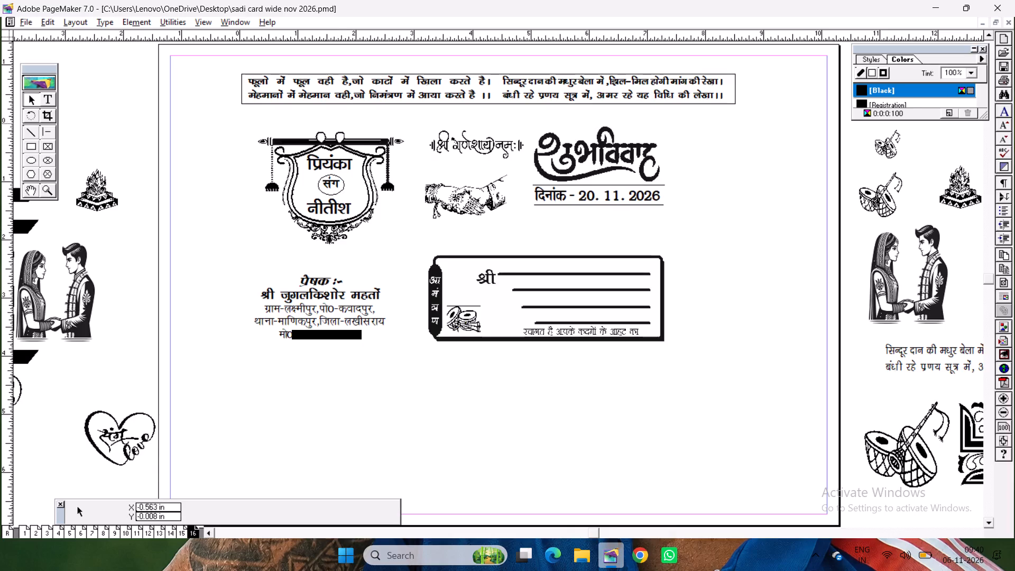
Group all the envelope elements below the verse strip and rotate the group 90°.
left_click_drag(204, 121, 721, 384)
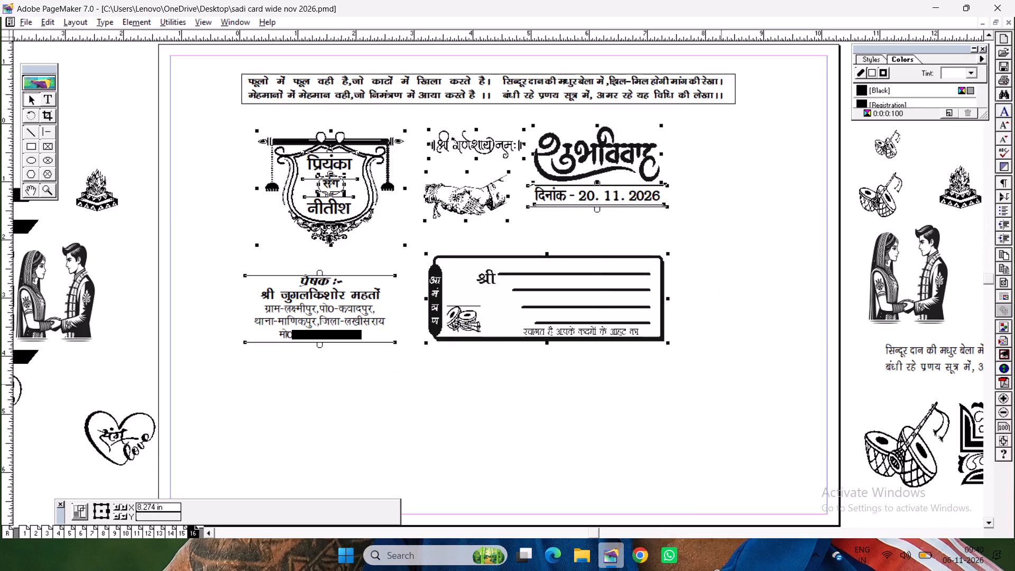
key("ctrl+g")
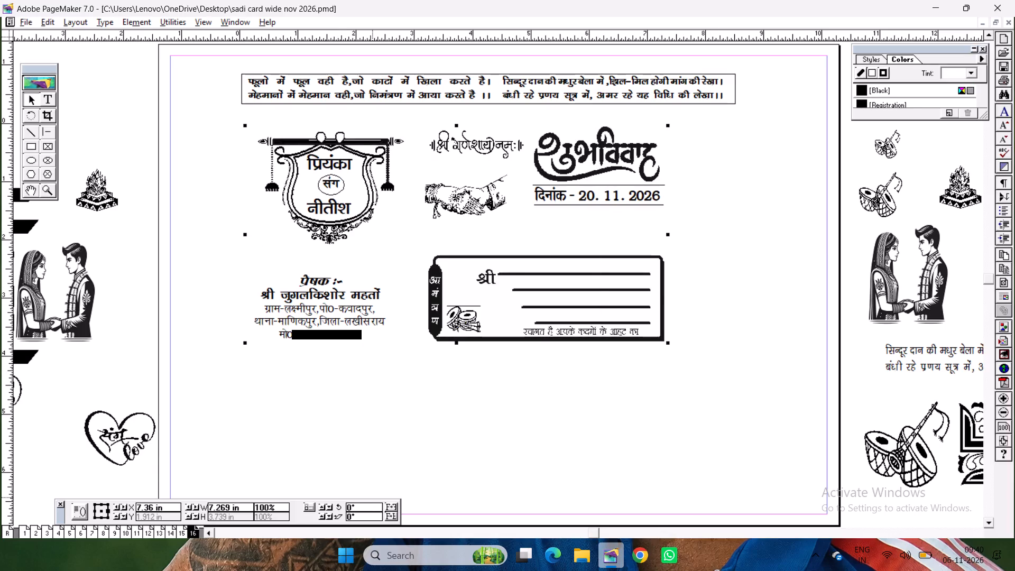
left_click_drag(370, 506, 257, 508)
type("90")
key("Return")
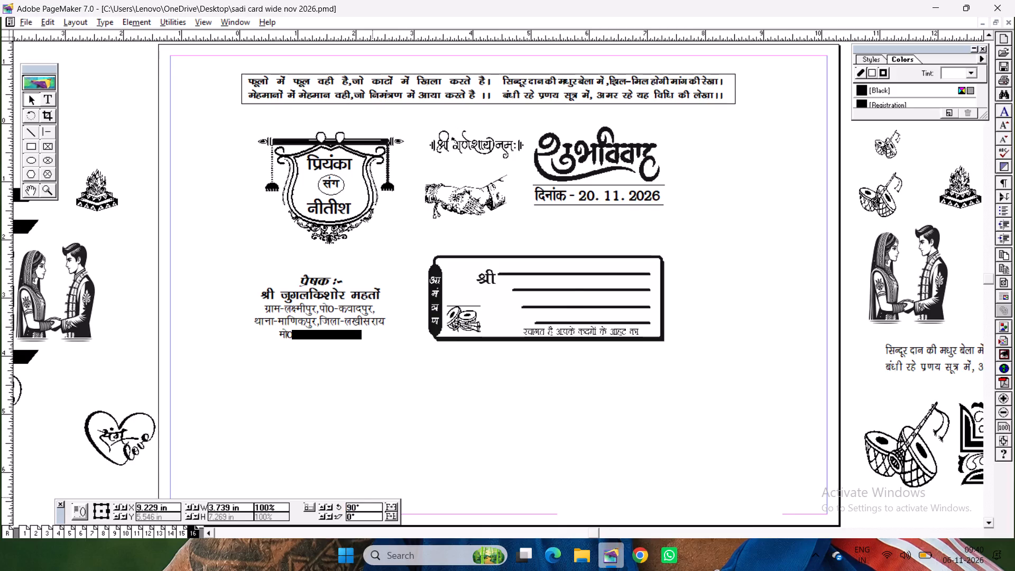
Move the rotated envelope group up and right so it fits within the page along the right margin.
left_click_drag(711, 398, 710, 398)
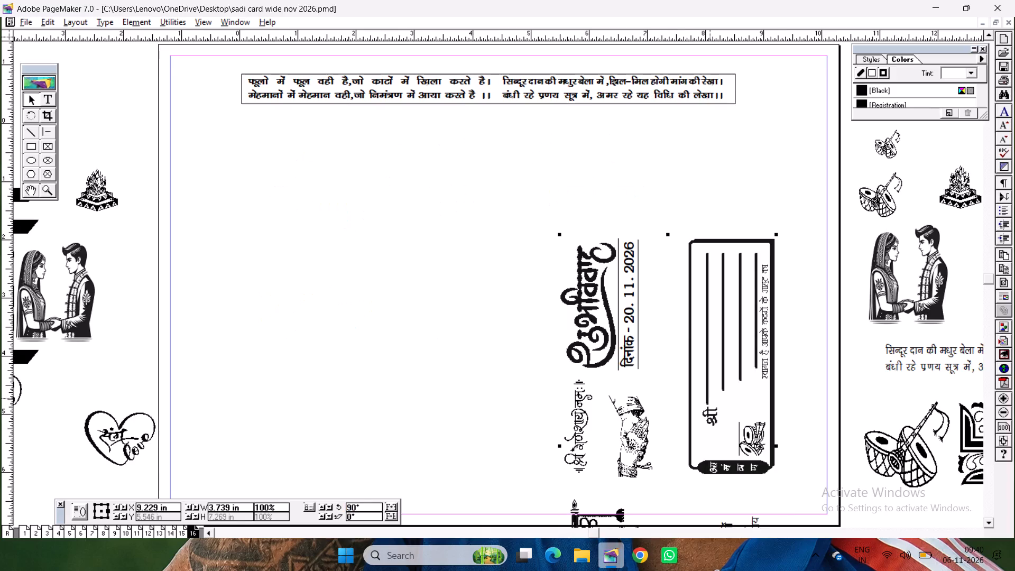
left_click_drag(710, 398, 739, 236)
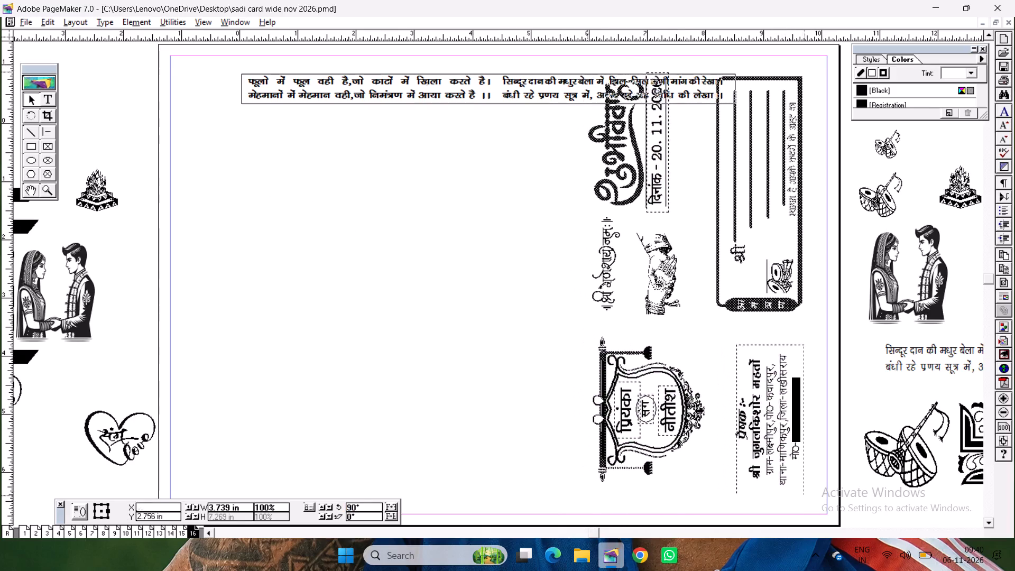
left_click_drag(739, 236, 743, 238)
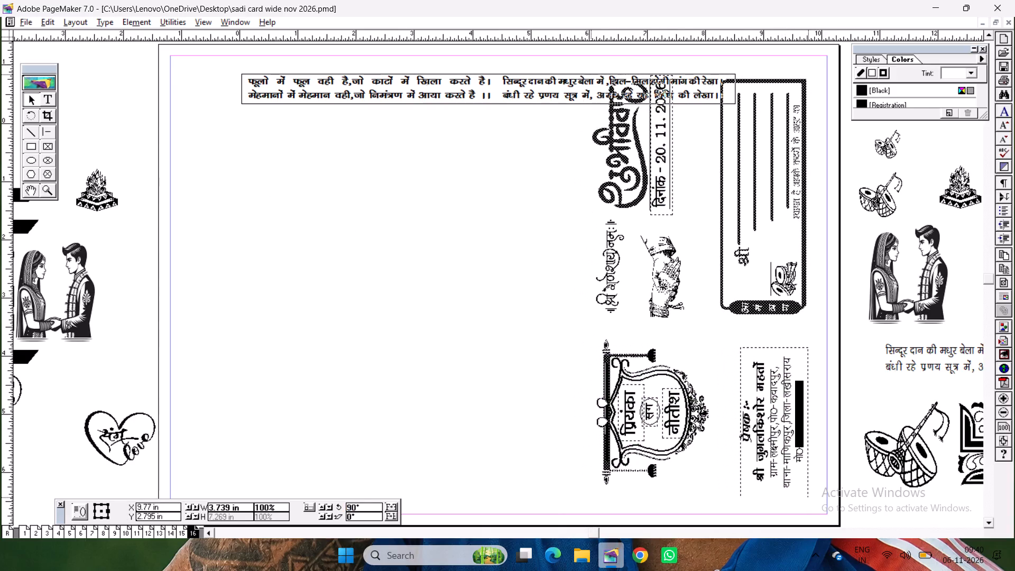
left_click_drag(743, 238, 743, 238)
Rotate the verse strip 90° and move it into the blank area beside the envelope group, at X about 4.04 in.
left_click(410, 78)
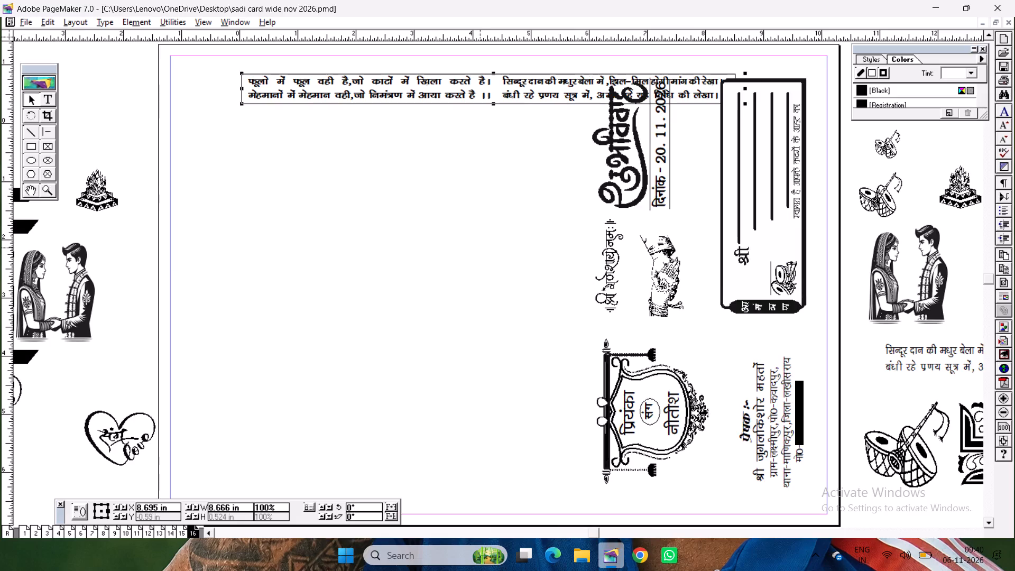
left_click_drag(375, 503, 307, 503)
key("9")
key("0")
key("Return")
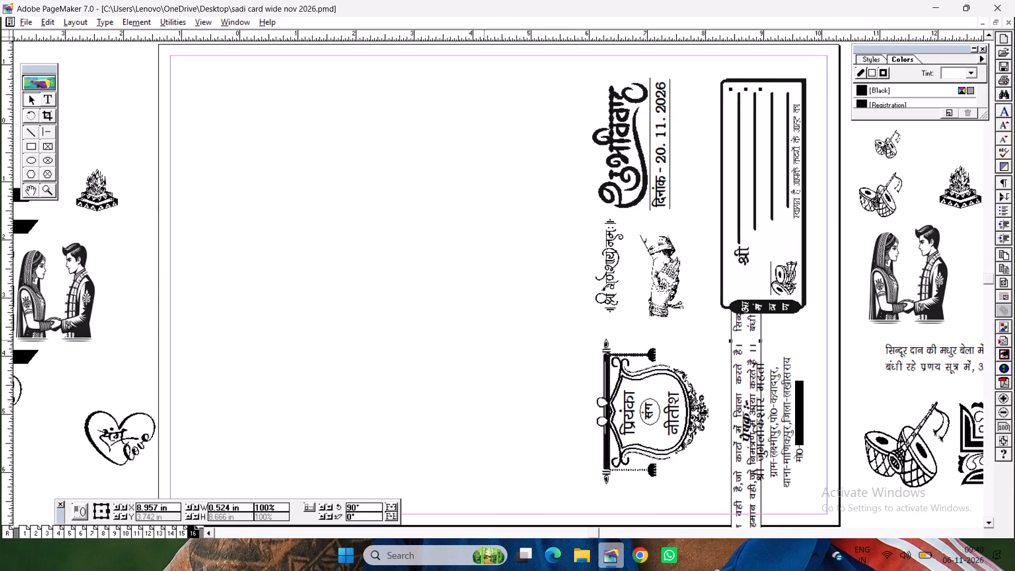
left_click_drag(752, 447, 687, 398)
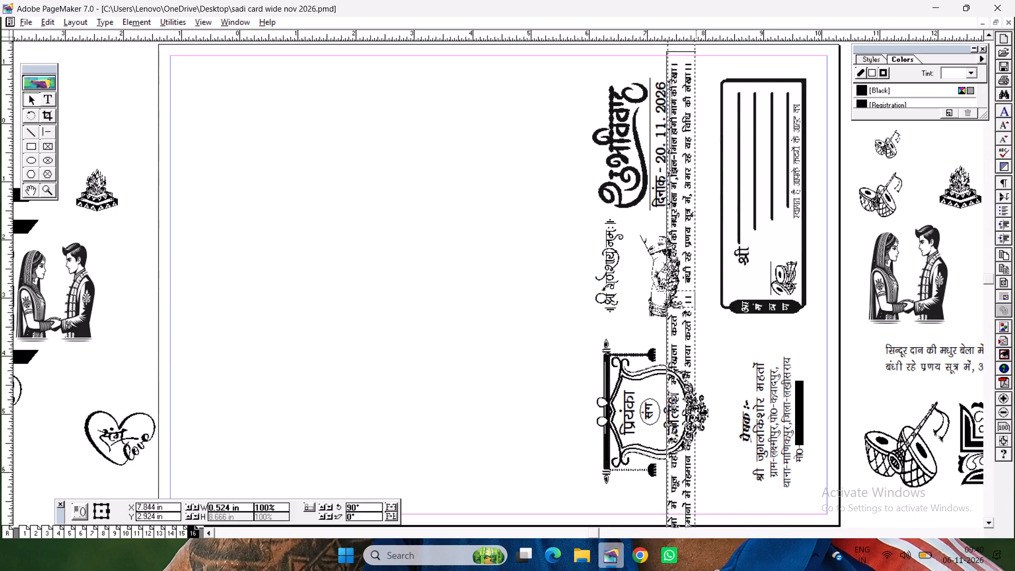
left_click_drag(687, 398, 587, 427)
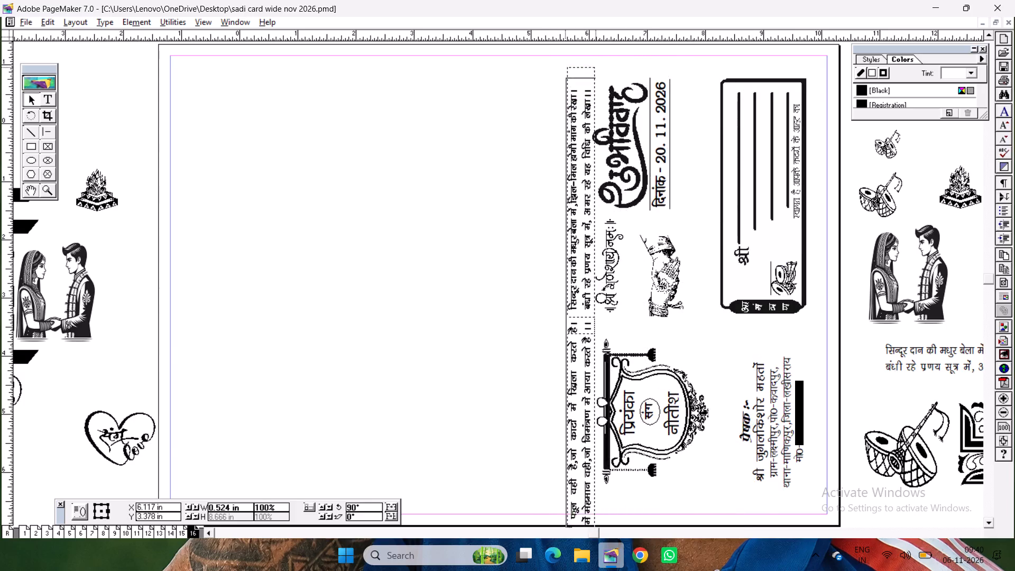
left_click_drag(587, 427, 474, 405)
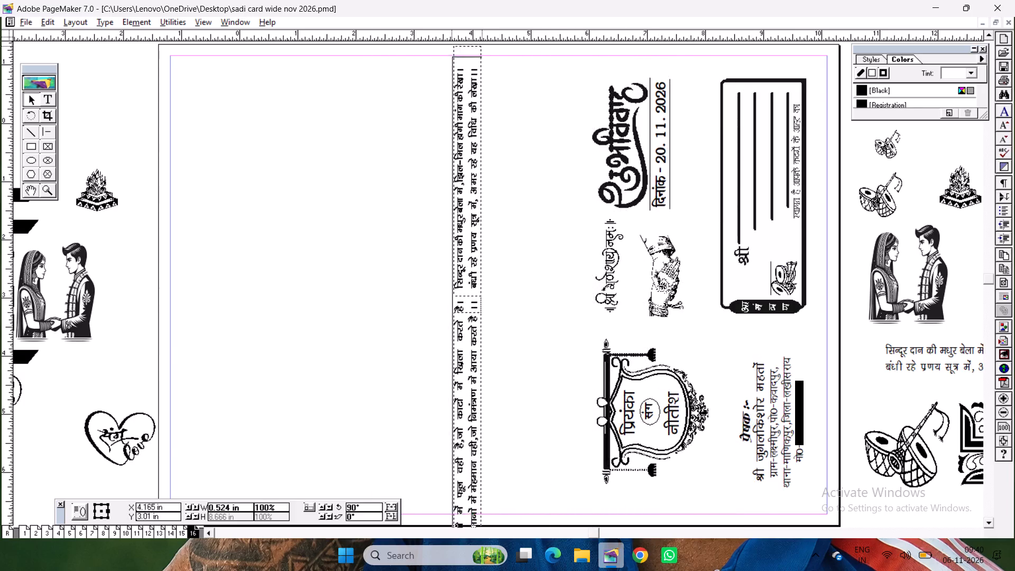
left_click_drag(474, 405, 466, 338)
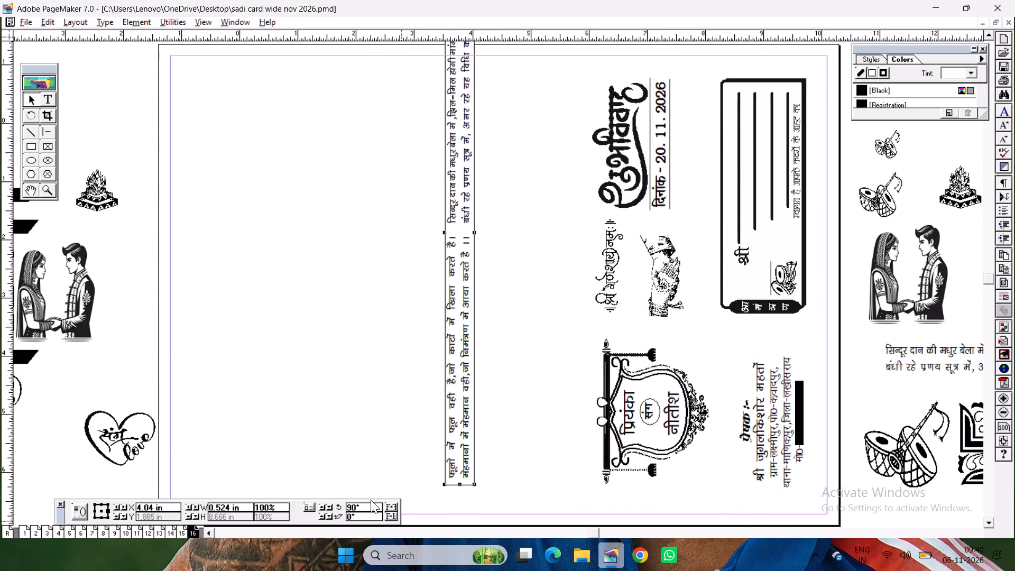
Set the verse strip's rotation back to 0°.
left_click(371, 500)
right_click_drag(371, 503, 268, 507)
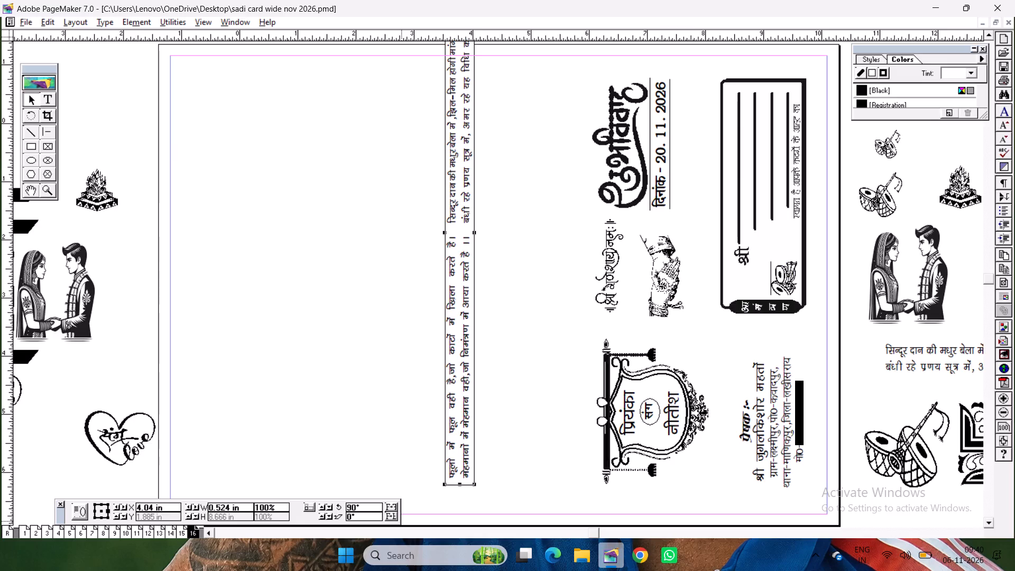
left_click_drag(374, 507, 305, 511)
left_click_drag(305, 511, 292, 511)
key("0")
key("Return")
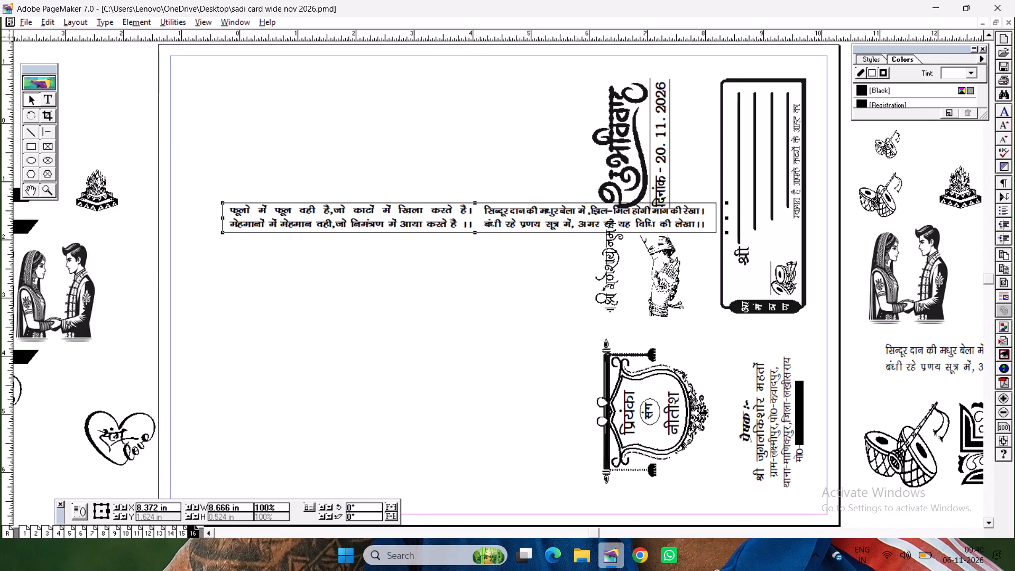
Move the horizontal verse strip up to the page's top margin, at Y about -0.88 in.
left_click_drag(521, 223, 532, 112)
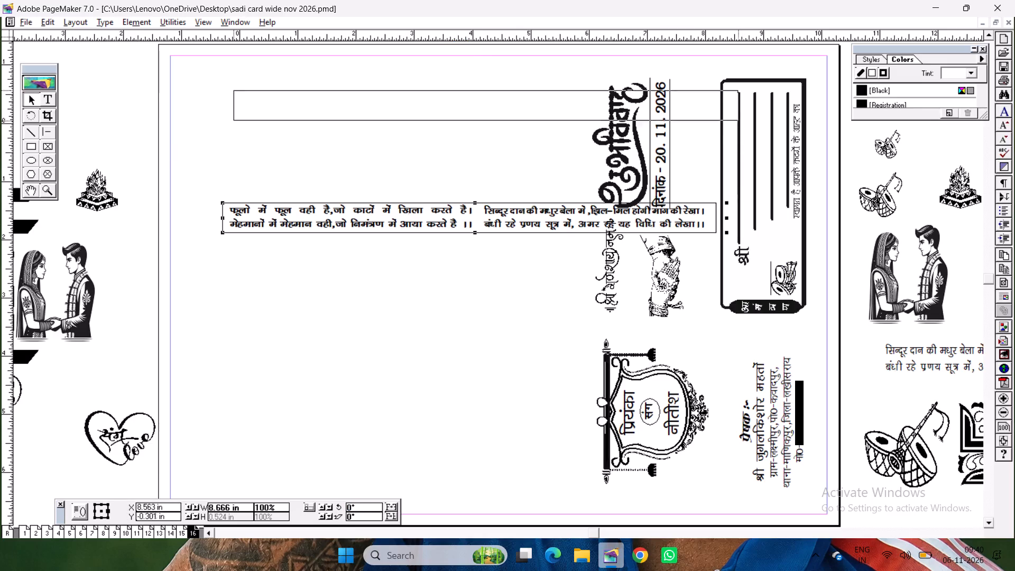
left_click_drag(532, 112, 534, 78)
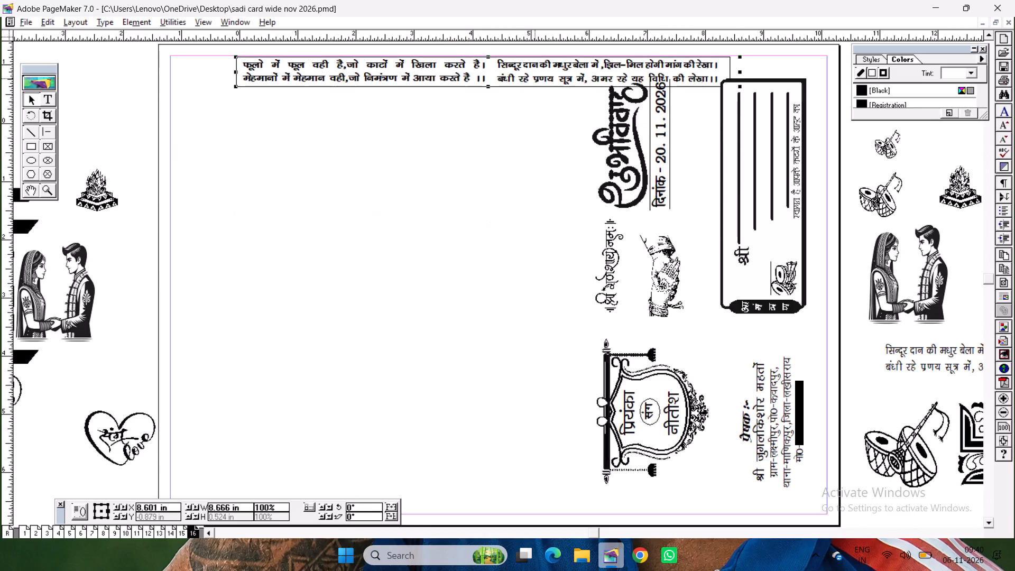
Move the rotated envelope group slightly down, clear of the verse strip, to Y about 3.01 in.
left_click_drag(752, 269, 750, 282)
Shift the verse strip right along the top margin so it sits above the envelope group, at X 10 in.
left_click_drag(522, 68, 506, 71)
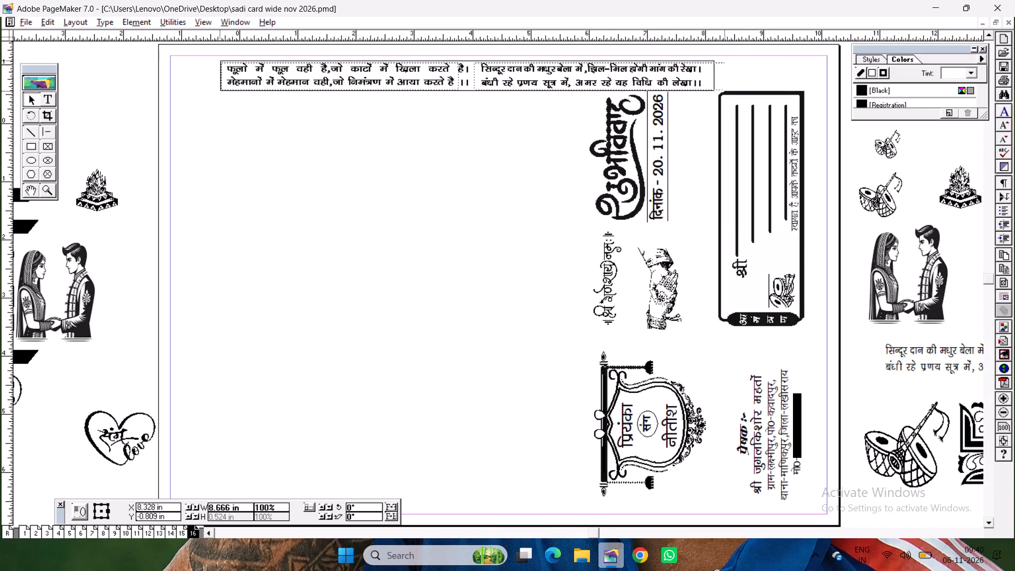
left_click_drag(506, 71, 589, 73)
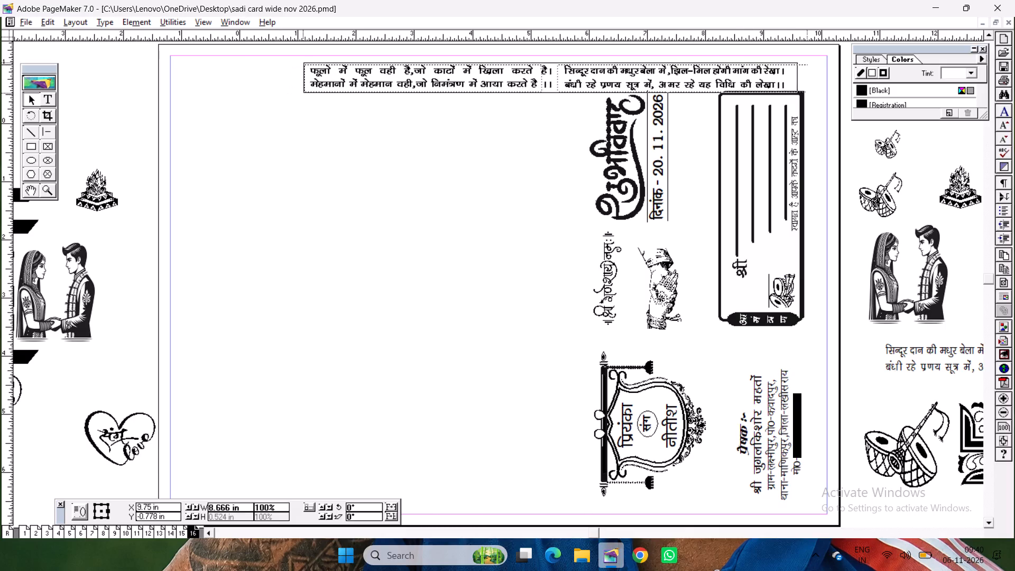
left_click_drag(589, 73, 604, 70)
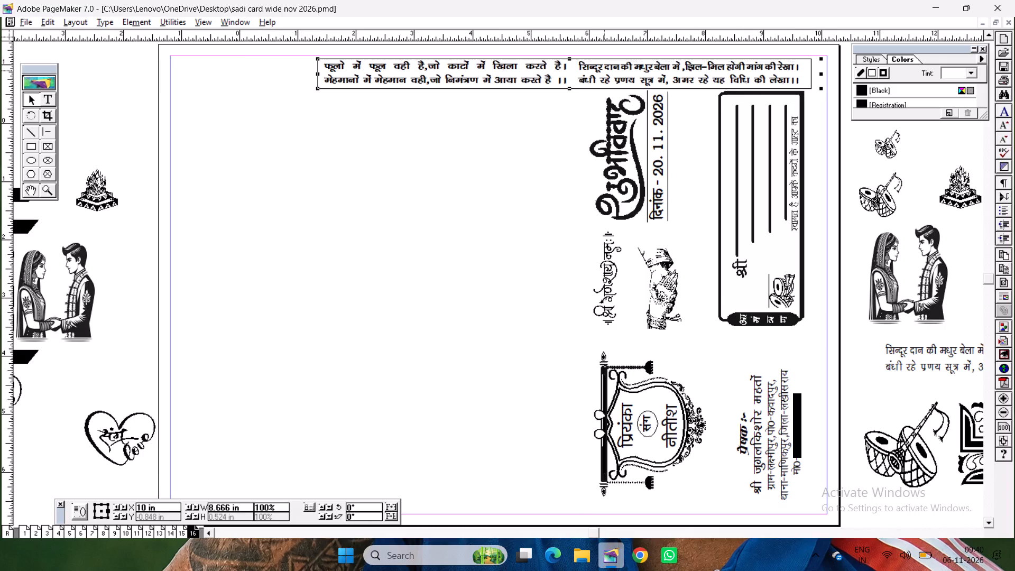
Nudge the rotated envelope group down to the bottom margin, at Y about 3.11 in.
left_click(626, 367)
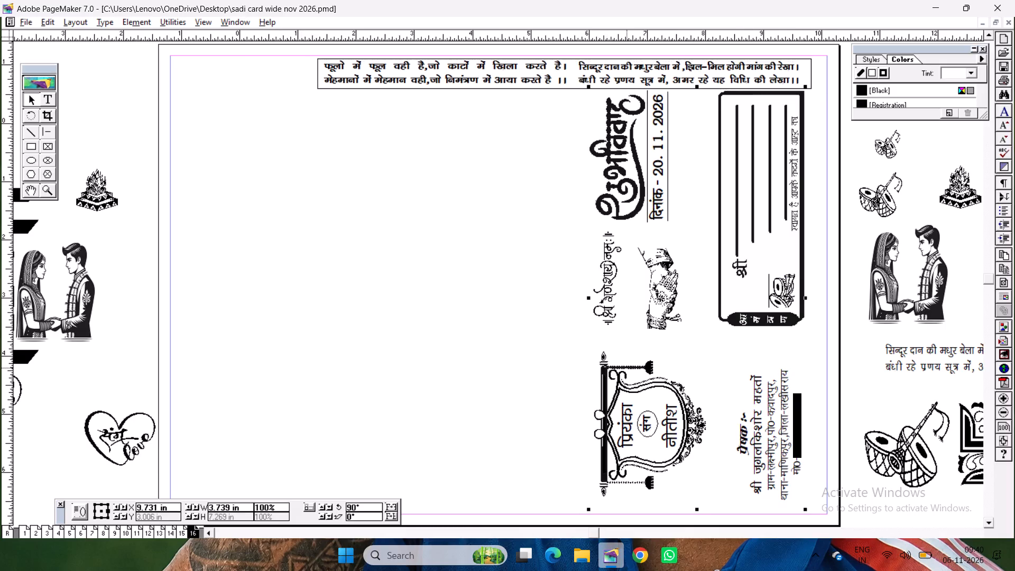
key("Down")
key("Down")
key("Down")
key("Down")
key("Down")
key("Down")
key("Down")
key("Down")
key("Down")
key("Down")
key("Down")
key("Down")
key("Down")
key("Down")
key("Down")
key("Down")
key("Down")
key("Down")
key("Down")
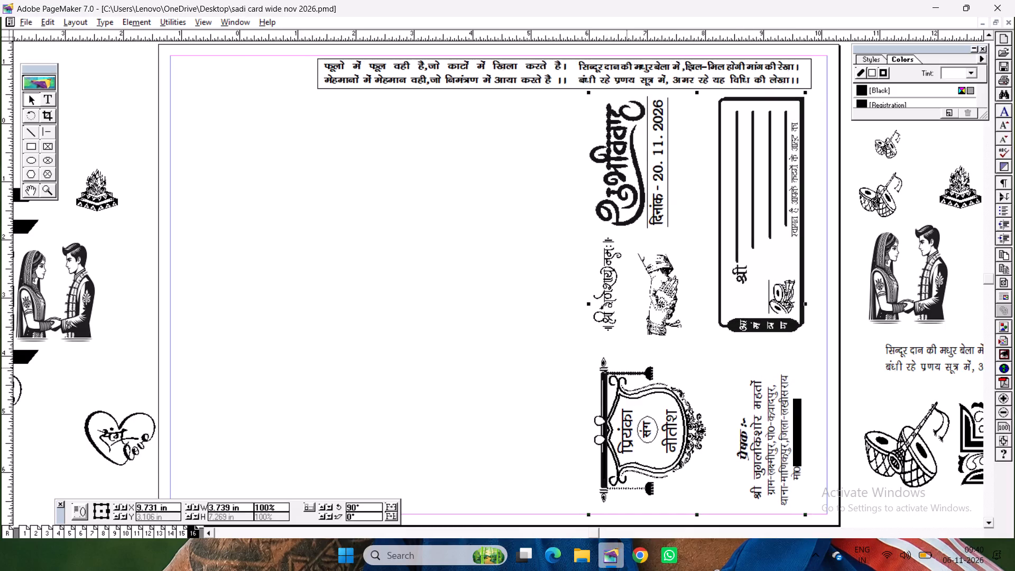
Move the verse strip slightly left and down, to X about 9.88 in and Y about -0.78 in.
left_click_drag(534, 79, 528, 83)
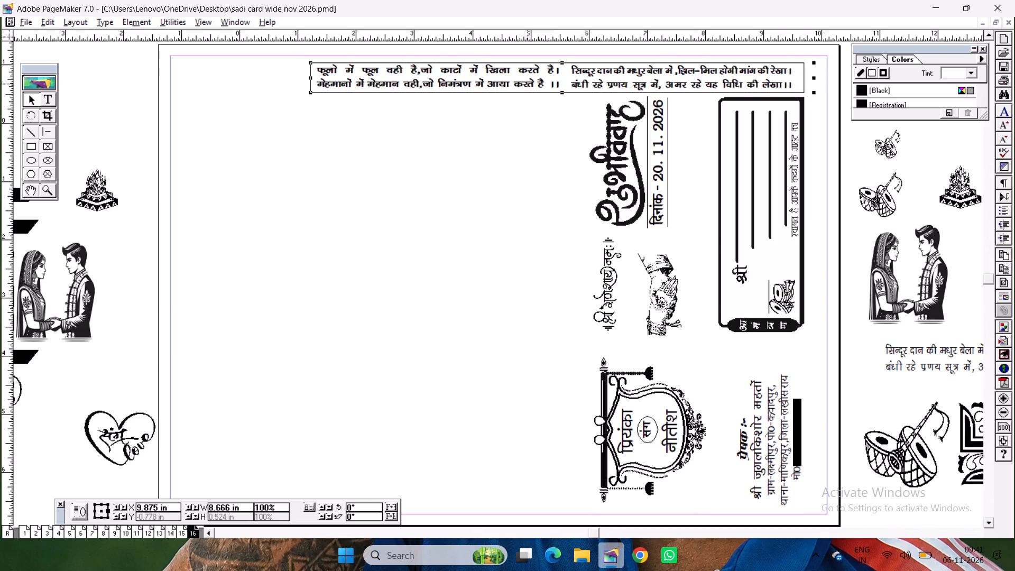
left_click(437, 164)
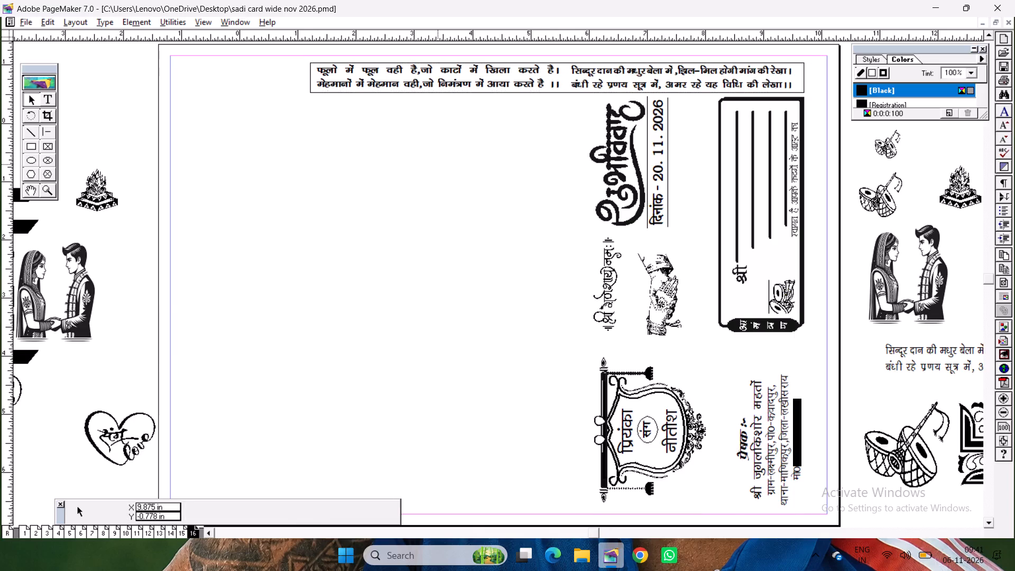
Print one copy of page 16 on the HP LaserJet Professional M1136 MFP.
key("ctrl+p")
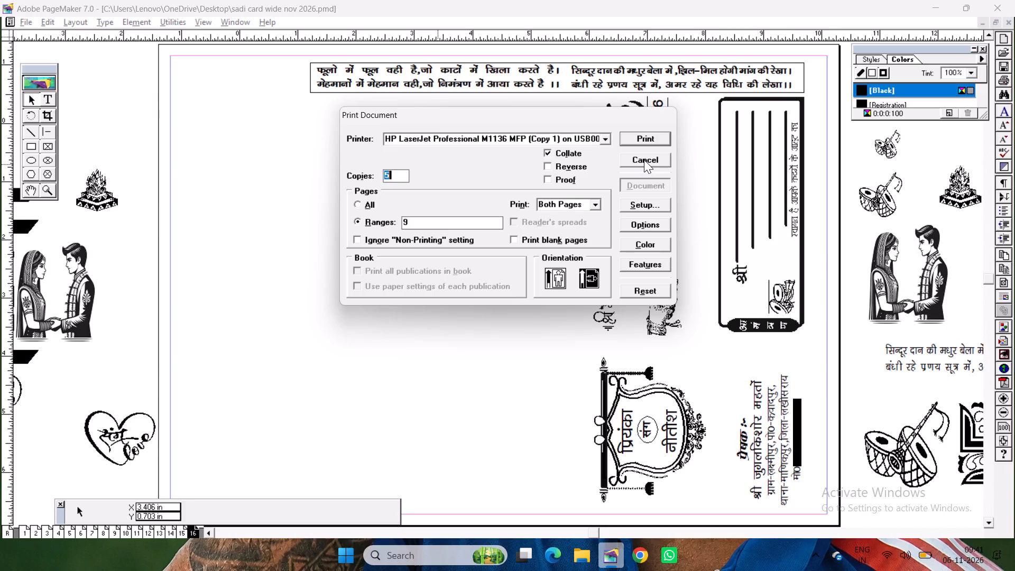
key("1")
left_click_drag(442, 225, 317, 227)
type("16")
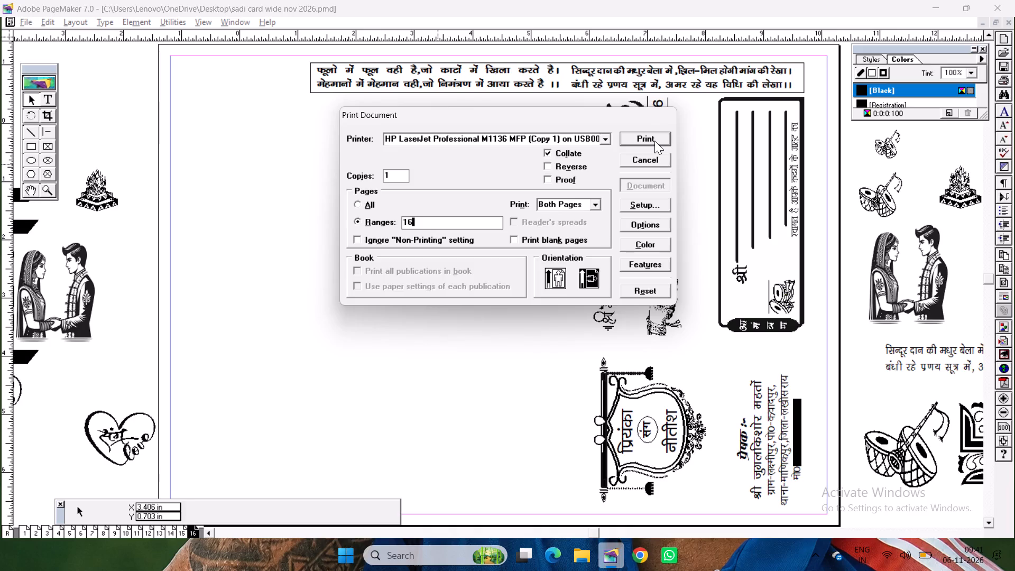
left_click(654, 141)
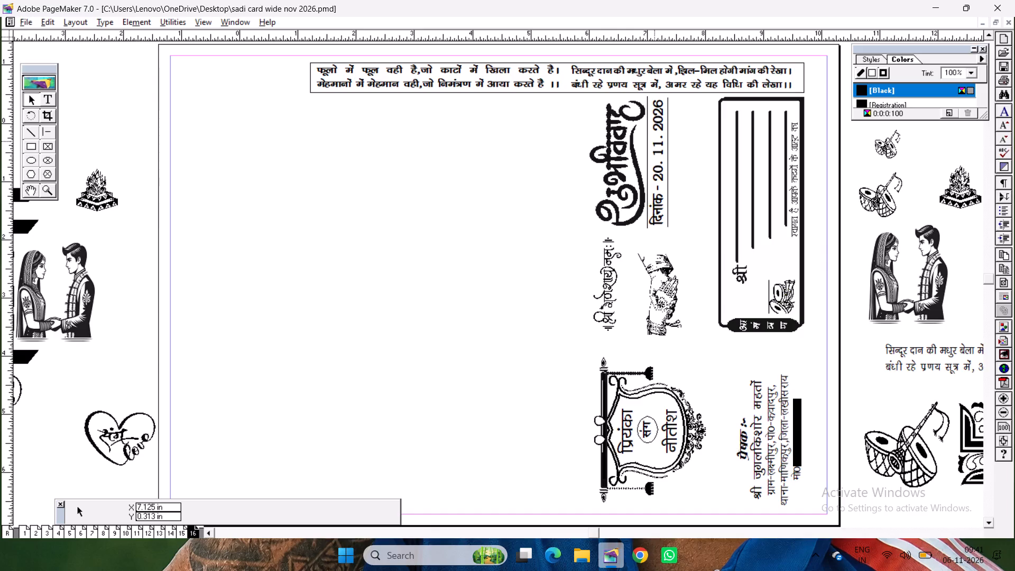
Save the wedding card publication.
key("ctrl+s")
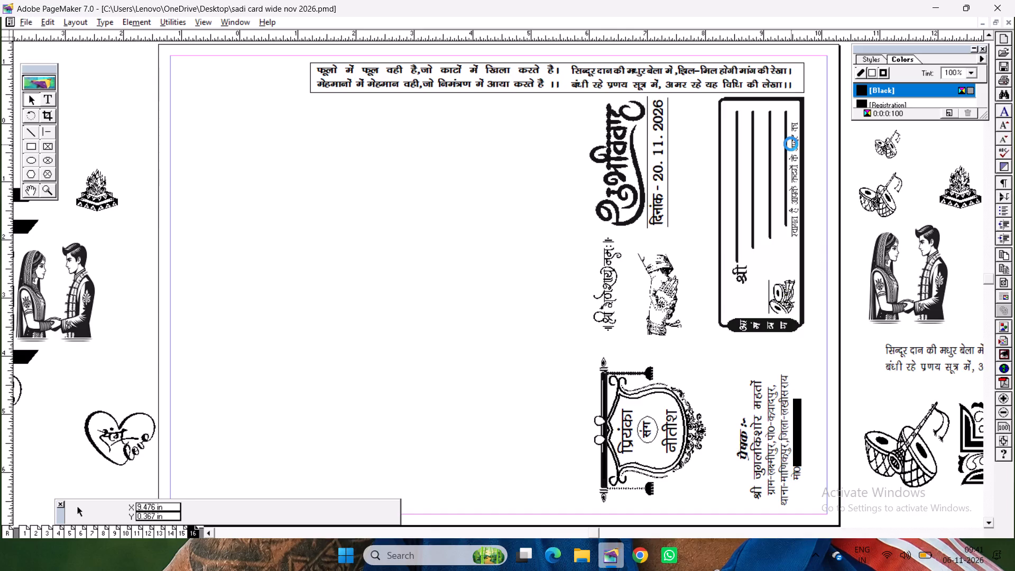